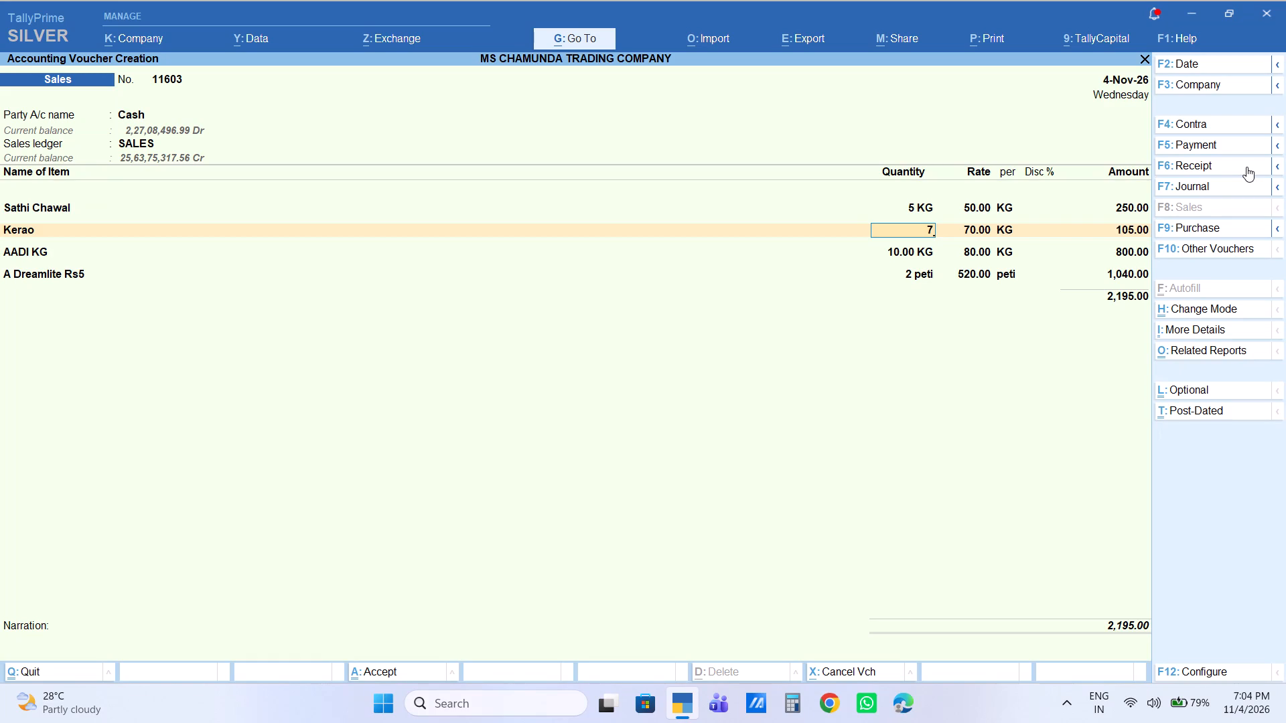
Set the Kerao quantity to 7.5 KG in the sales voucher.
type(".5")
key("Return")
key("Return")
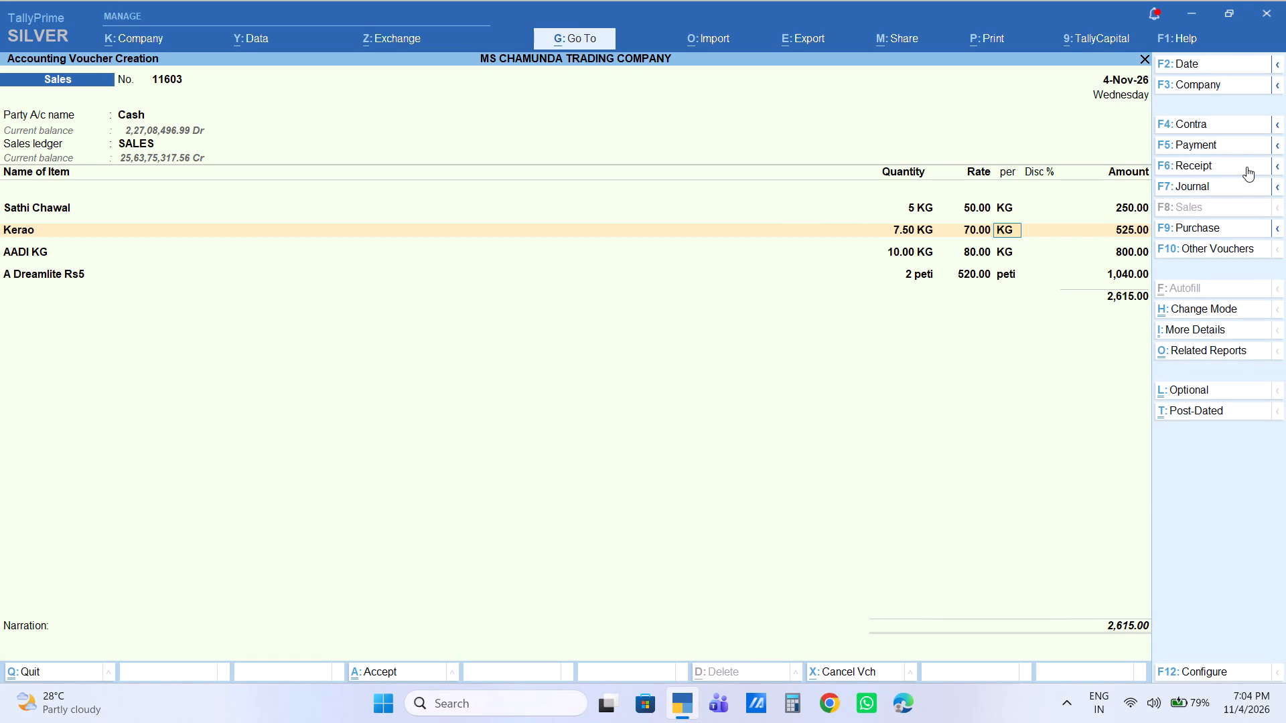
key("Return")
key("Return")
Change the AADI KG item's quantity to 1 KG, keeping its rate.
key("Return")
key("Return")
key("Return")
key("Return")
key("Return")
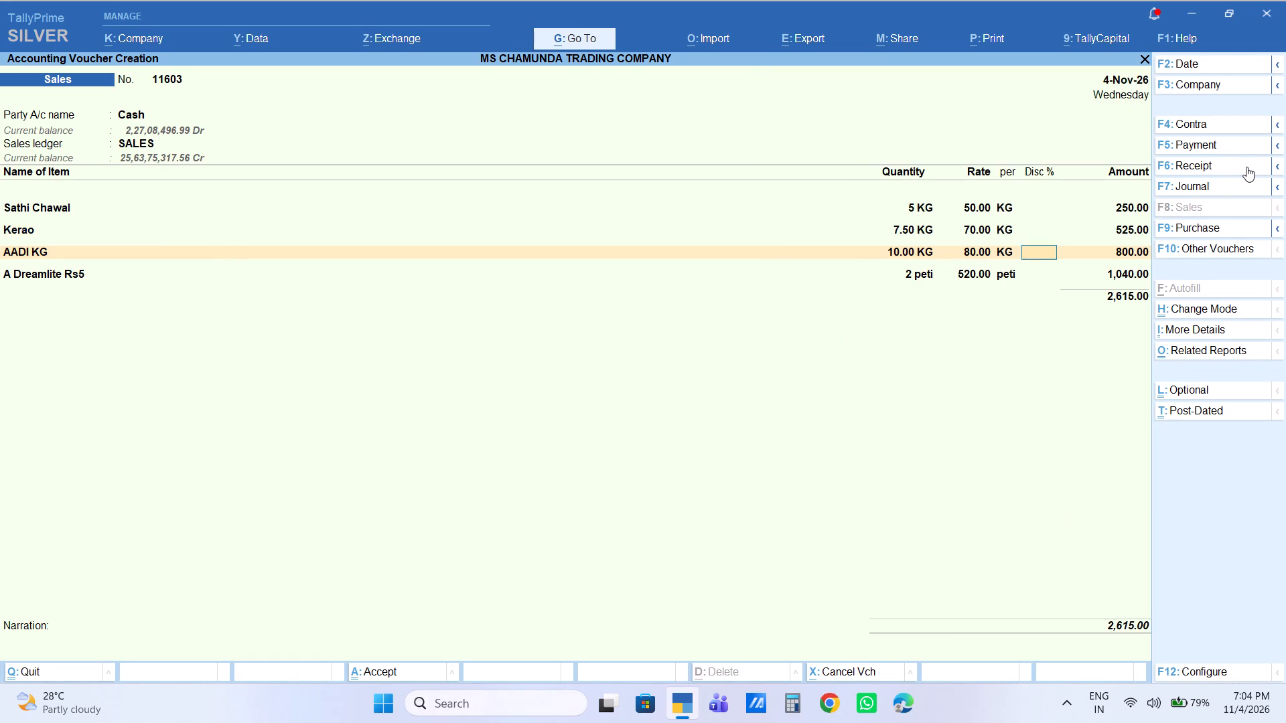
key("Return")
key("Return")
key("Return")
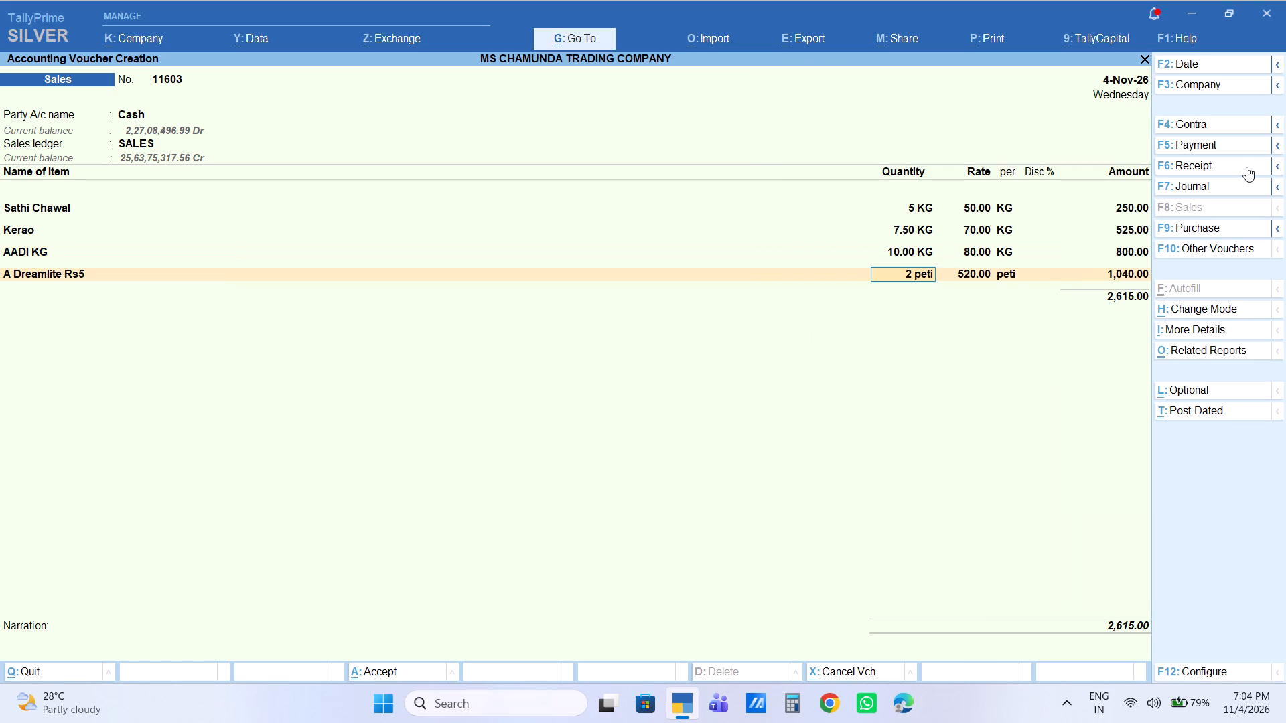
key("Return")
key("Return")
key("Return")
key("BackSpace")
key("BackSpace")
key("BackSpace")
key("BackSpace")
key("BackSpace")
key("BackSpace")
key("BackSpace")
key("BackSpace")
key("BackSpace")
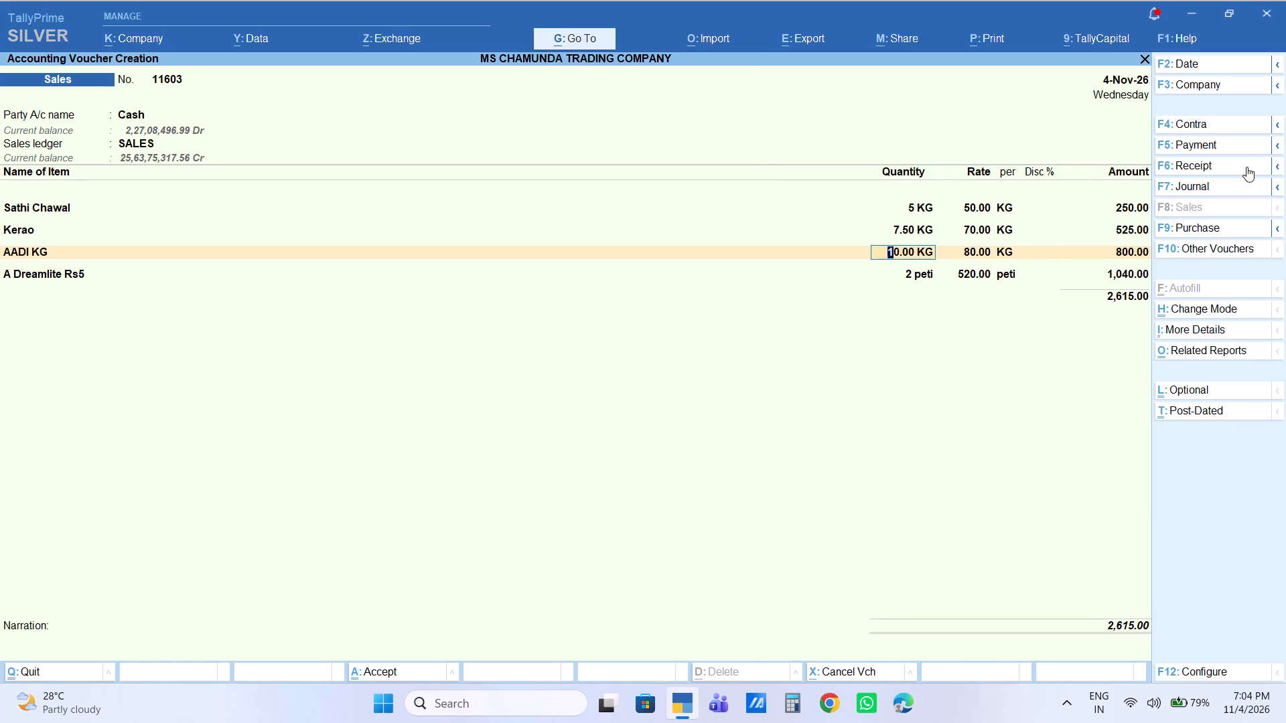
key("1")
key("Return")
key("Return")
key("Return")
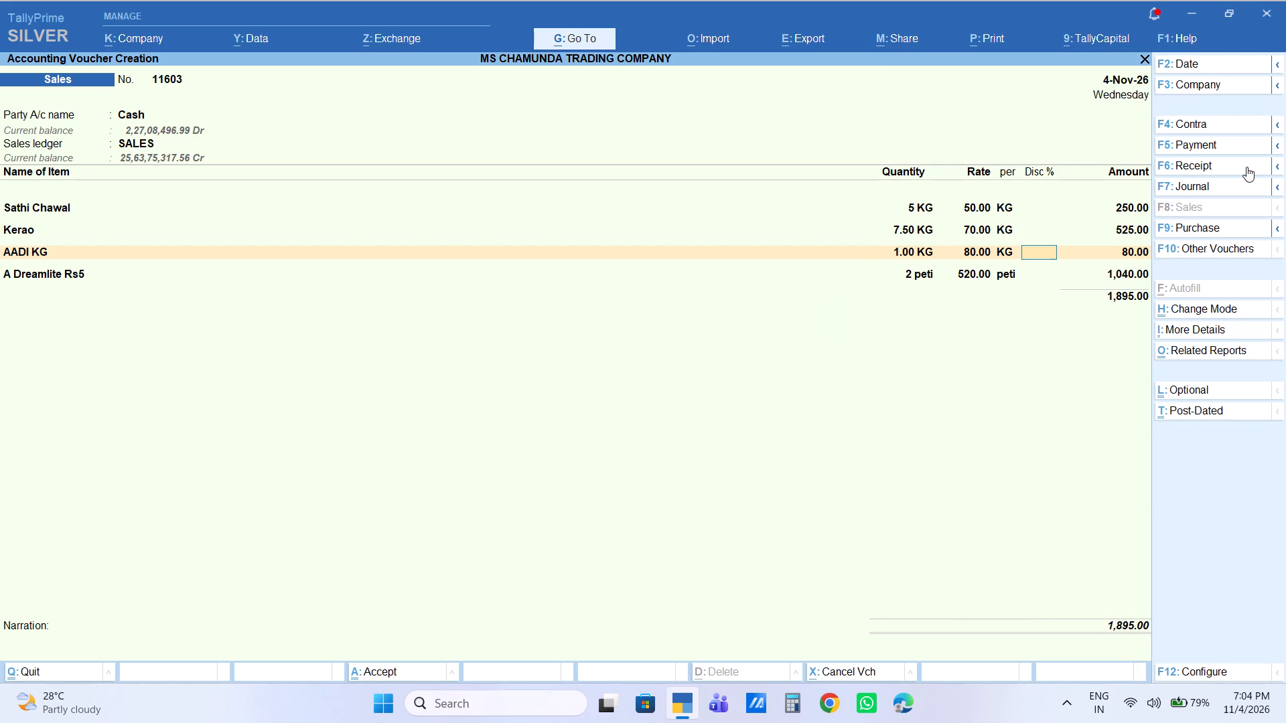
Add the Cash Pay ledger below the items with an amount of 650.
key("Return")
key("Return")
key("Return")
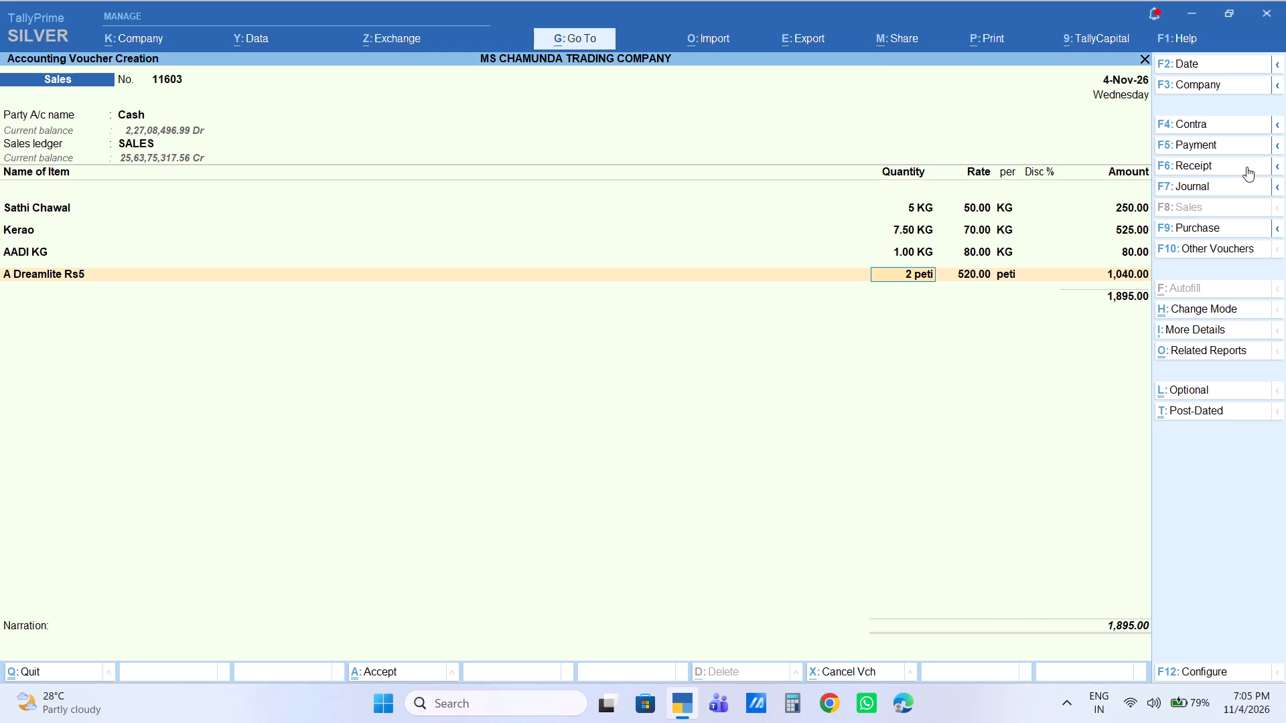
key("Return")
key("Return")
key("Return")
key("Return")
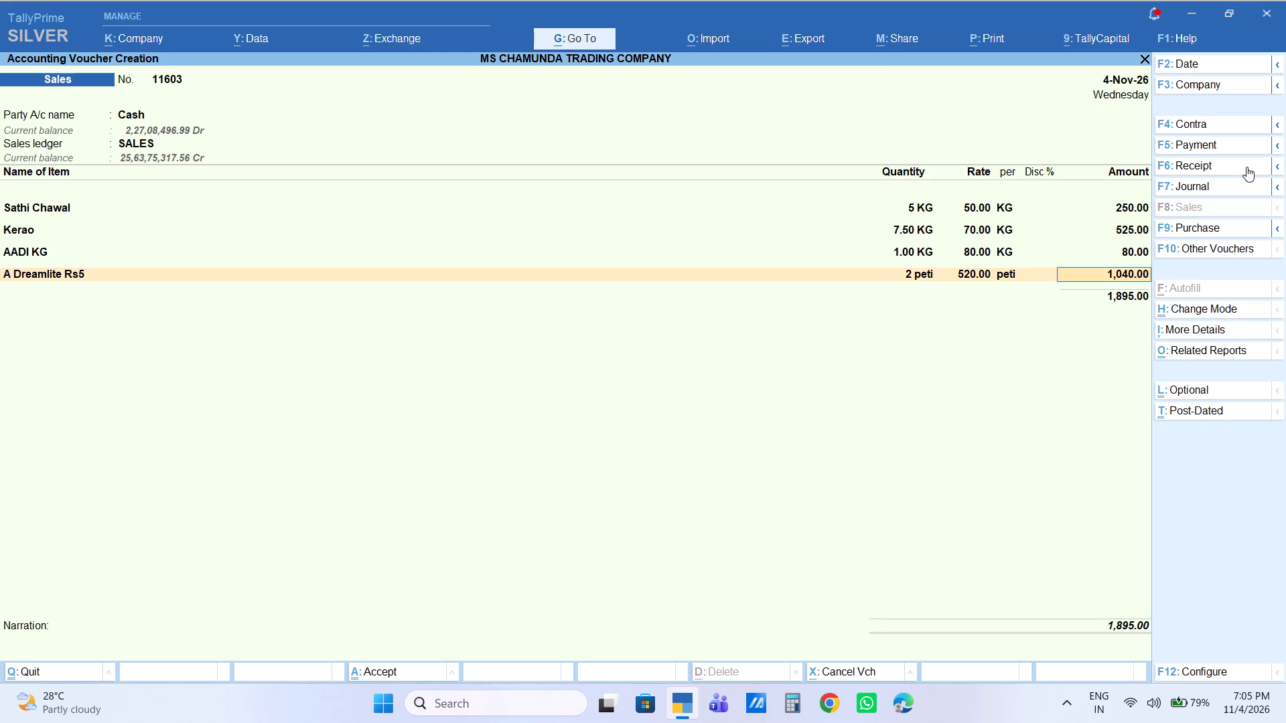
key("Return")
key("Return")
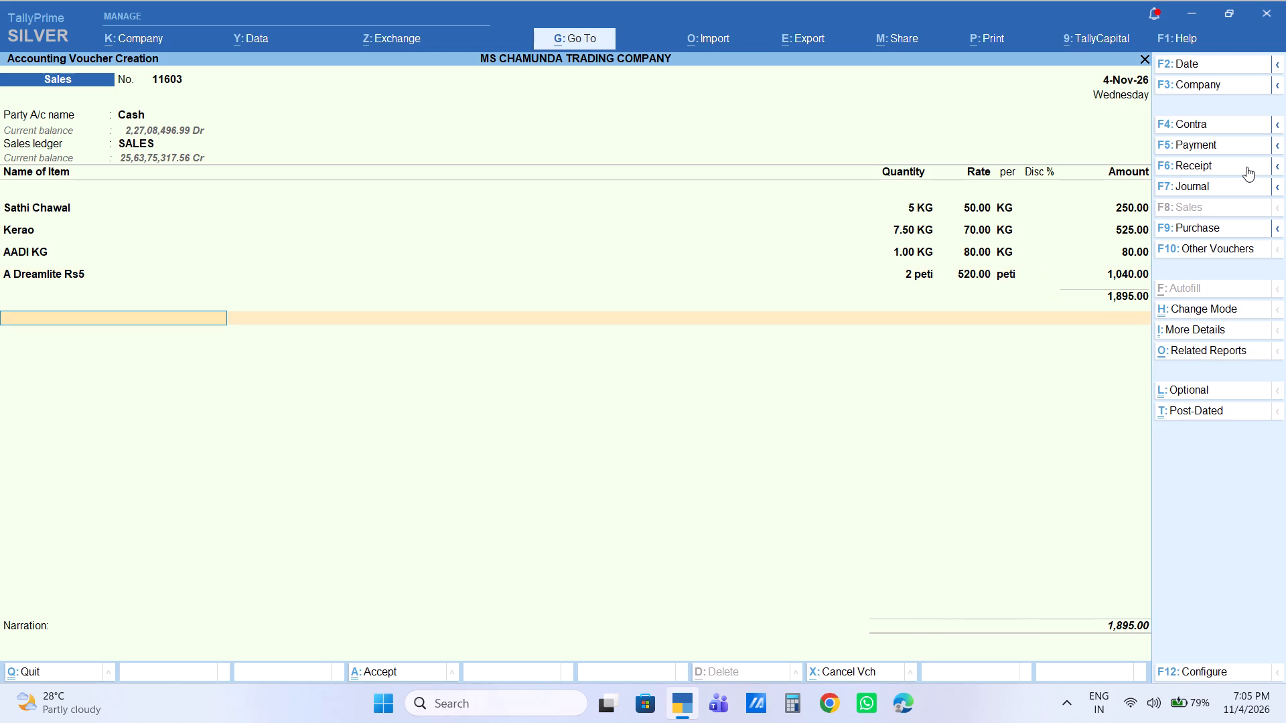
type("CAS")
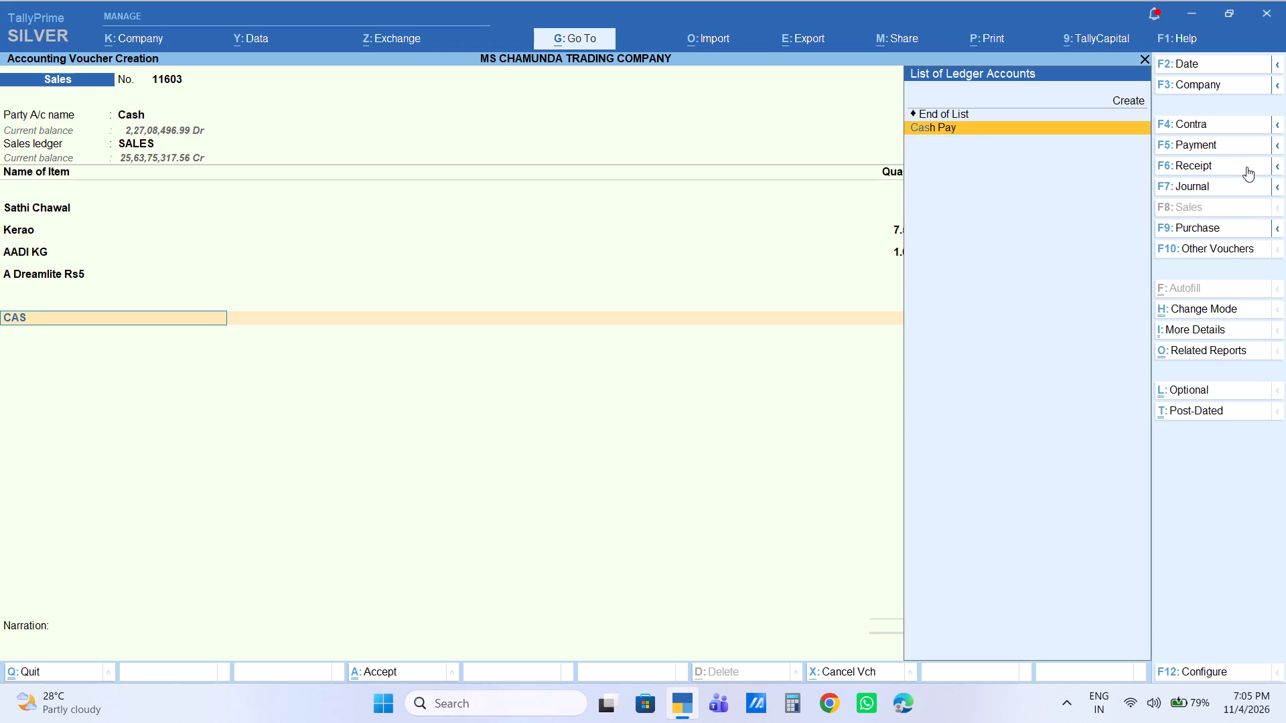
key("Return")
key("Return")
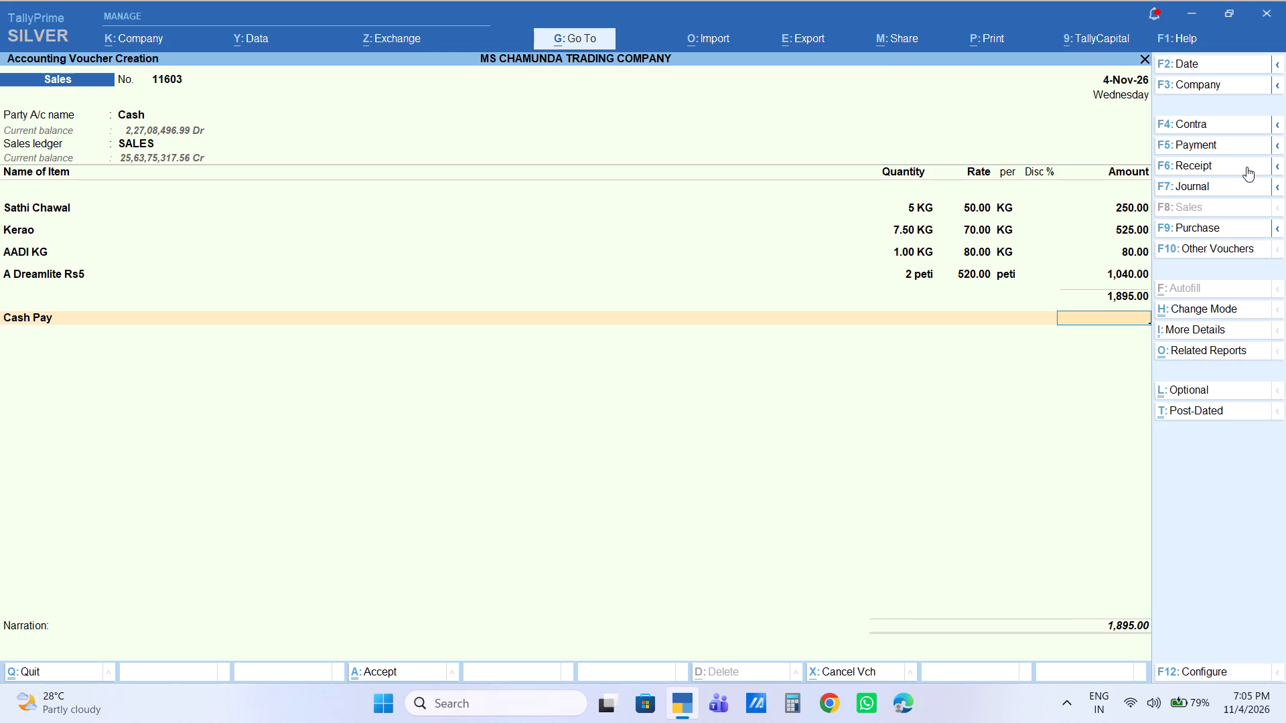
type("650")
key("Return")
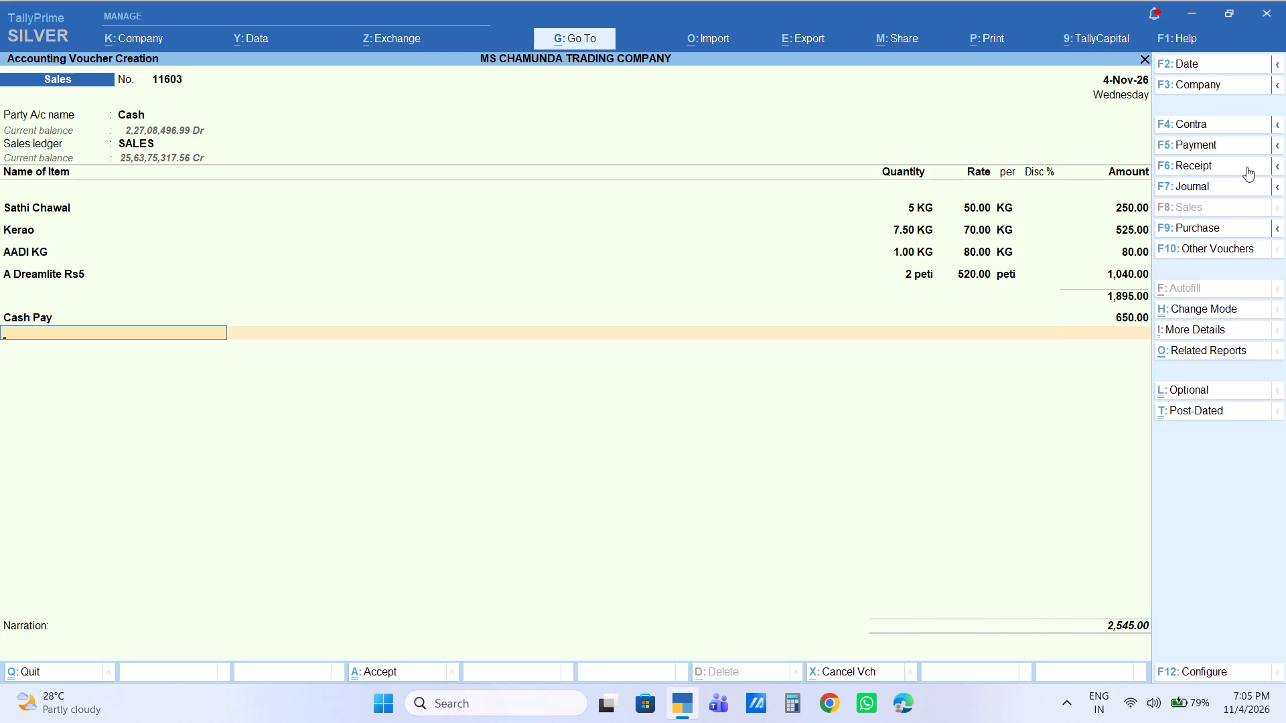
Go back to the Kerao line and set its amount to 480.
key("BackSpace")
key("BackSpace")
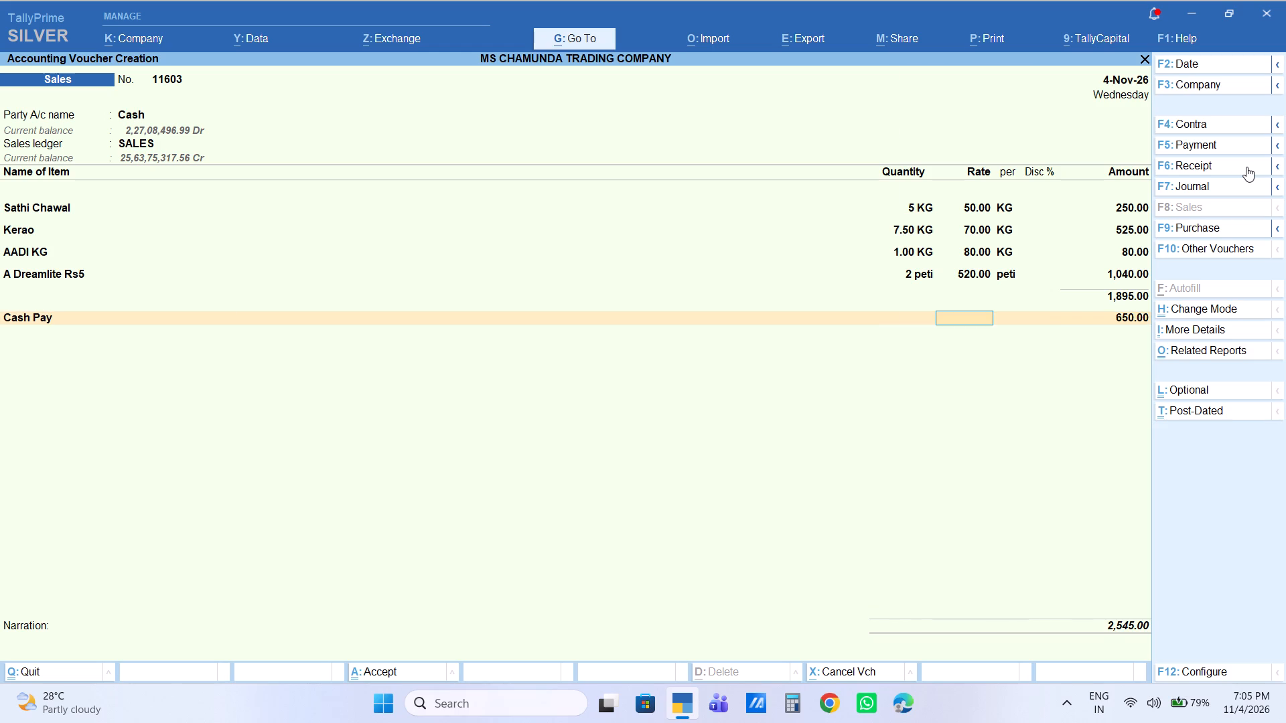
key("BackSpace")
key("BackSpace")
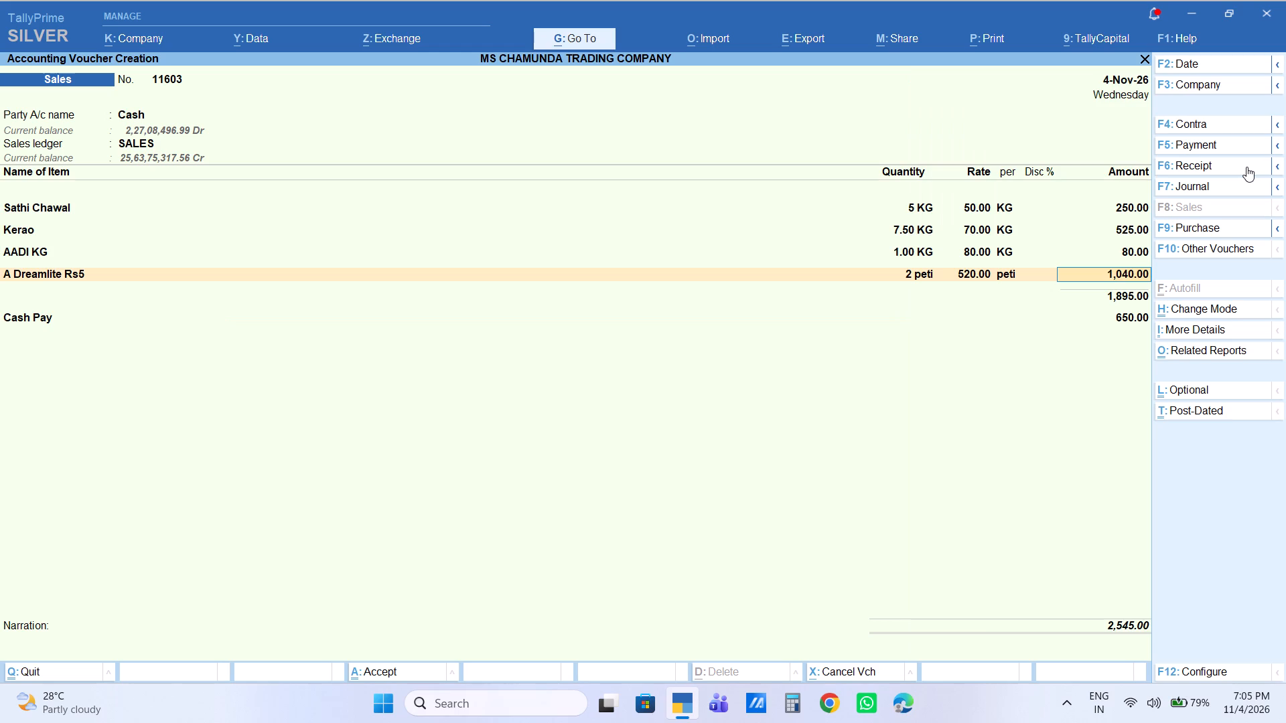
key("Up")
key("Up")
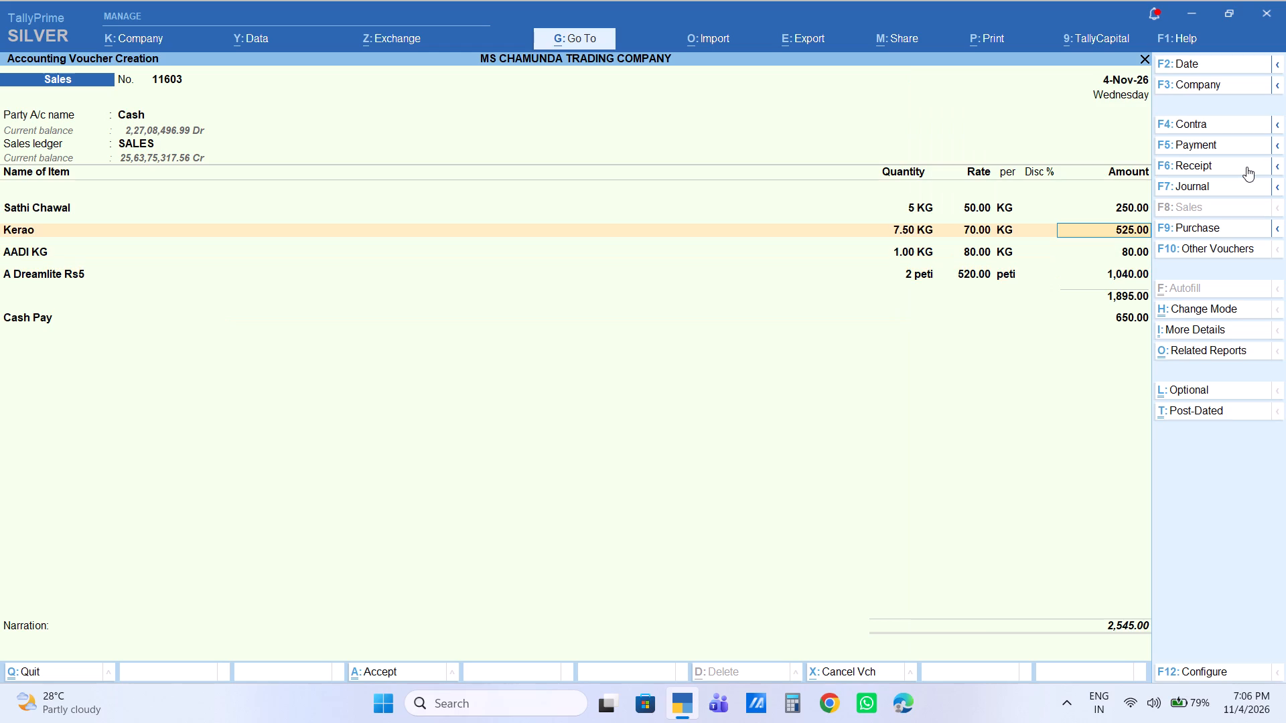
type("480")
key("Return")
key("Return")
key("Return")
key("Return")
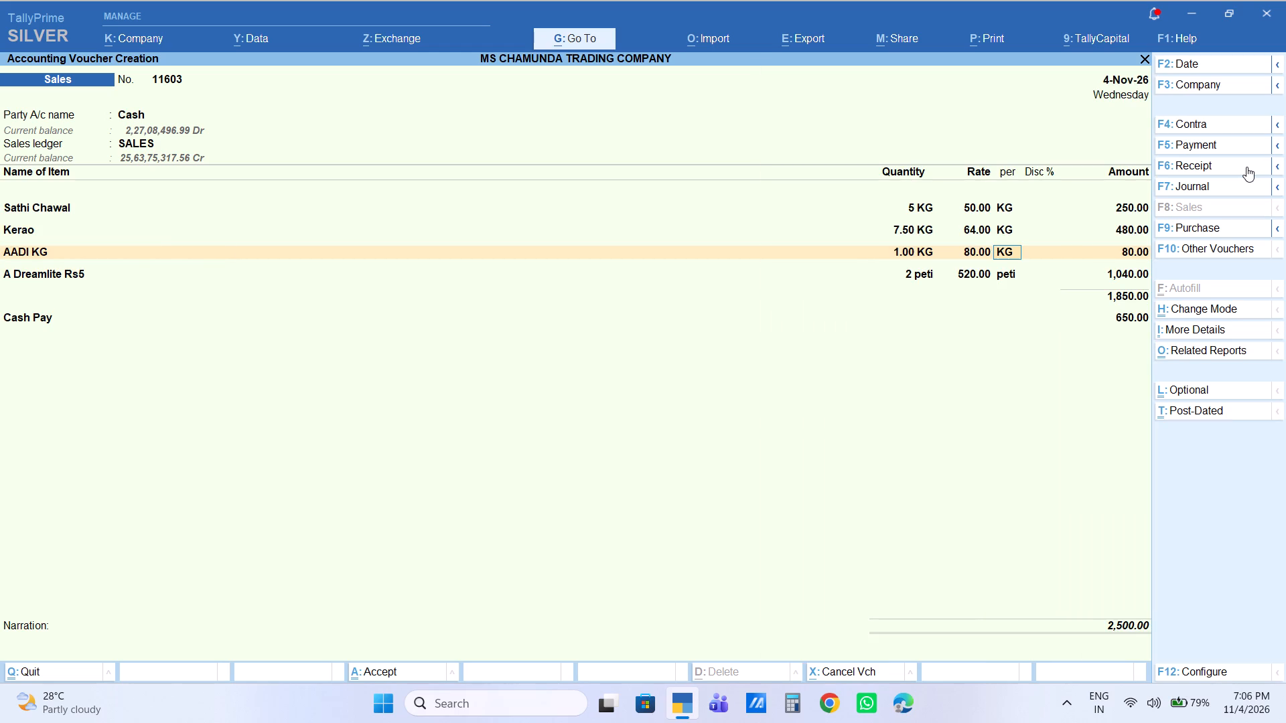
Enter the voucher narration "CASH PAY ME 650 KA MAL GYA".
key("Return")
key("Return")
key("Return")
key("Return")
key("Return")
key("Return")
key("Return")
key("Return")
key("Return")
key("Return")
key("Return")
key("Return")
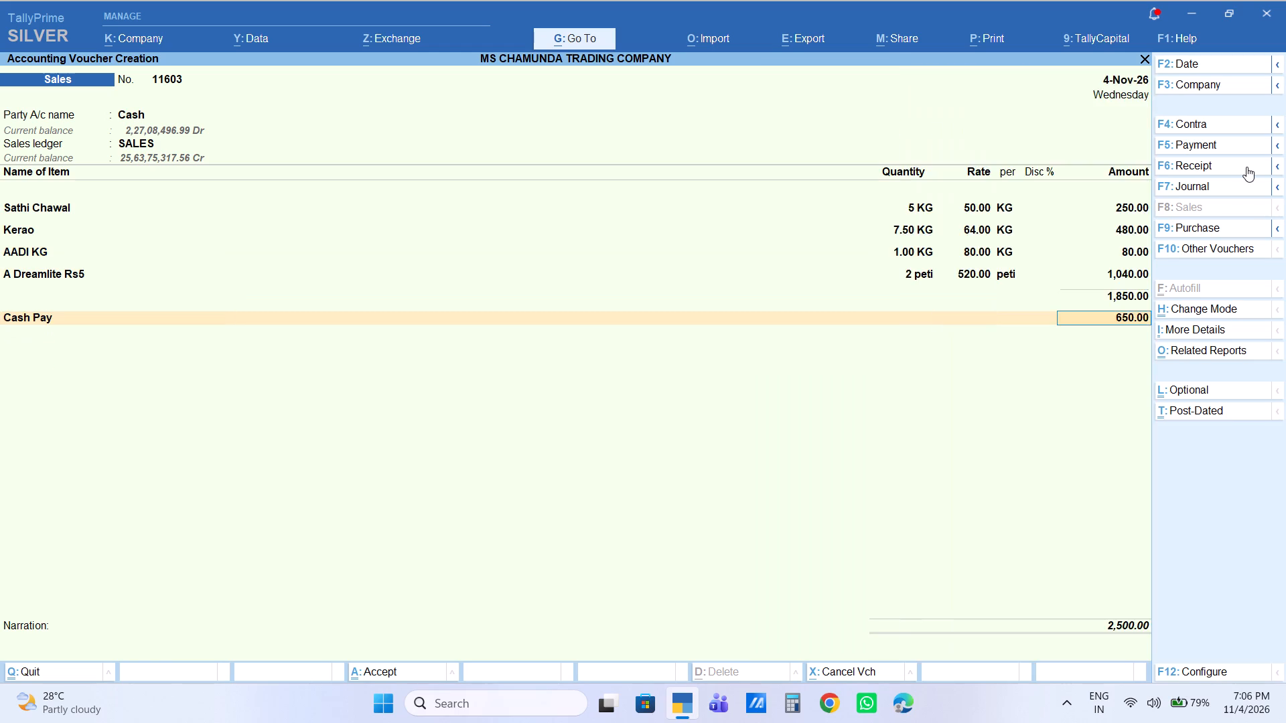
key("Return")
key("Return")
key("Return")
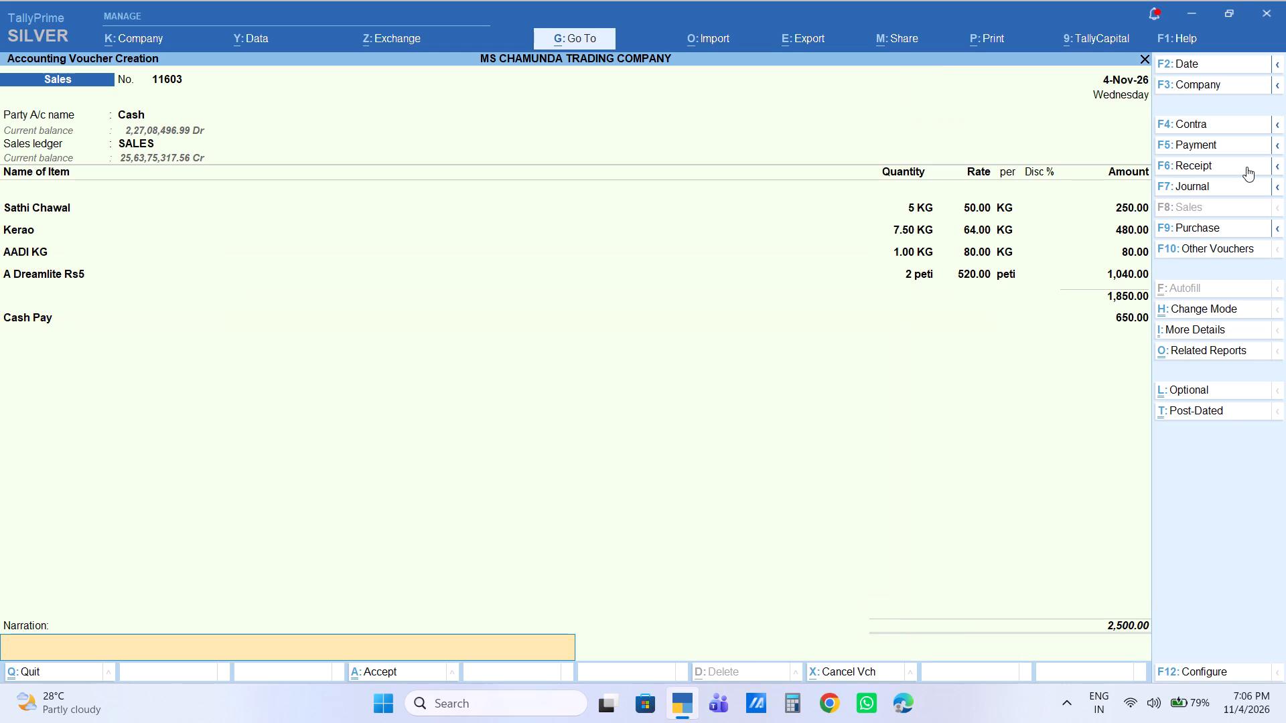
type("CASH PAY ME +650")
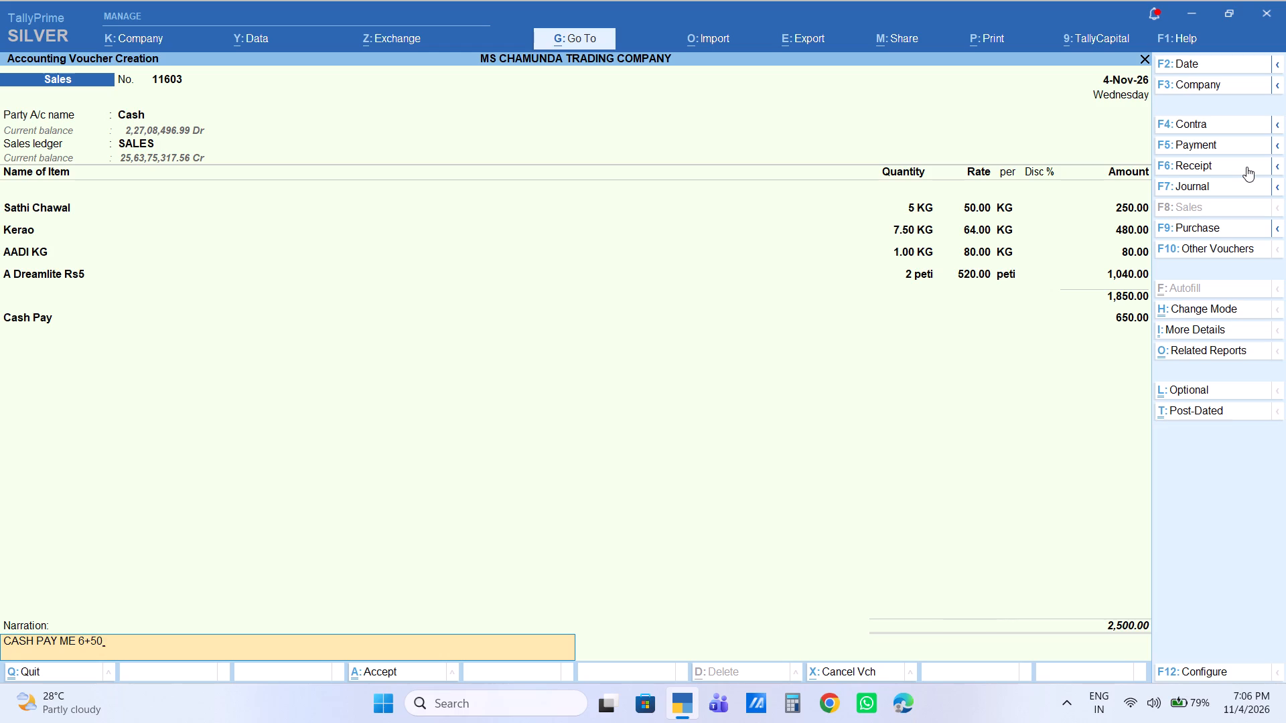
key("BackSpace")
key("BackSpace")
key("BackSpace")
key("5")
key("Right")
key("BackSpace")
key("space")
key("BackSpace")
type("50 LA")
key("space")
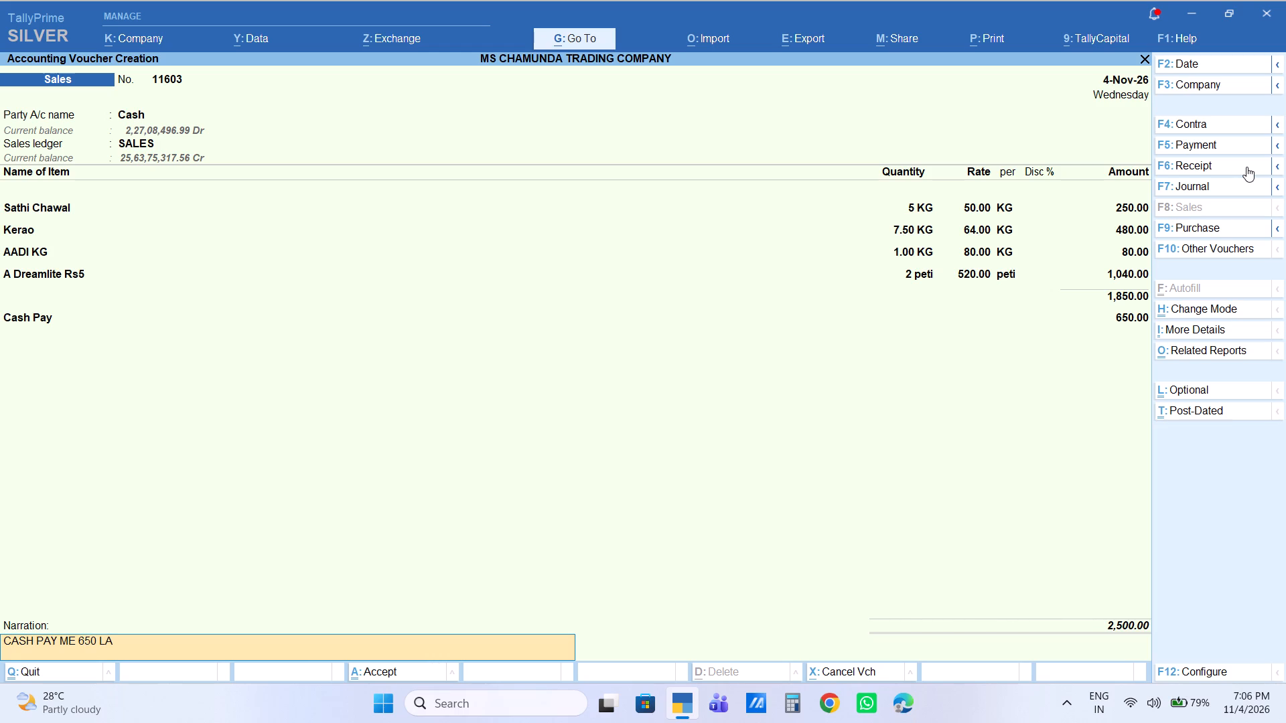
key("BackSpace")
key("BackSpace")
key("BackSpace")
key("space")
type("KA")
key("space")
type("MA")
key("space")
key("BackSpace")
type("L")
key("space")
type("GYA")
Accept and save the completed sales voucher.
key("Return")
key("Return")
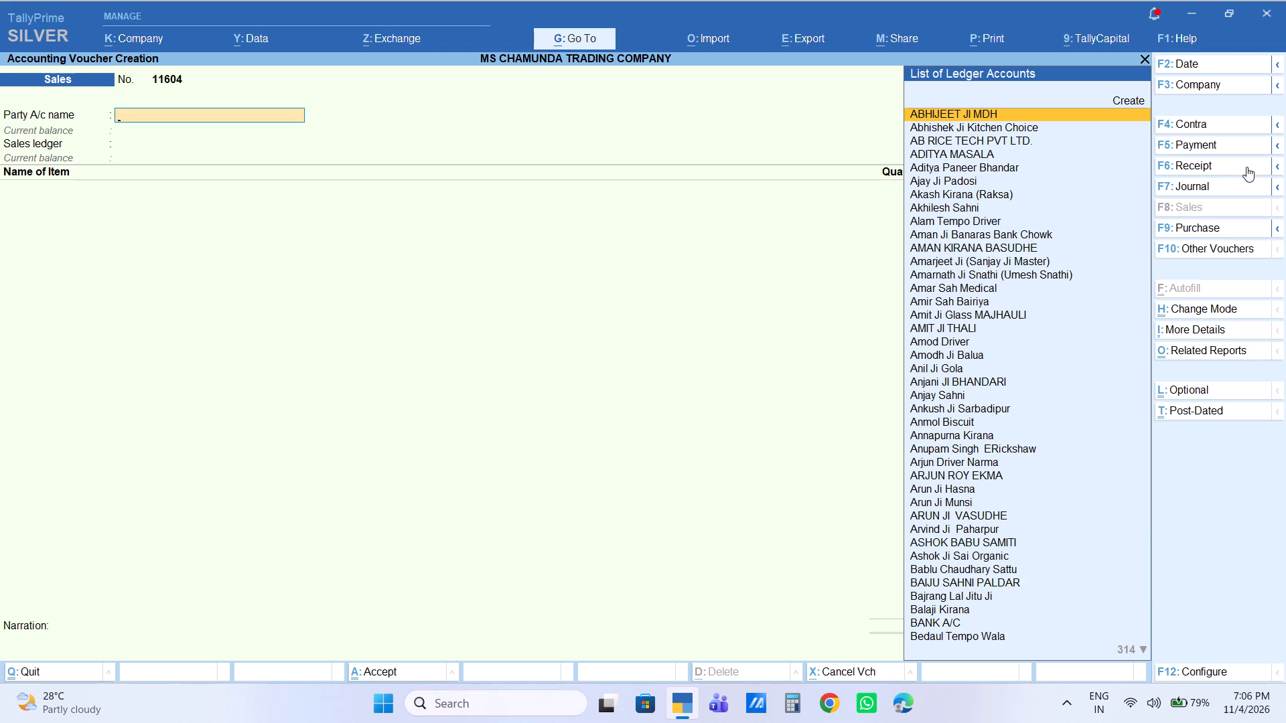
Set Cash as the party account and SALES as the sales ledger in the new sales voucher.
type("CAS")
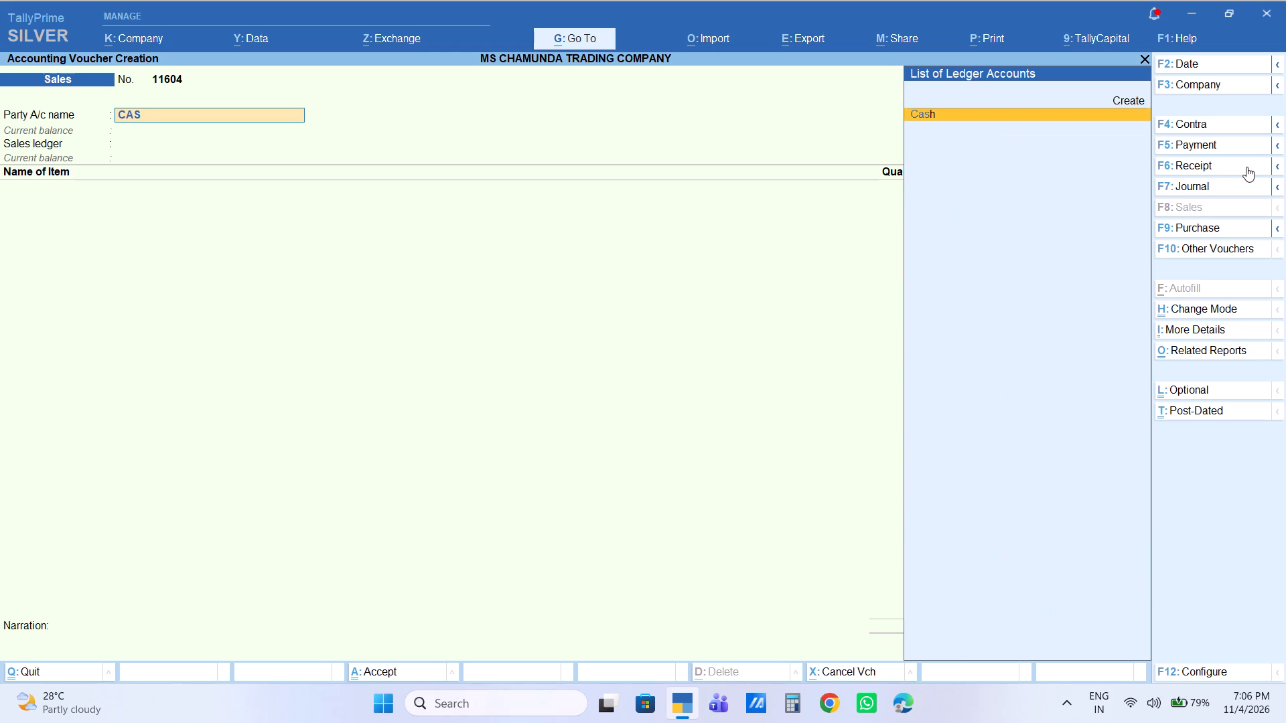
key("Return")
key("Return")
key("Return")
key("Return")
key("Return")
key("Return")
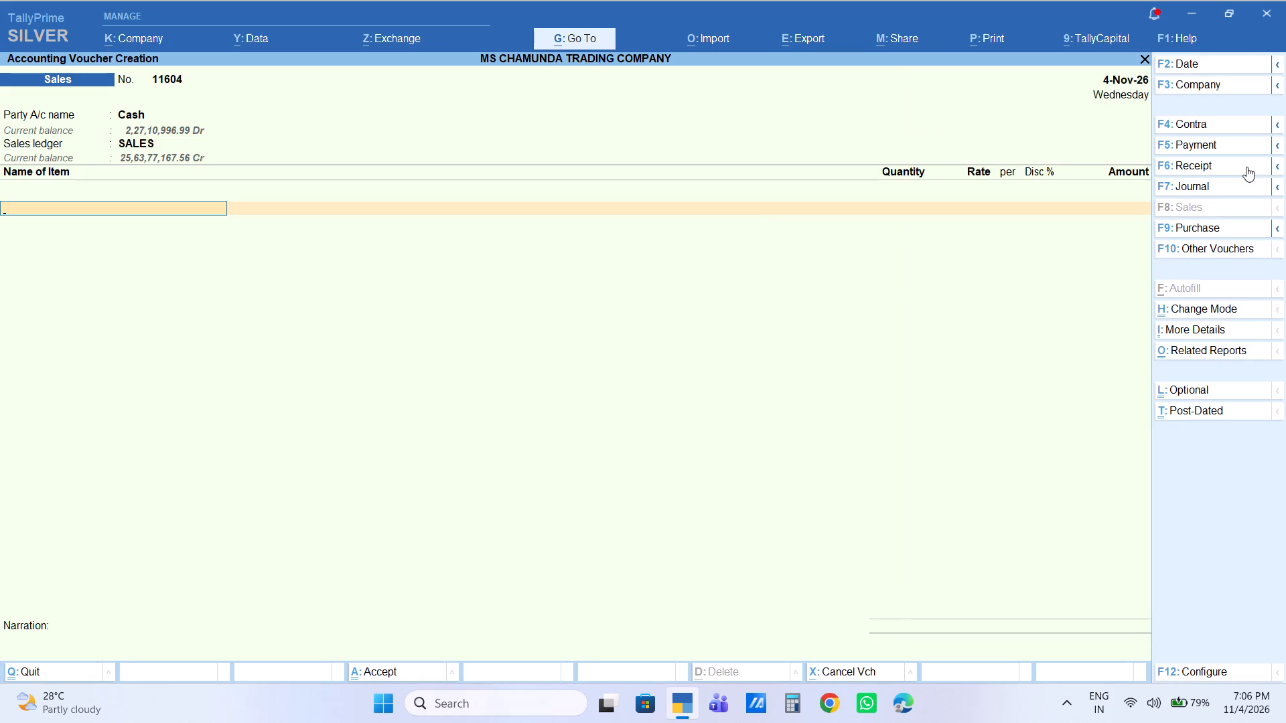
Add the stock item Sabera Besan 10kg with a quantity of 1 jhola, keeping the default rate.
type("SA")
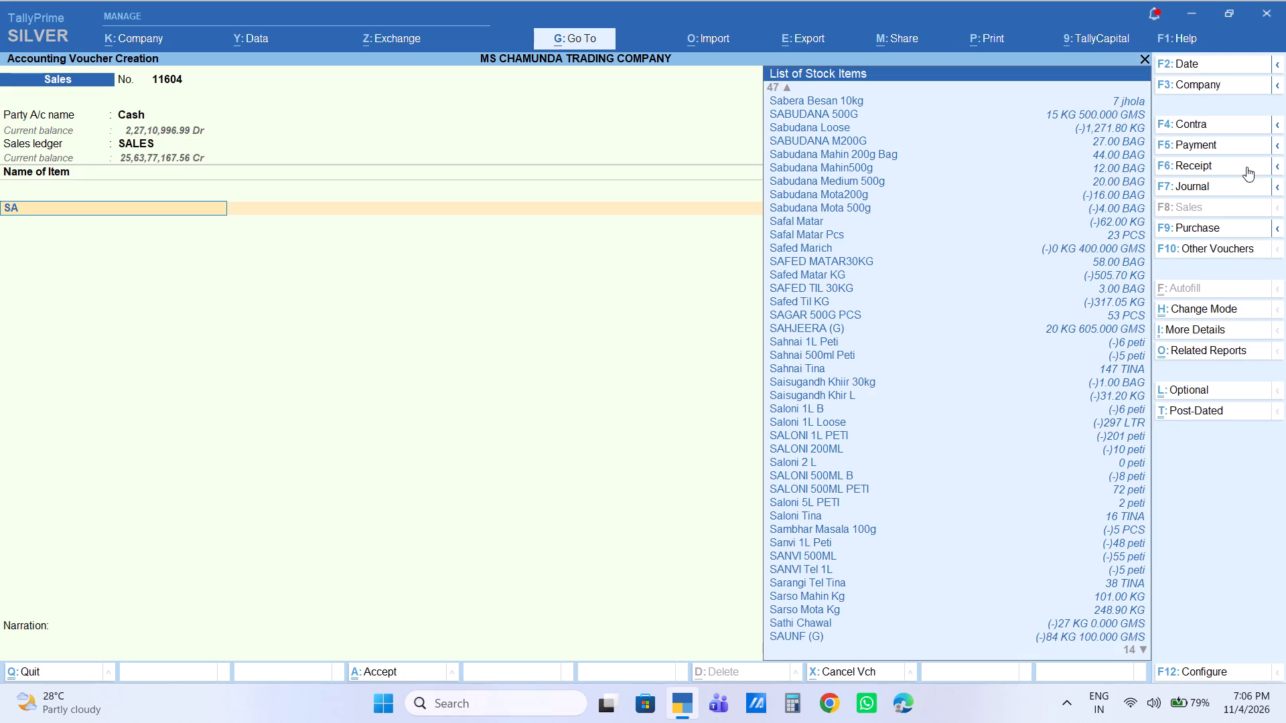
key("v")
key("BackSpace")
type("BERA")
key("Return")
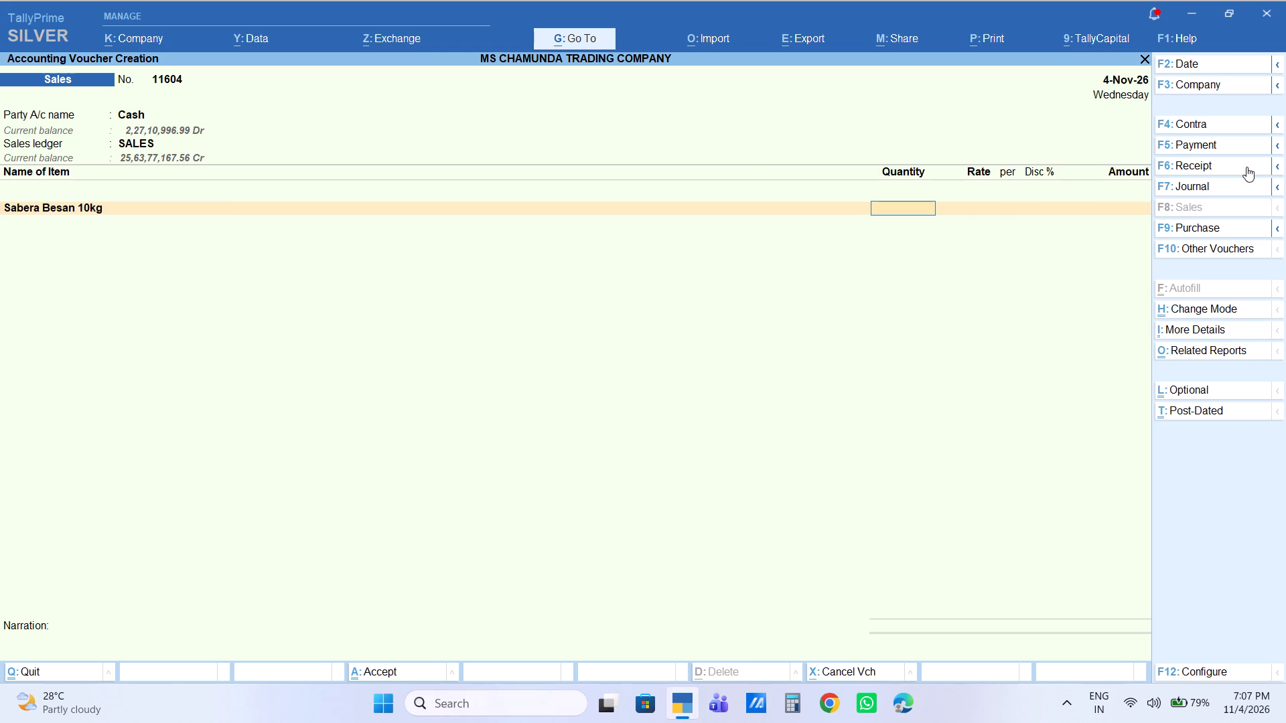
key("1")
key("Return")
key("Return")
key("Return")
key("Return")
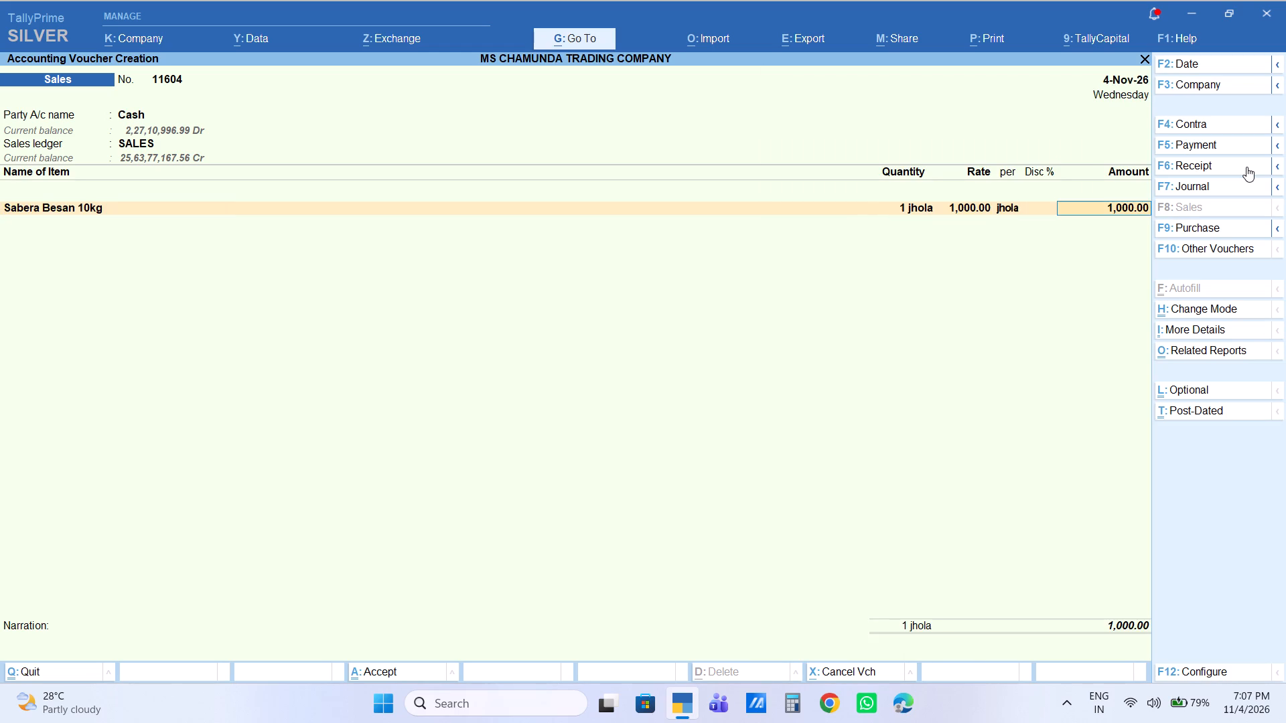
Finish the item list, leave the narration blank, and save sales voucher 11604.
key("Return")
key("Return")
key("Return")
key("Return")
key("Return")
key("Return")
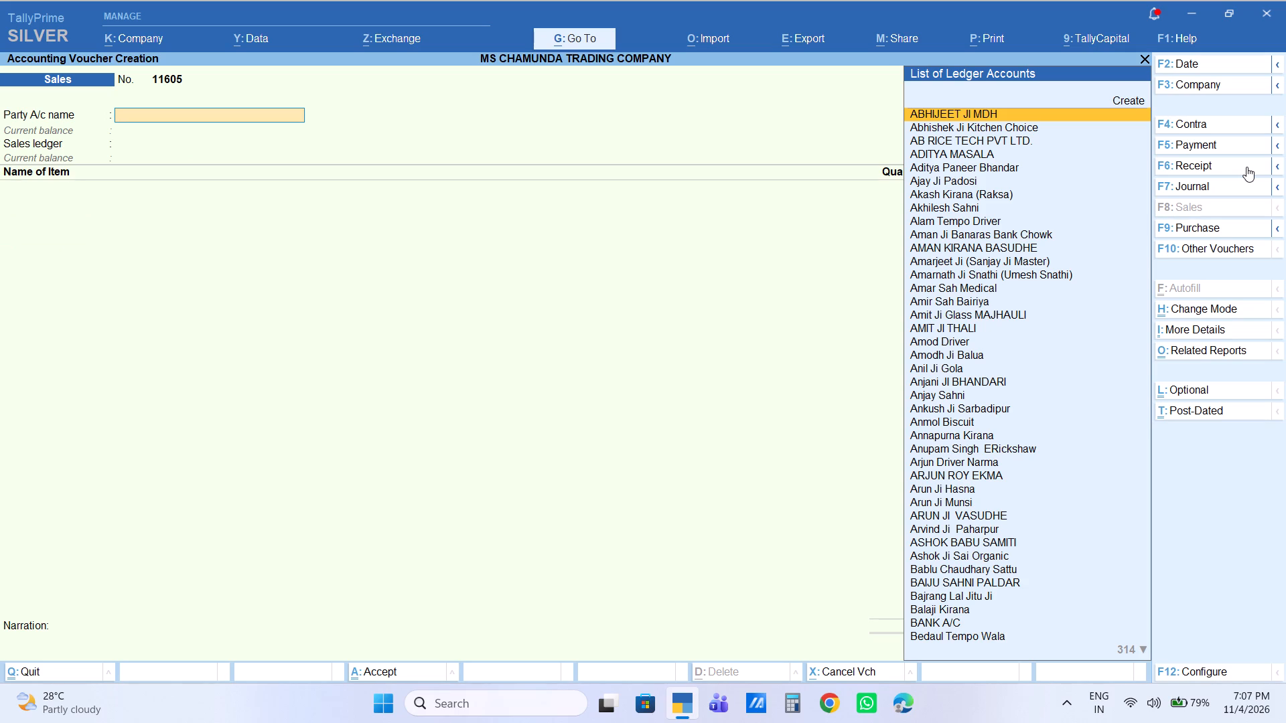
Set Cash as the party account and SALES as the sales ledger in sales voucher 11605, keeping the default party details.
type("CAS")
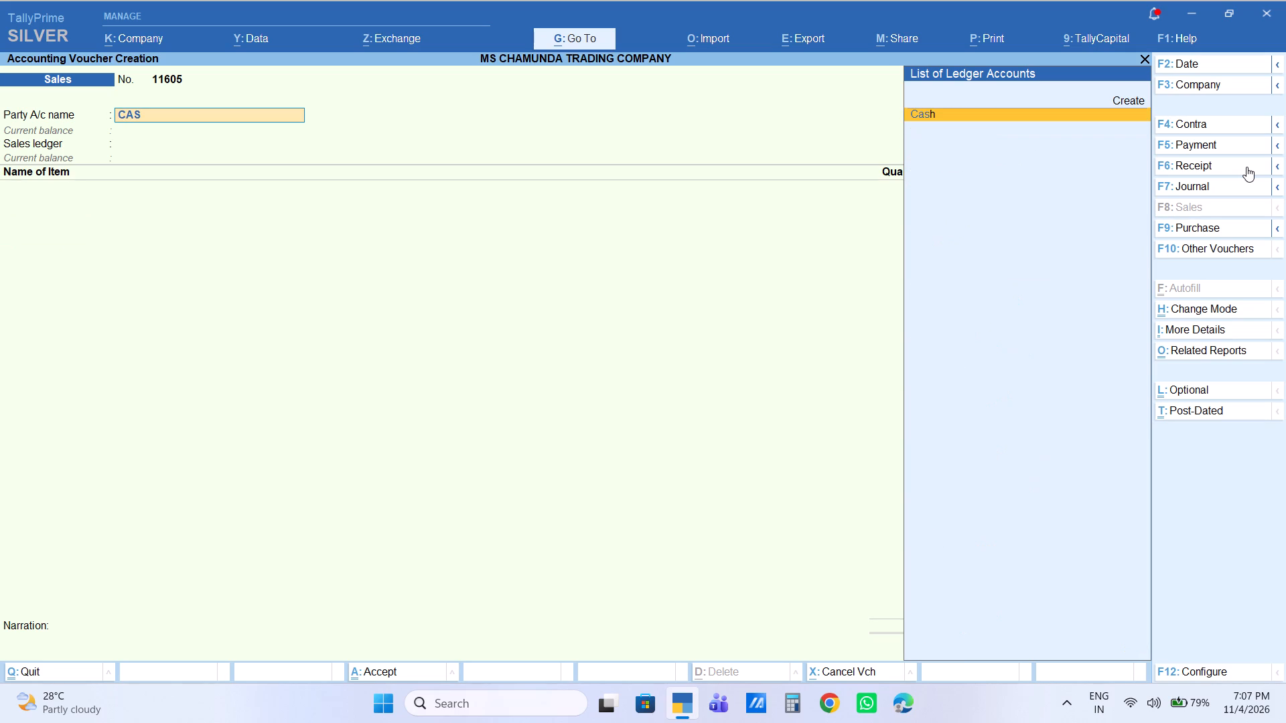
key("Return")
key("Return")
key("Return")
key("Return")
key("Return")
key("Return")
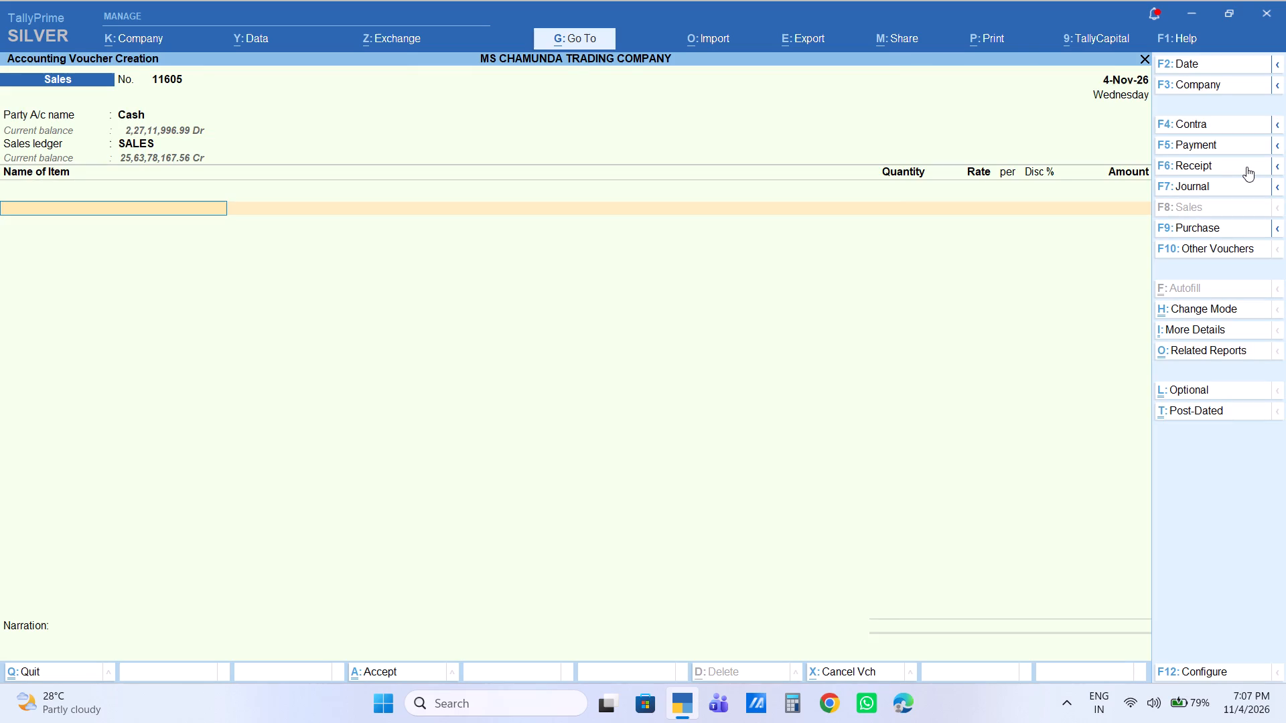
Add the stock item Rangin Mom Stand Rs2 with a quantity of 2 BDL, keeping the default rate.
type("MOM")
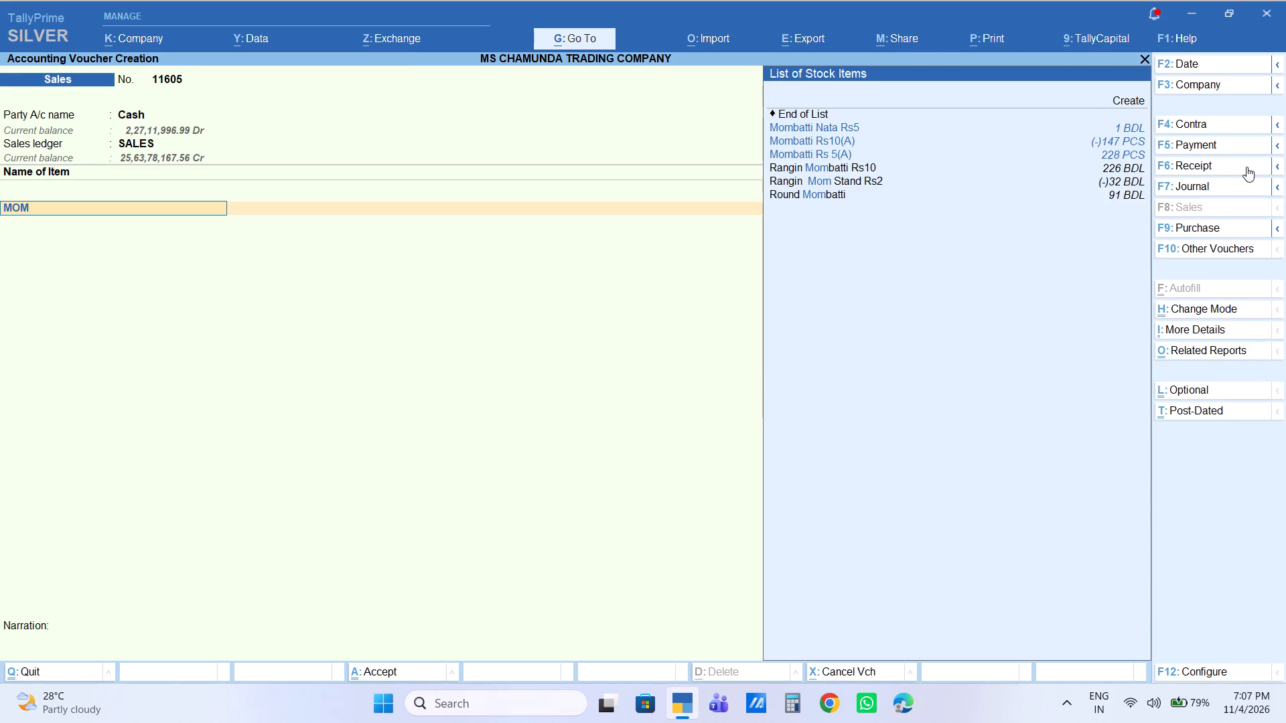
key("Down")
key("Down")
key("Down")
key("Down")
key("Down")
key("Return")
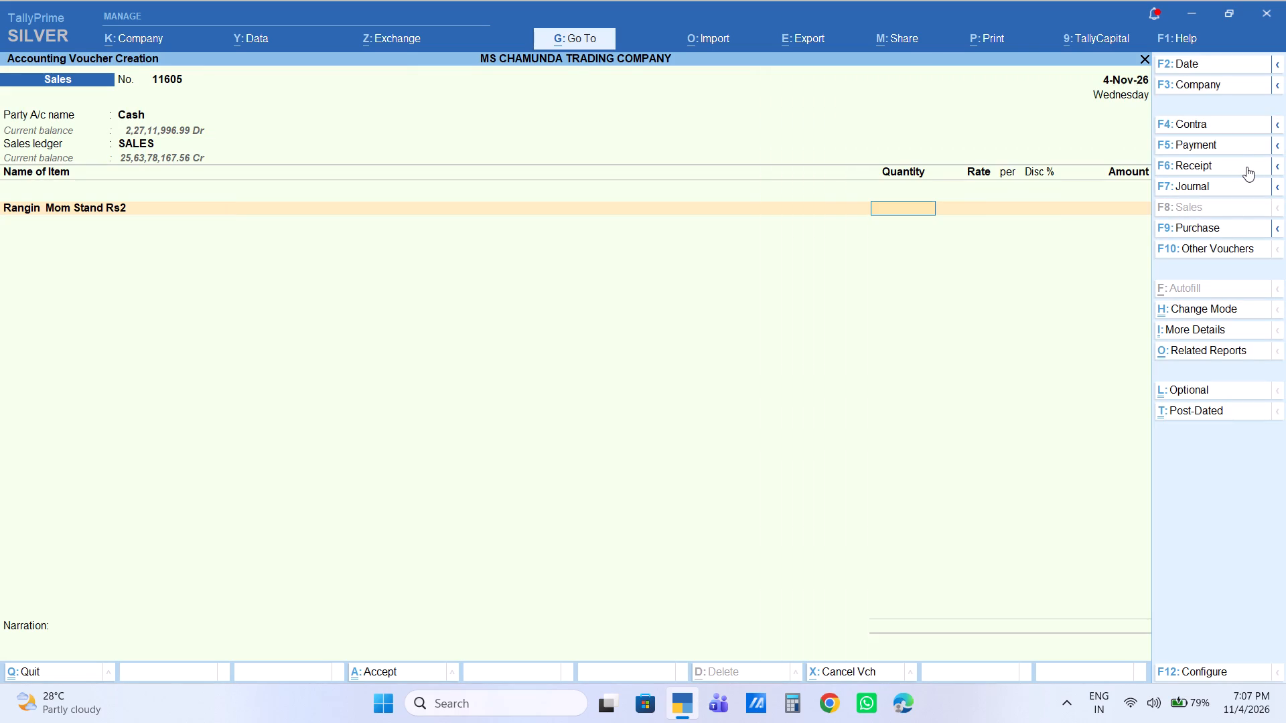
key("2")
key("Return")
key("Return")
key("Return")
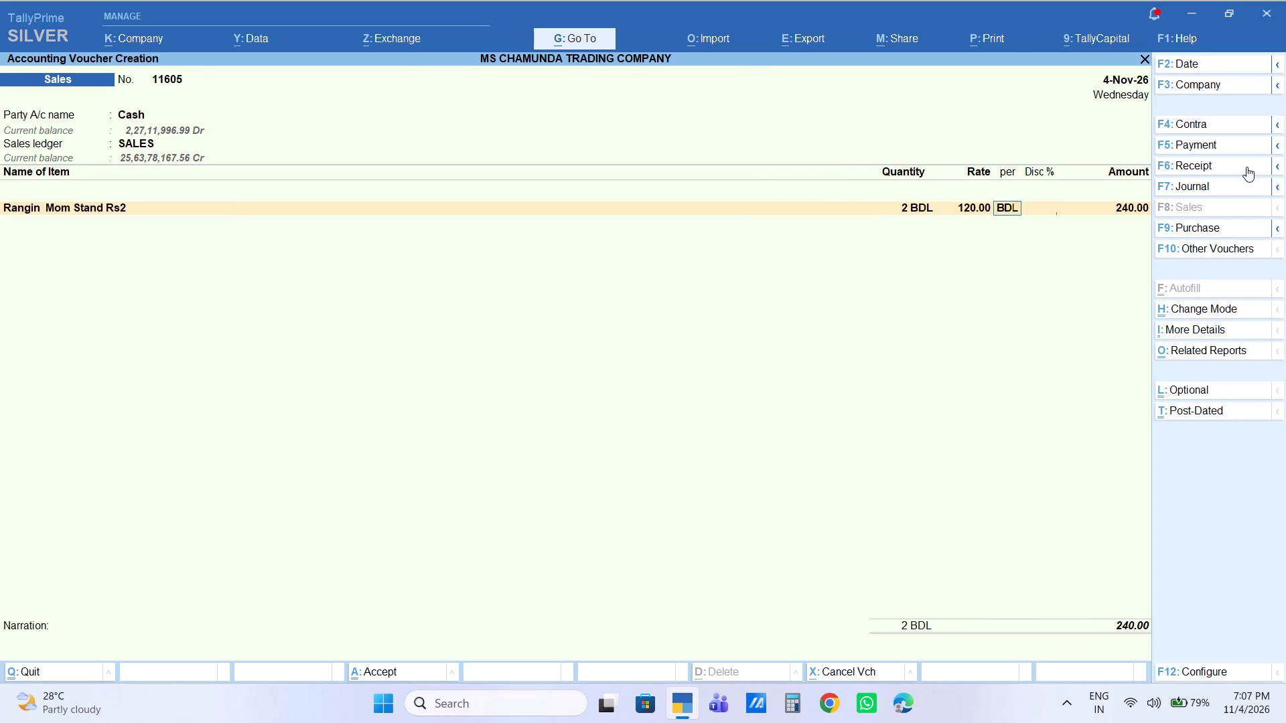
key("Return")
key("Return")
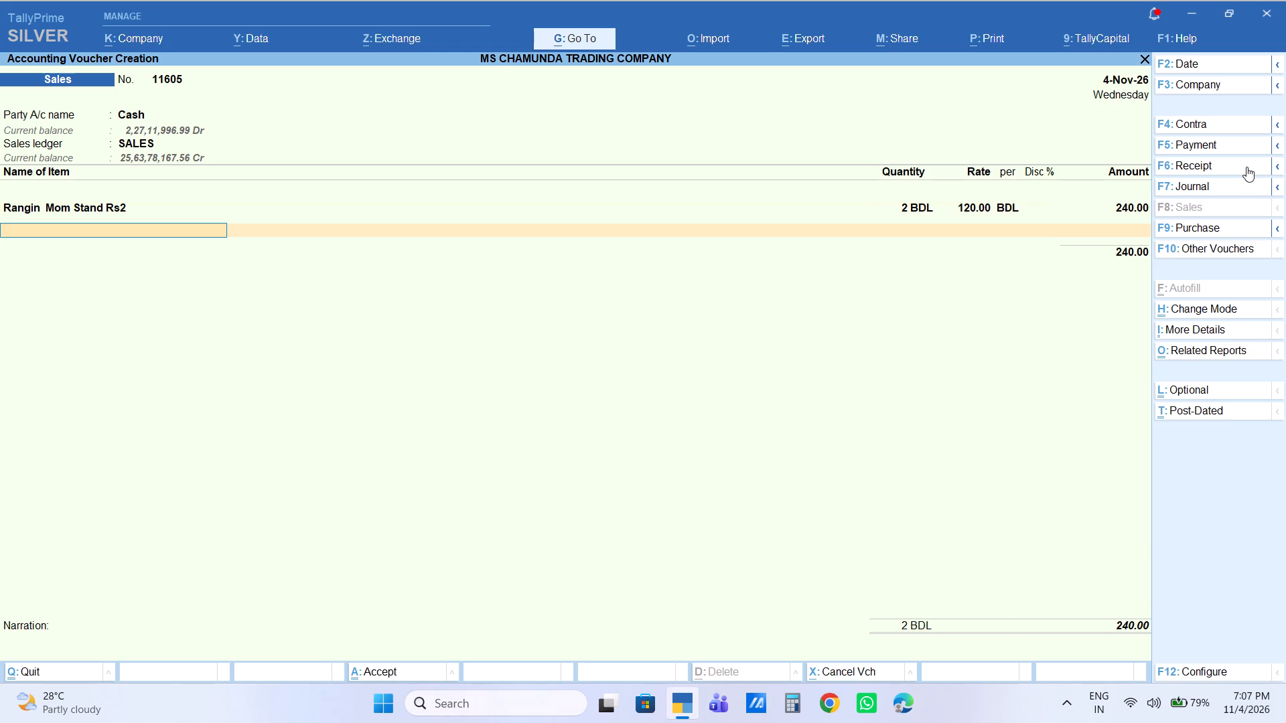
Add the stock item Kabli Chana Loose with a quantity of 3 KG, keeping the default rate.
type("KABLI")
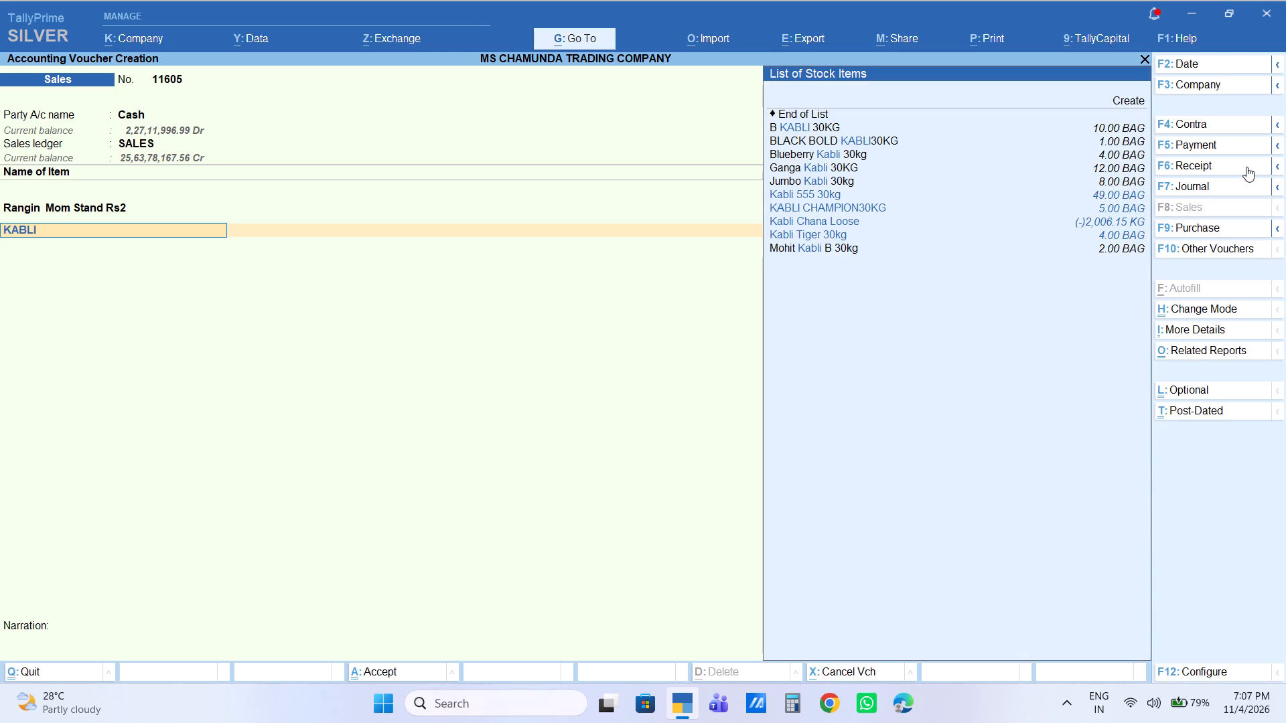
key("Down")
key("Down")
key("Down")
key("Return")
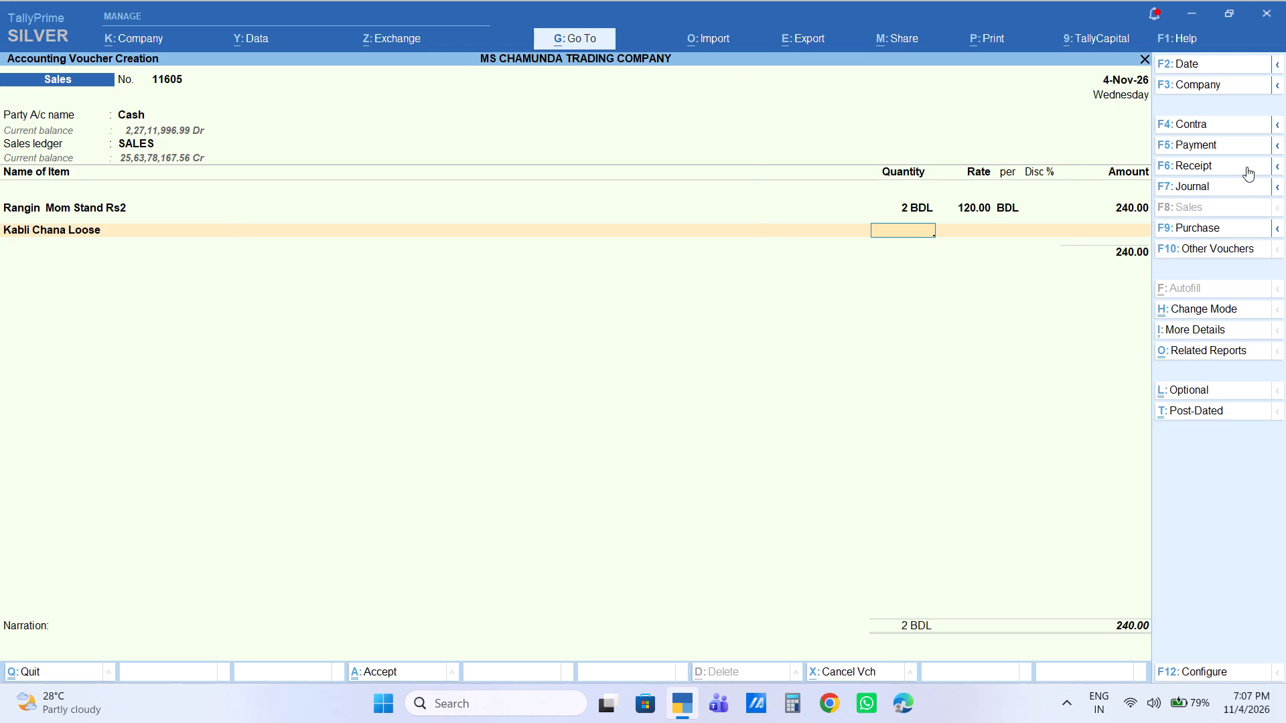
key("3")
key("Return")
key("Return")
key("Return")
key("Return")
key("Return")
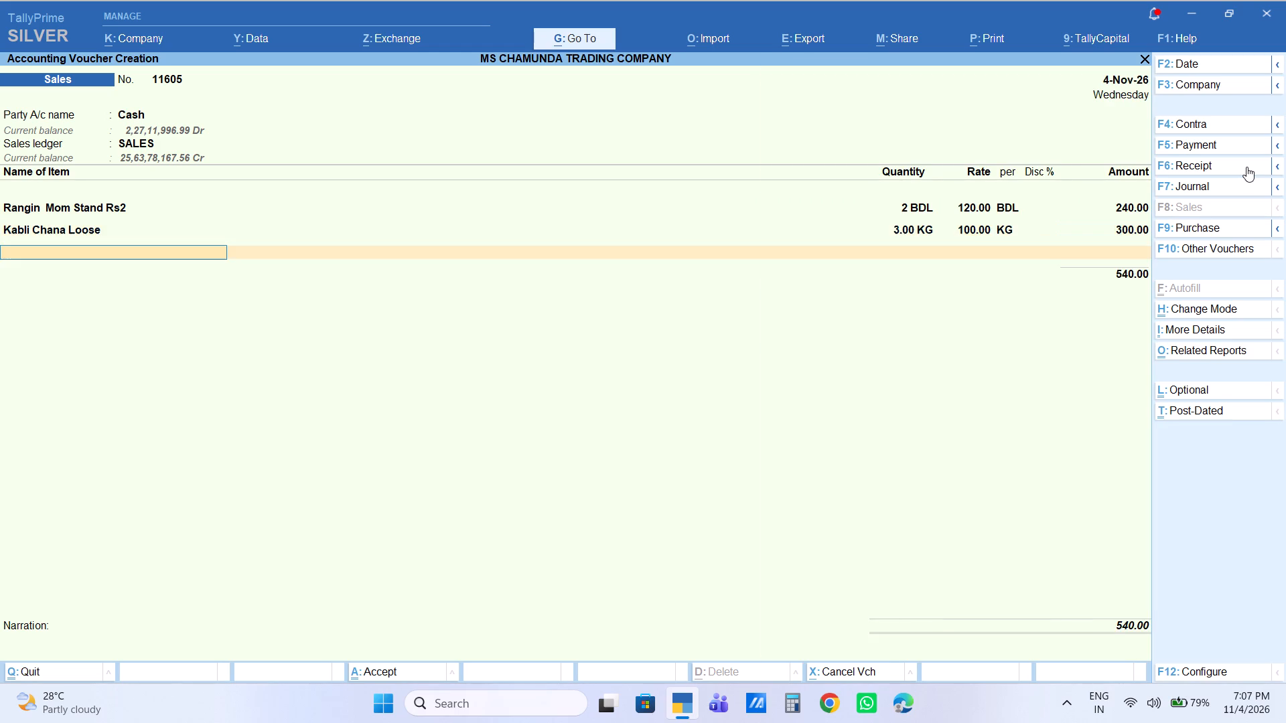
Add the stock item MOONG DAL LOOSE with a quantity of 3 KG, keeping the default rate.
type("MOO")
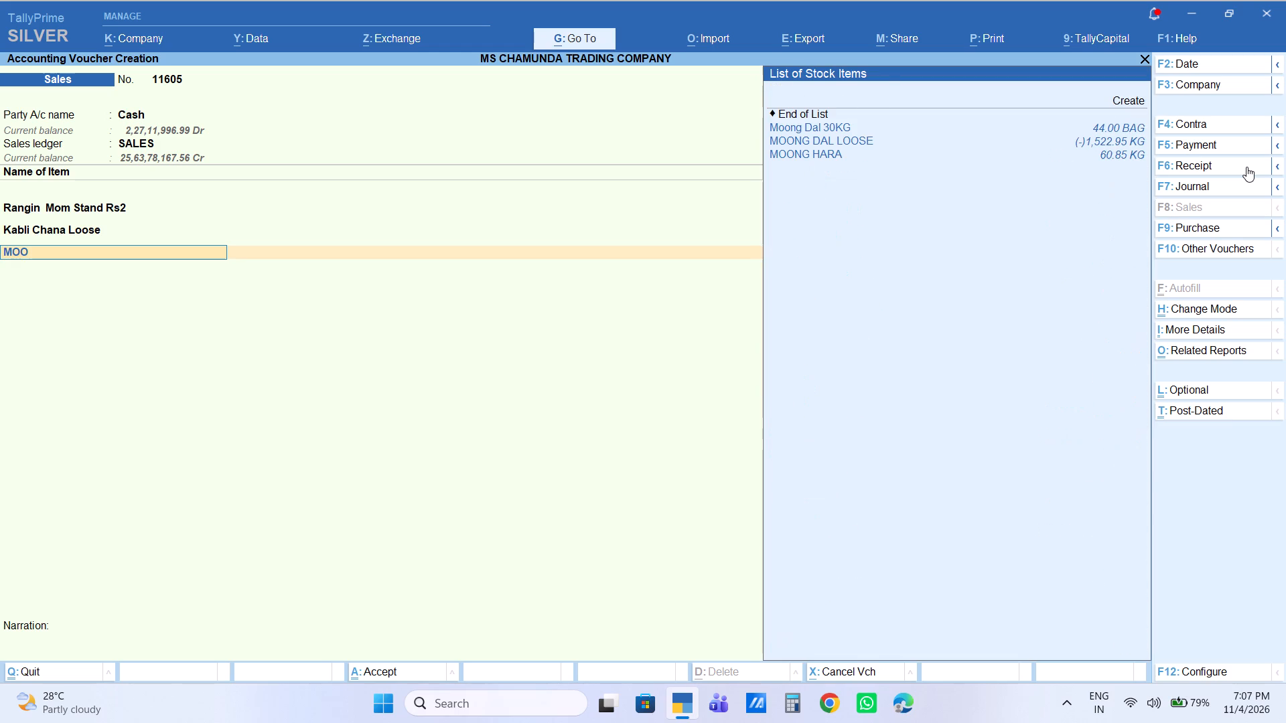
key("Down")
key("Down")
key("Return")
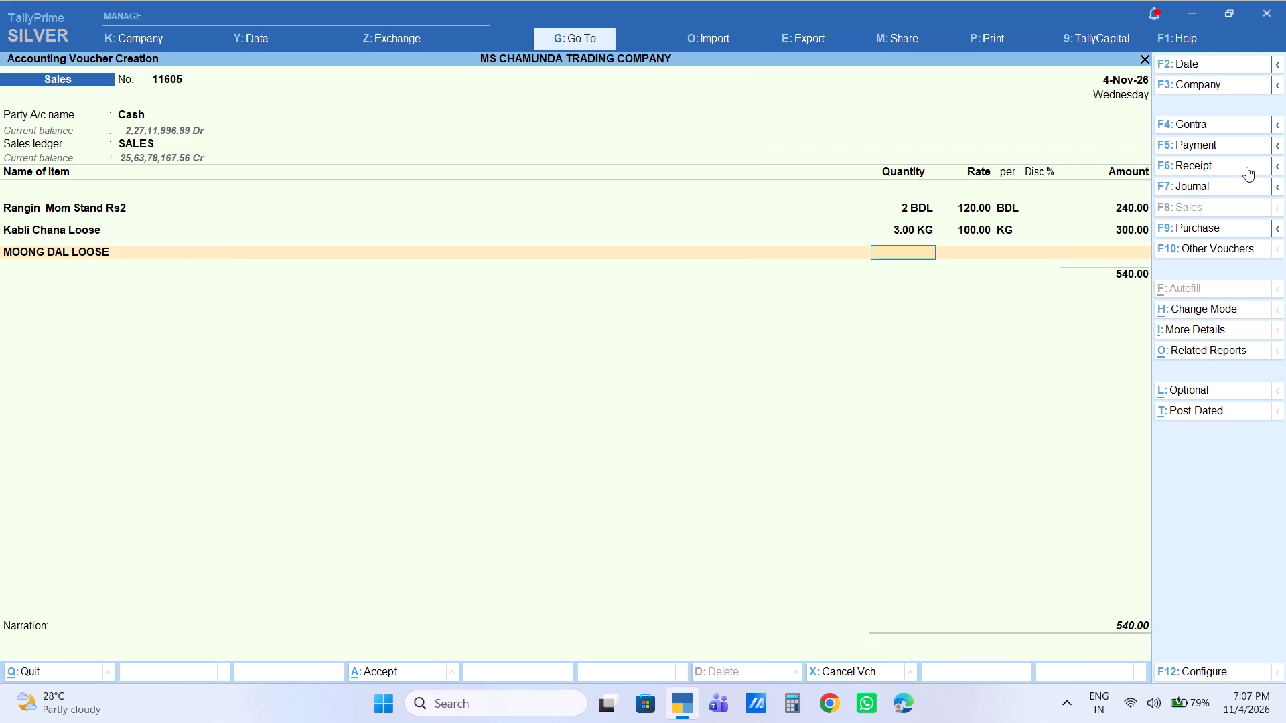
key("3")
key("Return")
key("Return")
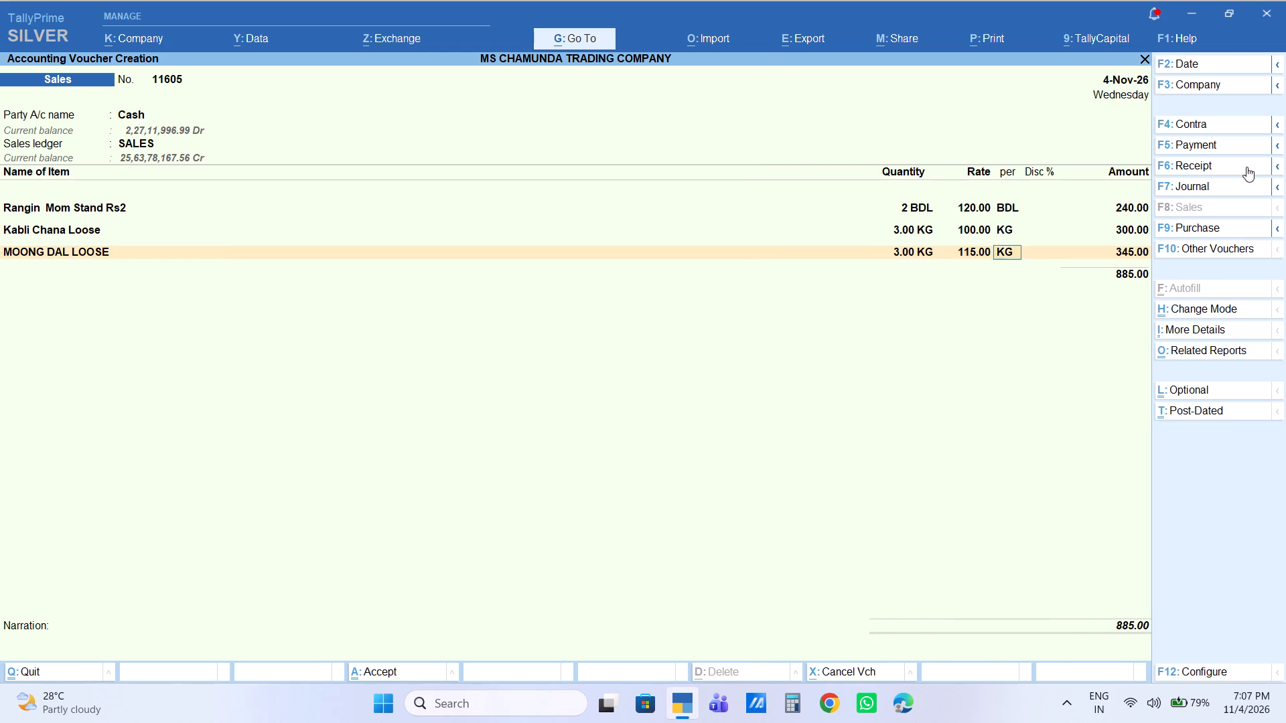
key("Return")
key("Return")
key("Return")
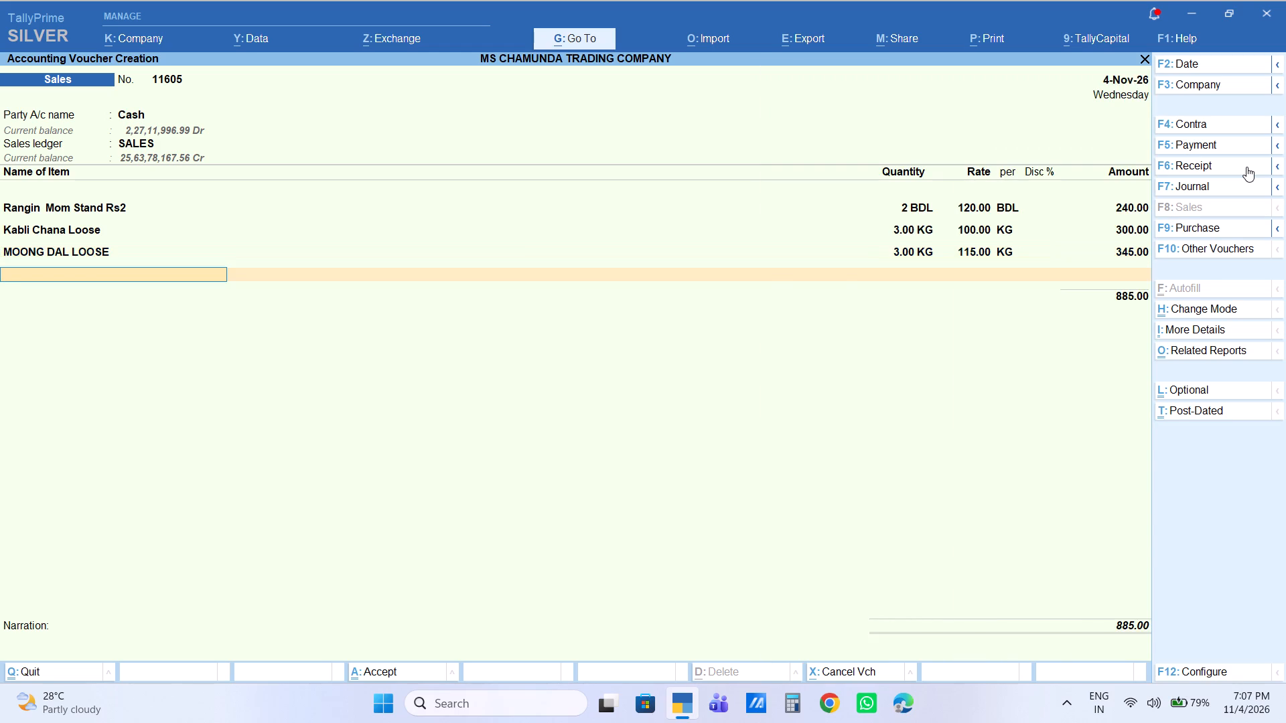
Add the stock item LAHSUN B with a quantity of 5 KG and set its amount to 575.
type("LAHS")
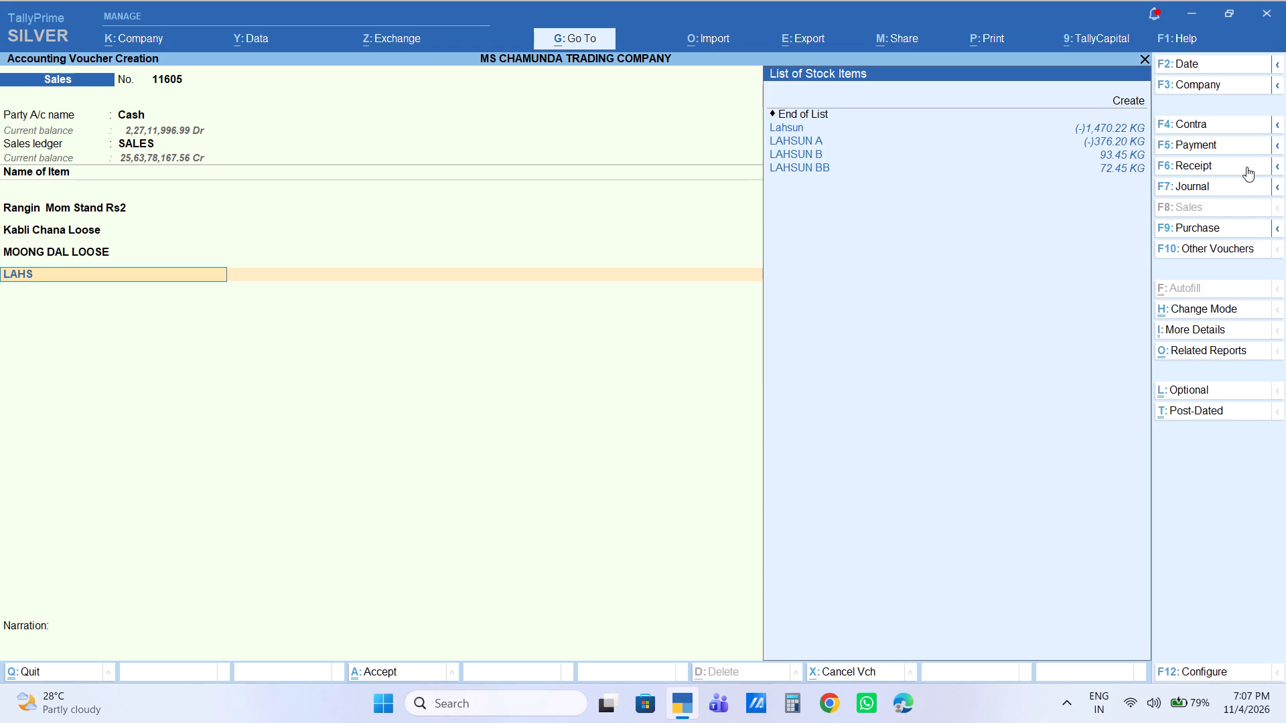
key("Down")
key("Down")
key("Down")
key("Down")
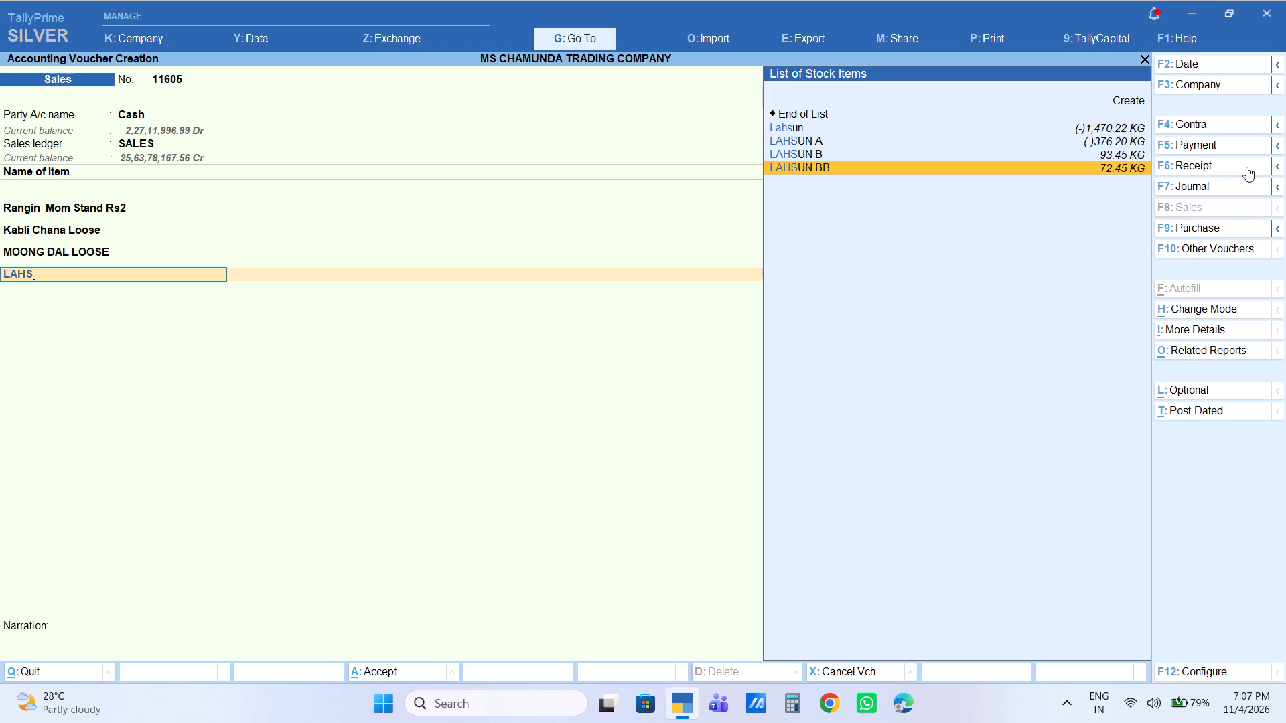
key("Up")
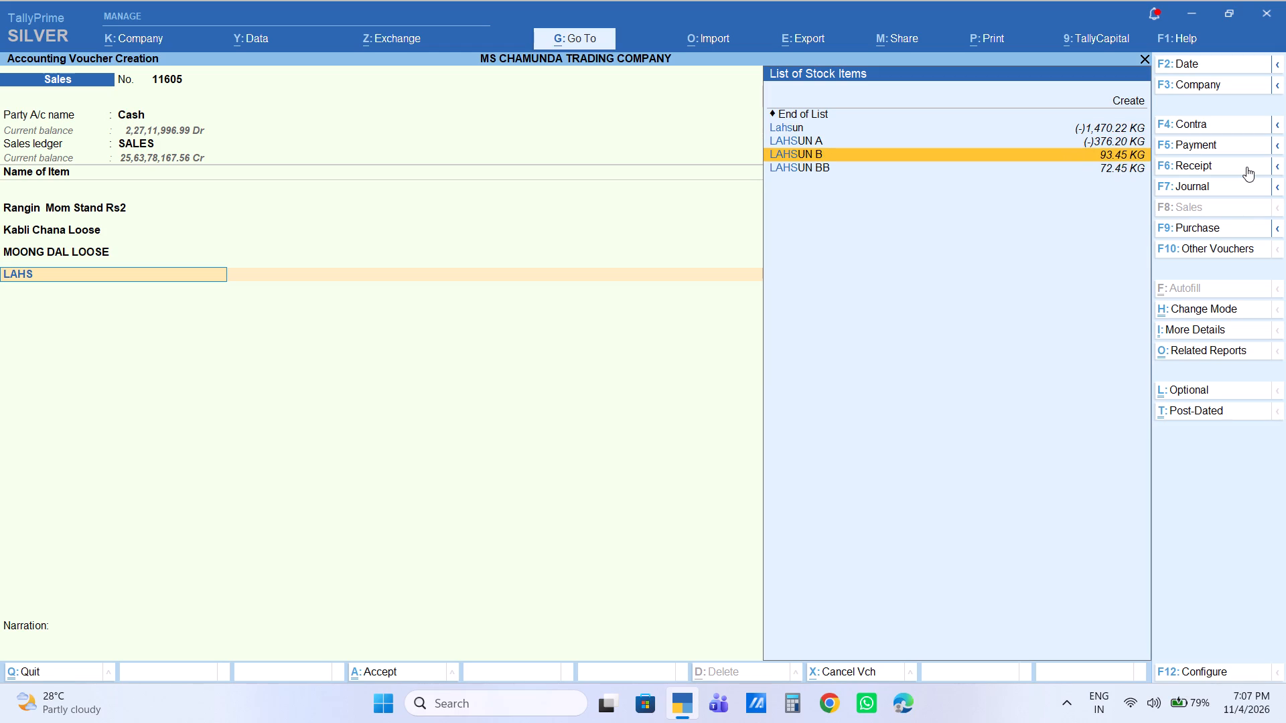
key("Return")
key("5")
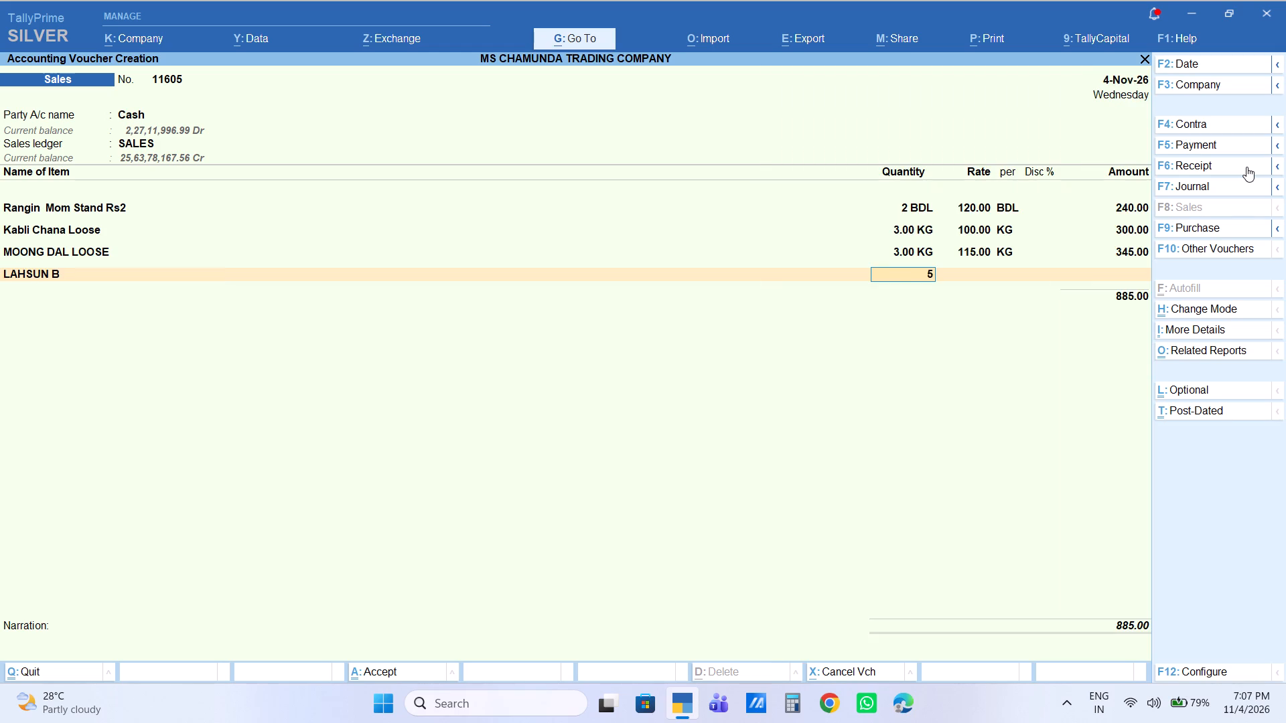
key("Return")
key("Return")
key("Return")
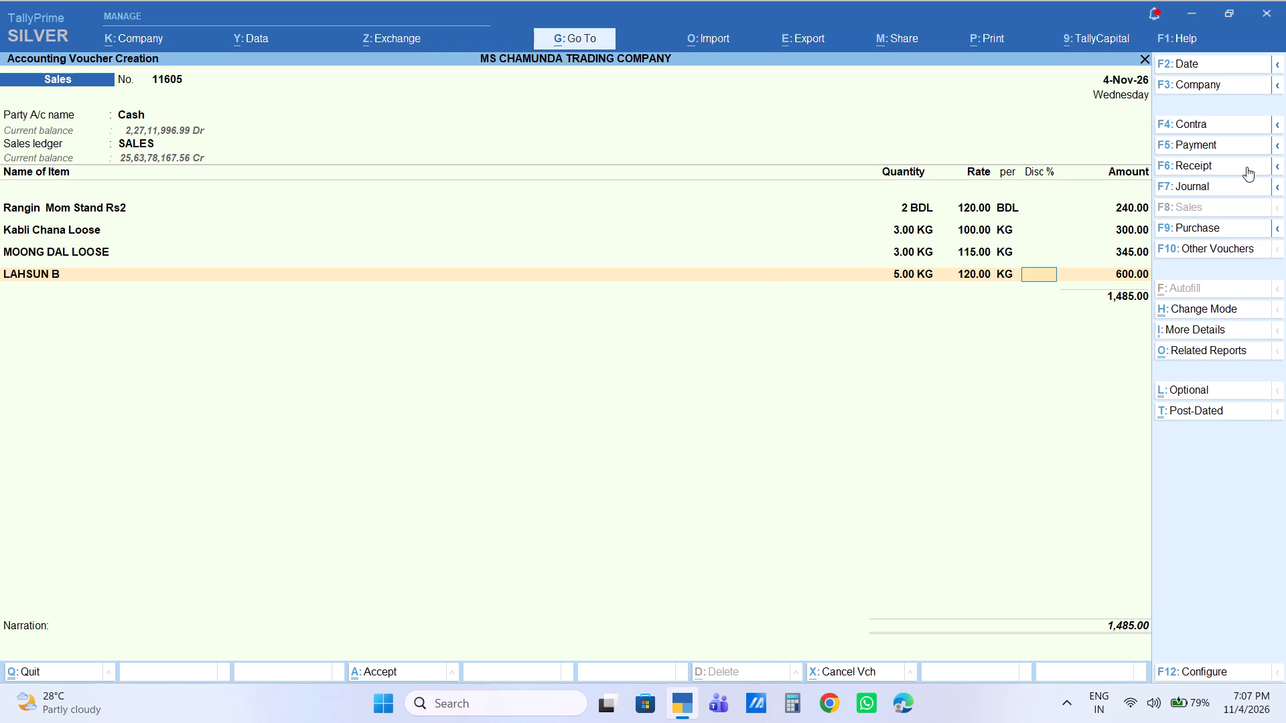
key("Return")
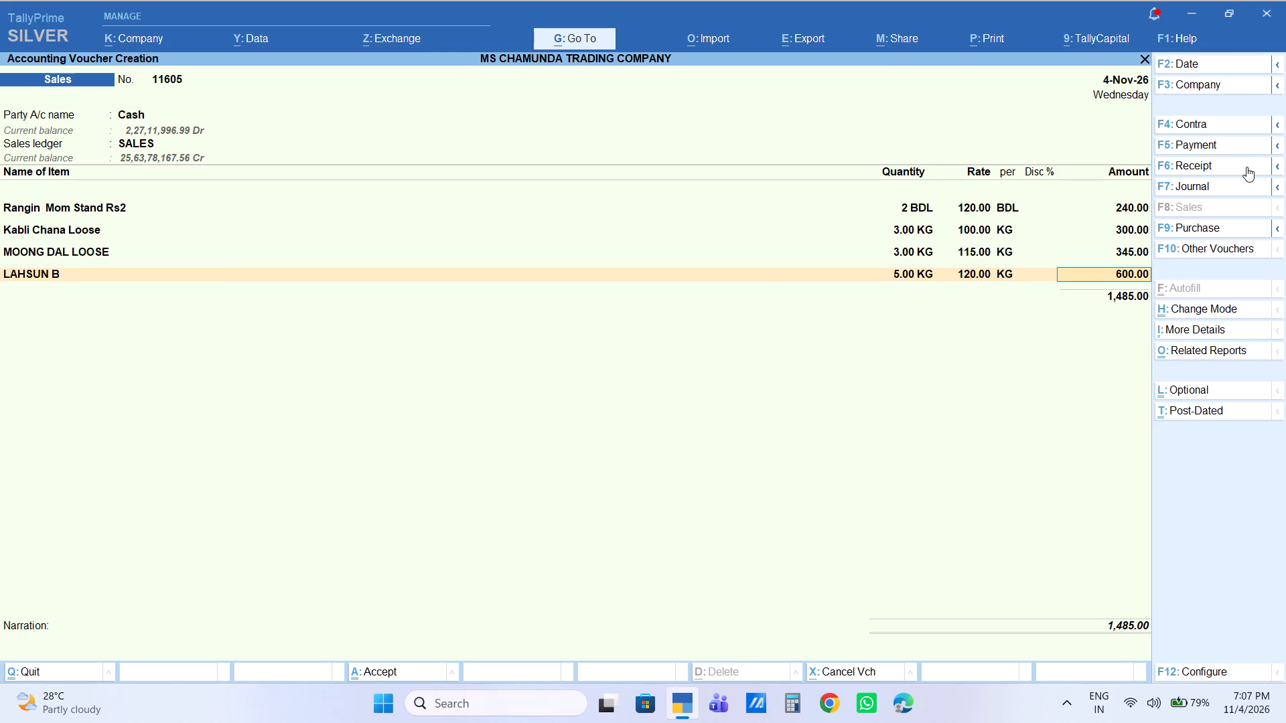
type("575")
key("Return")
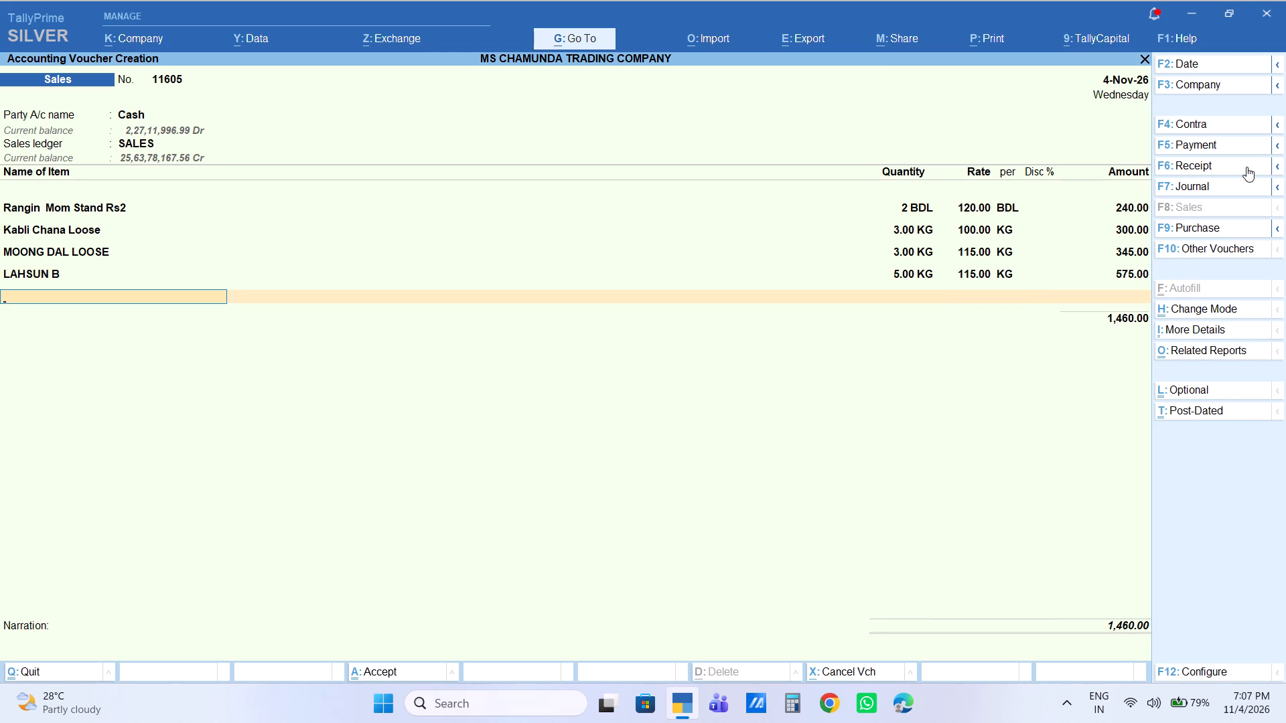
Add the stock item AADI KG with a quantity of 1 KG, keeping the default rate.
type("AADI")
key("Down")
key("Down")
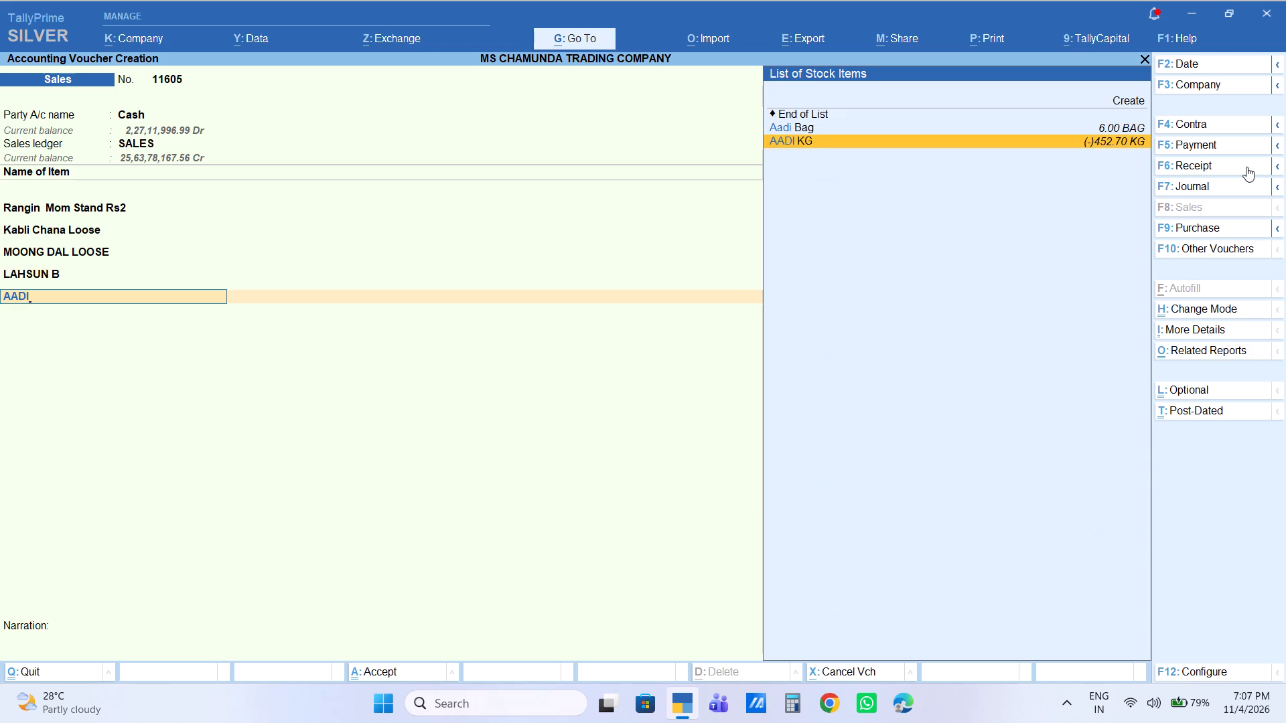
key("Return")
key("1")
key("Return")
key("Return")
key("Return")
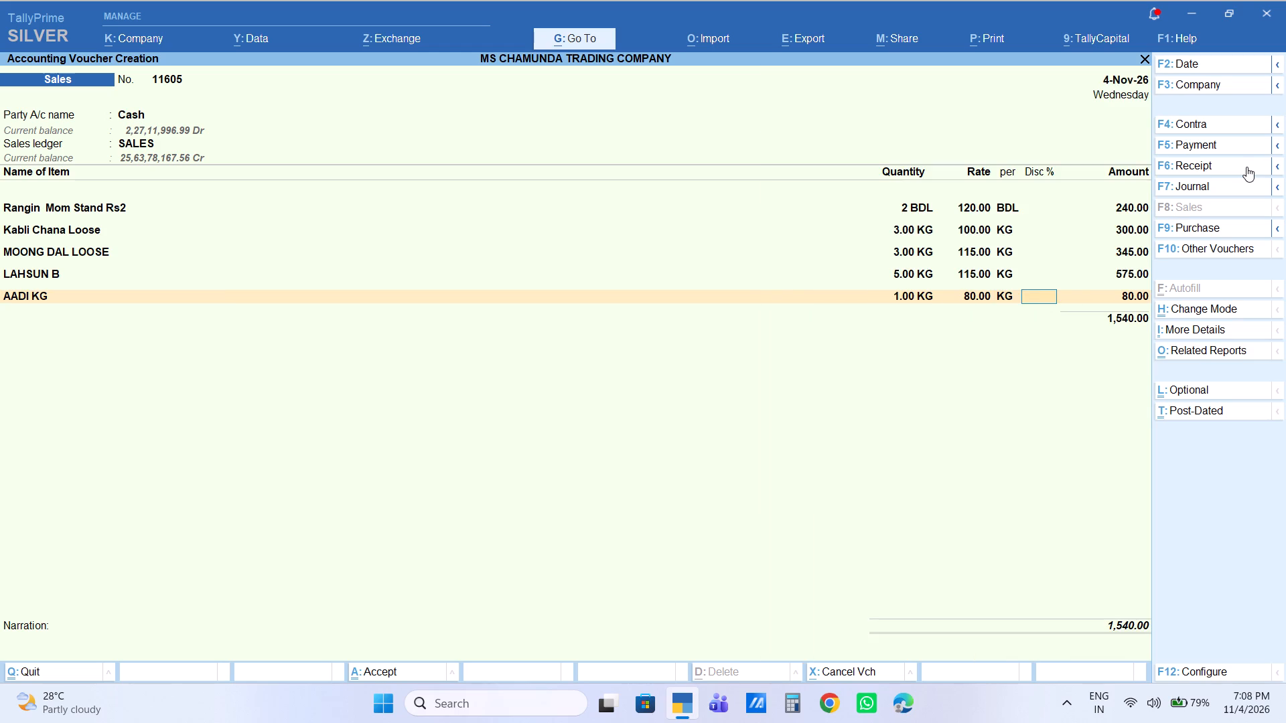
key("Return")
key("Return")
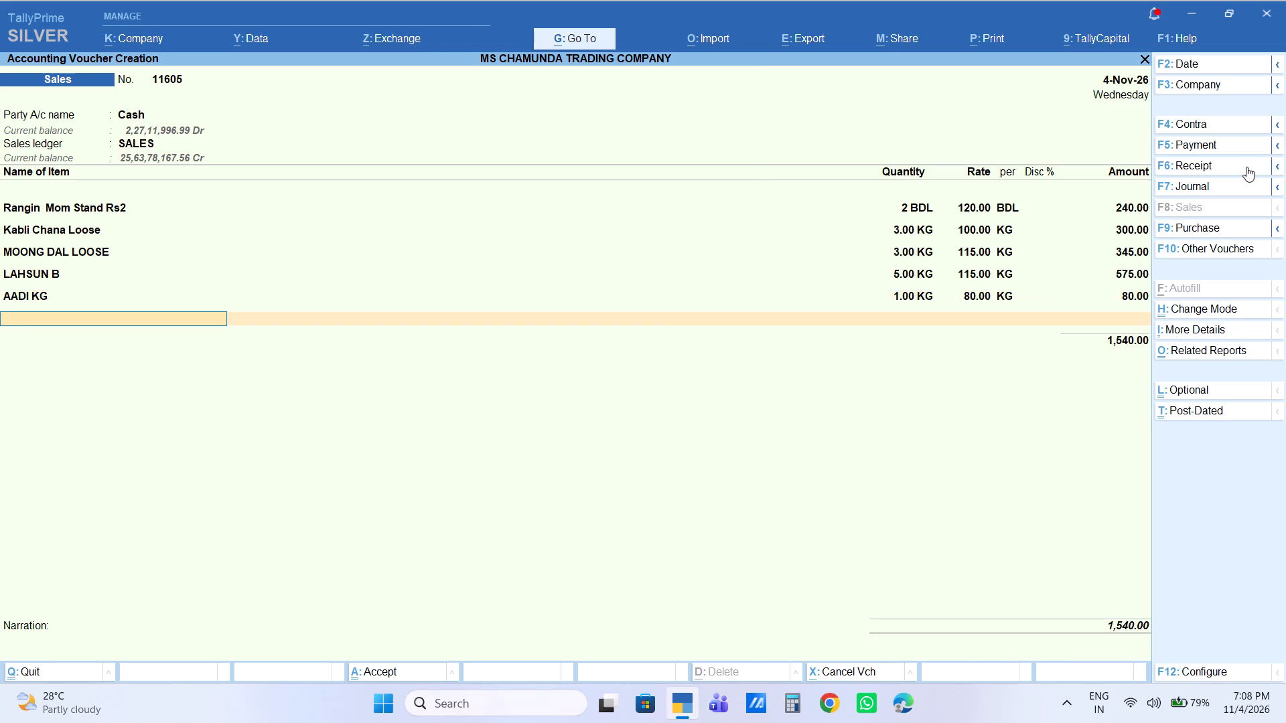
Finish the item list, leave the narration blank, and save sales voucher 11605.
key("Return")
key("Return")
key("Return")
key("Return")
key("Return")
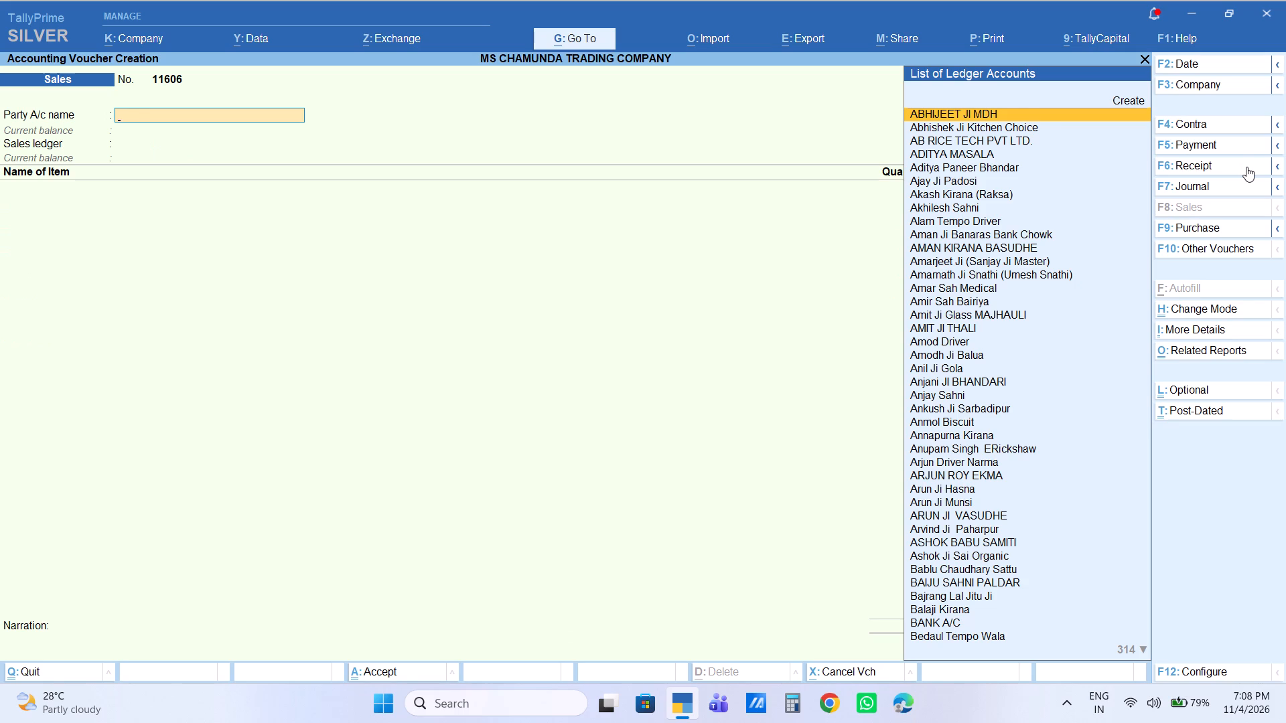
Set Cash as the party account and SALES as the sales ledger in sales voucher 11606, keeping the default party details.
type("CVVAS")
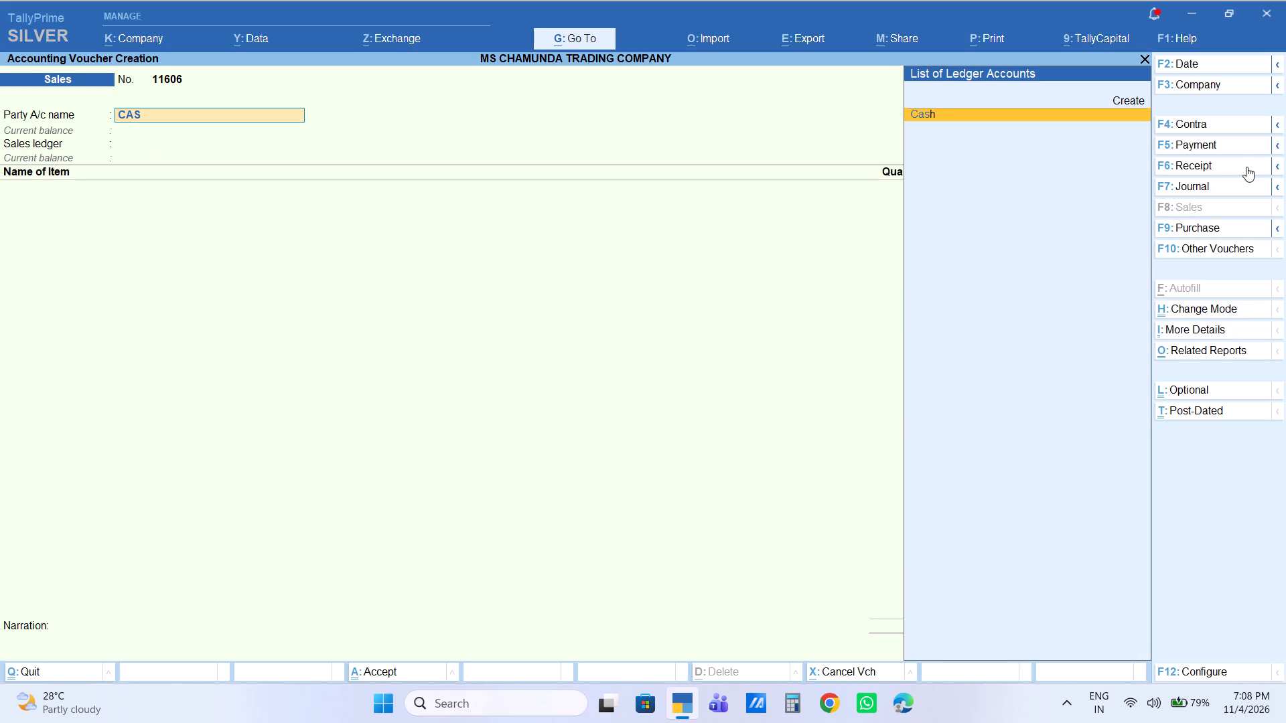
key("Return")
key("Return")
key("Return")
key("Return")
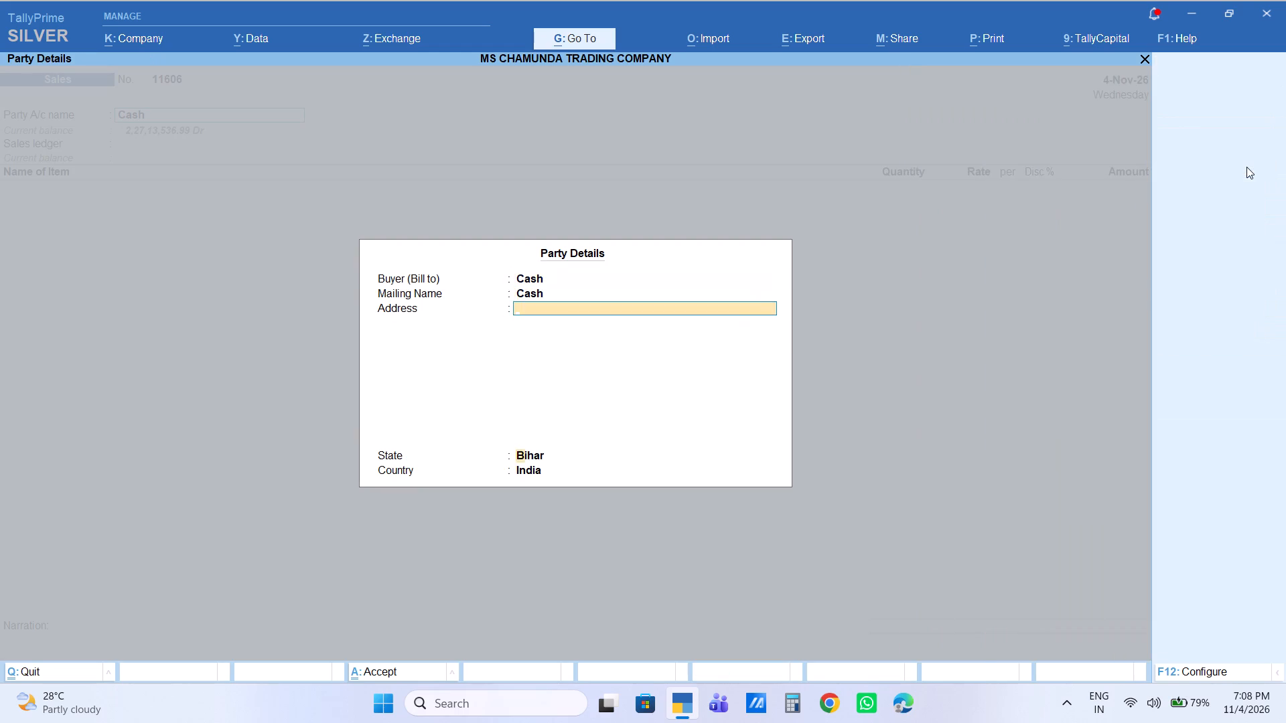
key("Return")
key("Return")
Add the stock item Sathi Chawal with a quantity of 5 KG, keeping the default rate.
type("SATHI")
key("Return")
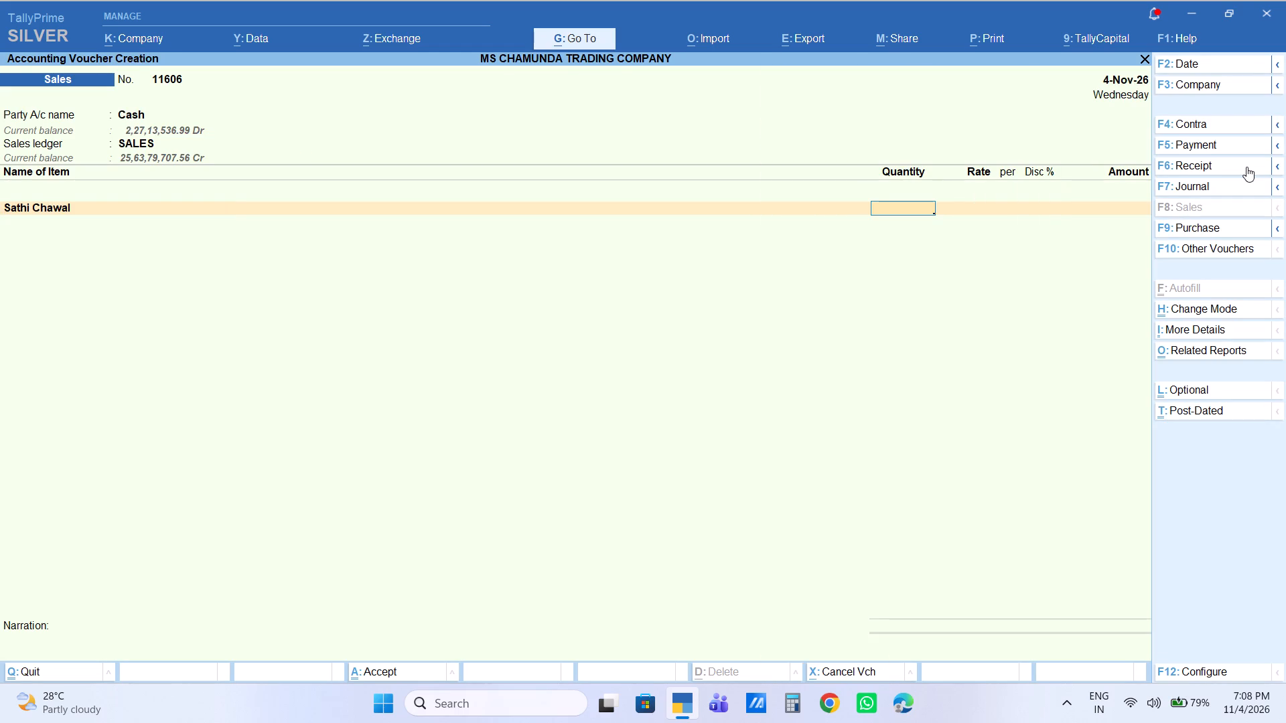
key("5")
key("Return")
key("Return")
key("Return")
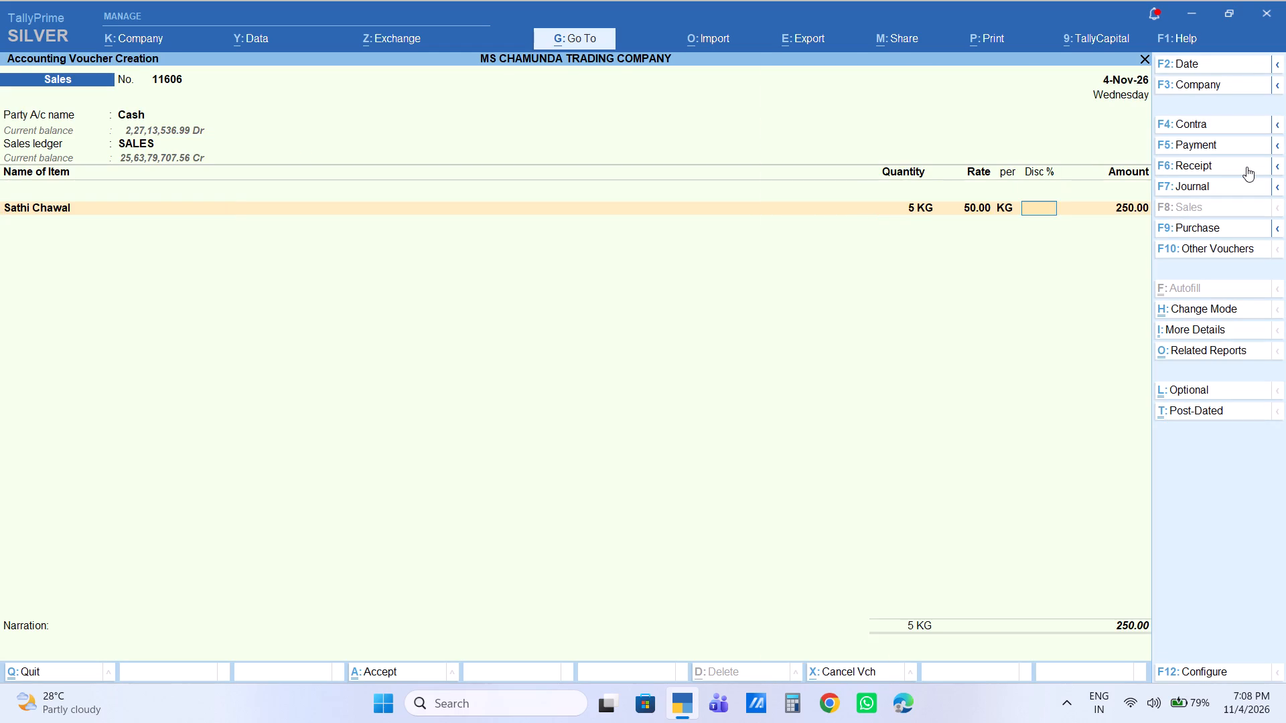
key("Return")
Accept and save sales voucher 11606 without a narration.
key("ctrl+a")
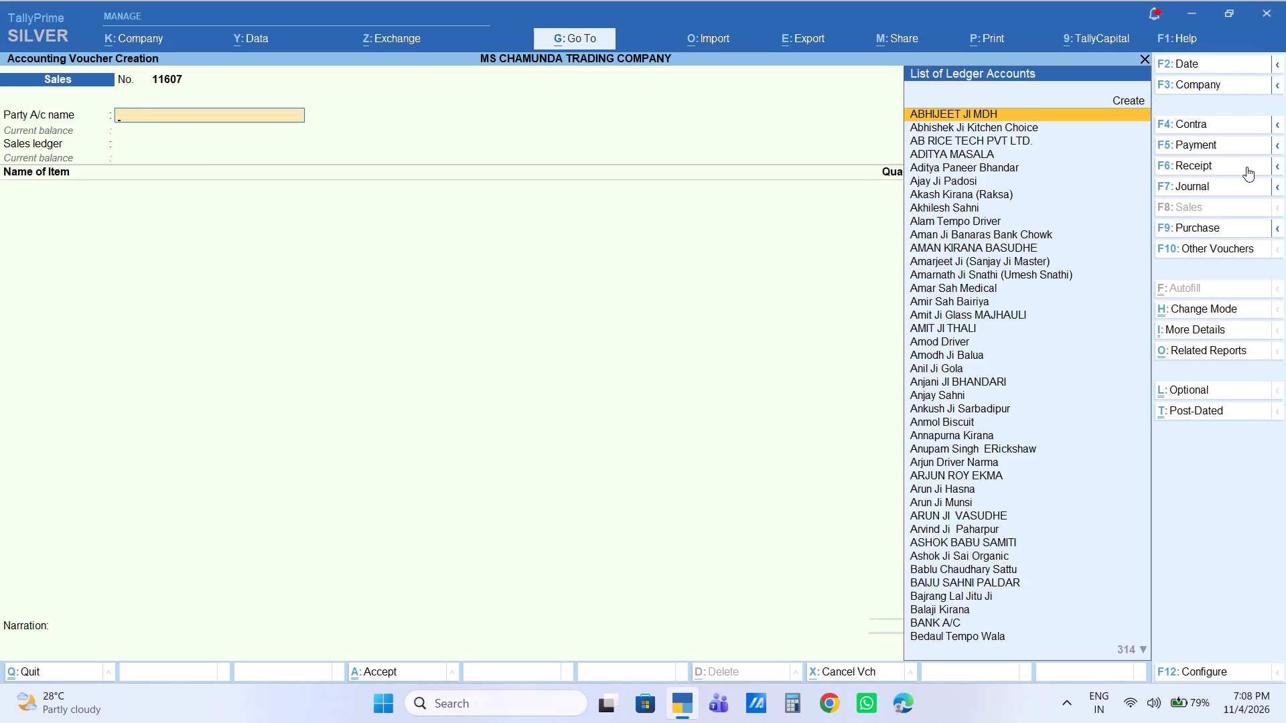
Set Cash as the party account and SALES as the sales ledger in sales voucher 11607, keeping the default party details.
type("CAS")
key("Return")
key("Return")
key("Return")
key("Return")
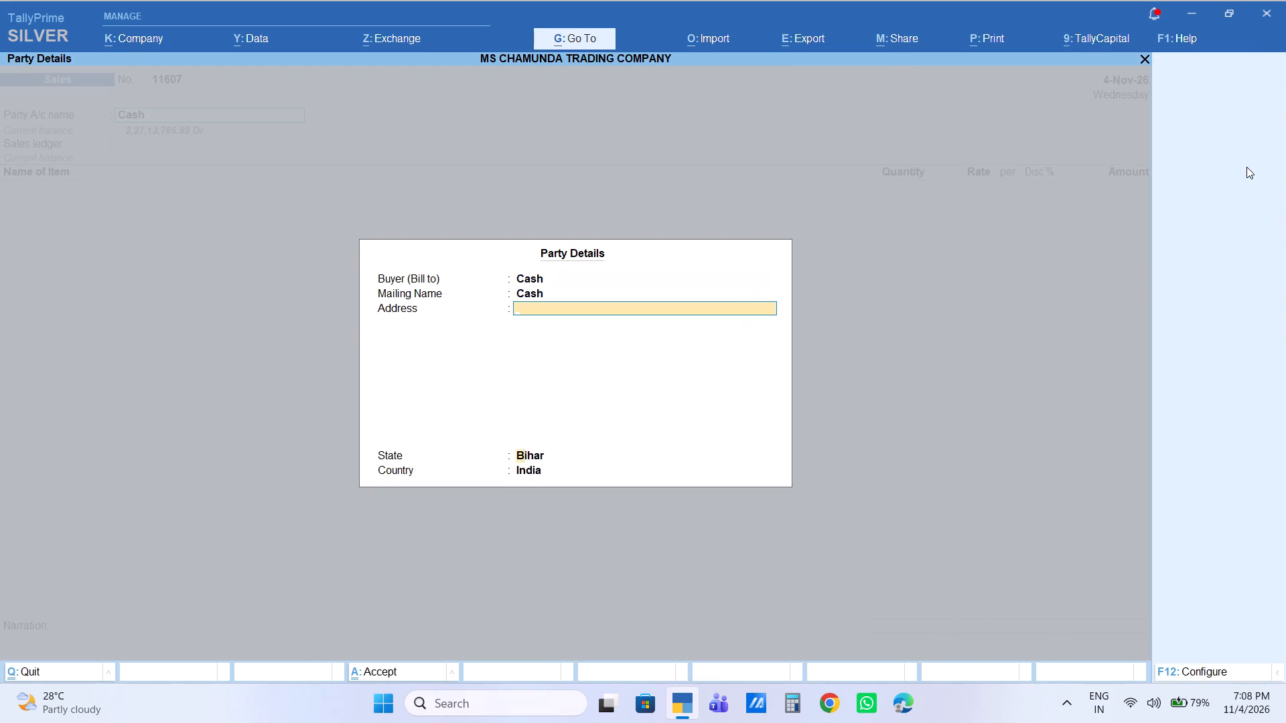
key("Return")
key("Return")
Add the stock item Safed Matar KG with a quantity of 11 KG, keeping the default rate.
type("MATA")
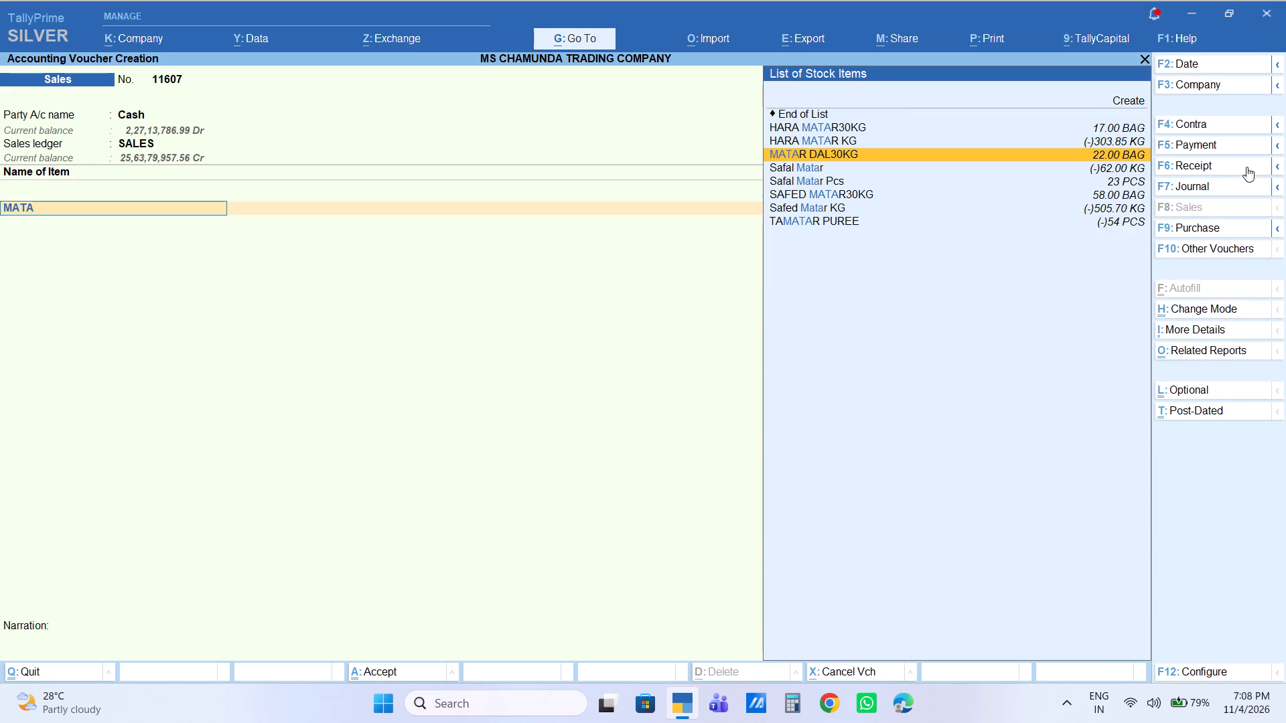
key("Down")
key("Down")
key("Down")
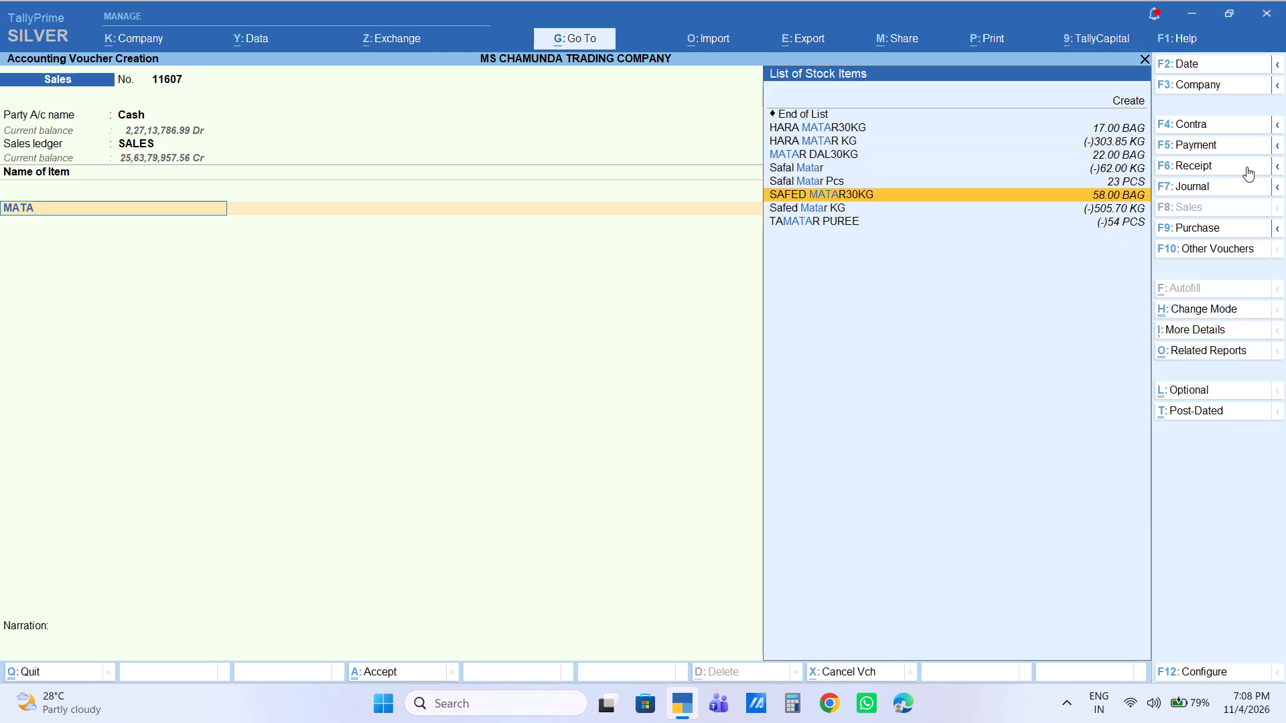
key("Down")
key("Return")
type("11")
key("Return")
key("Return")
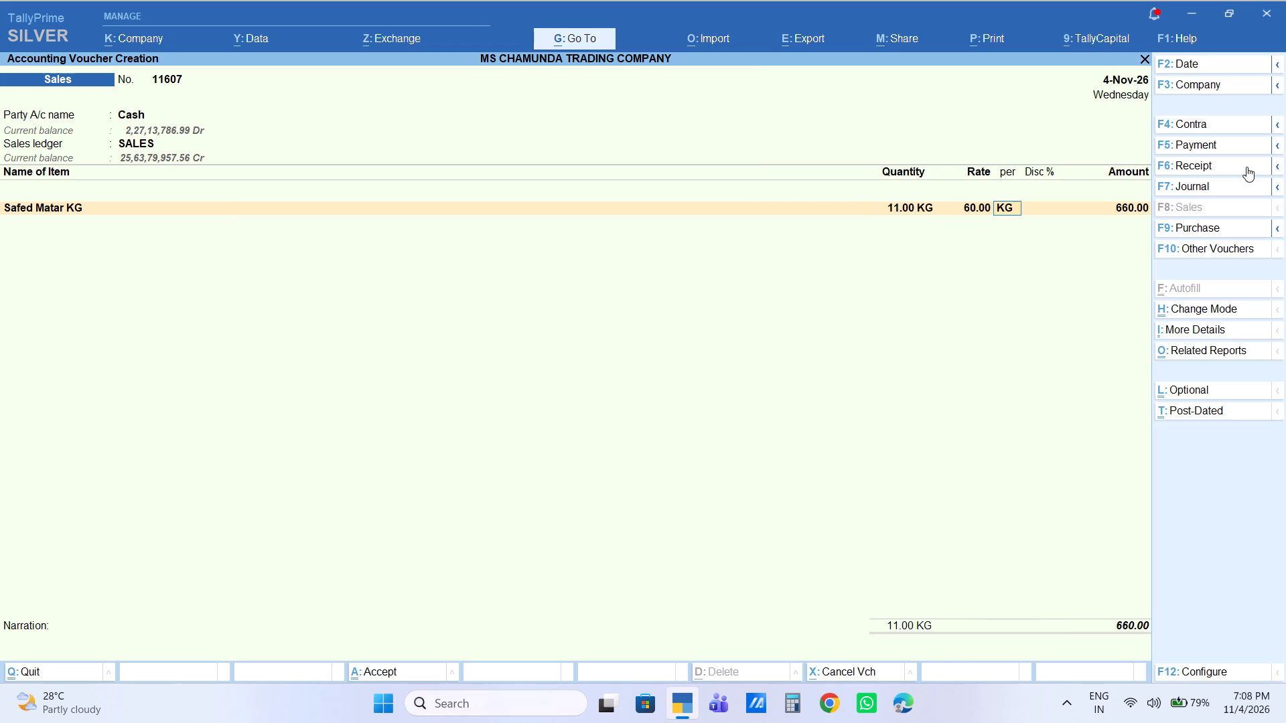
key("Return")
key("Return")
key("Return")
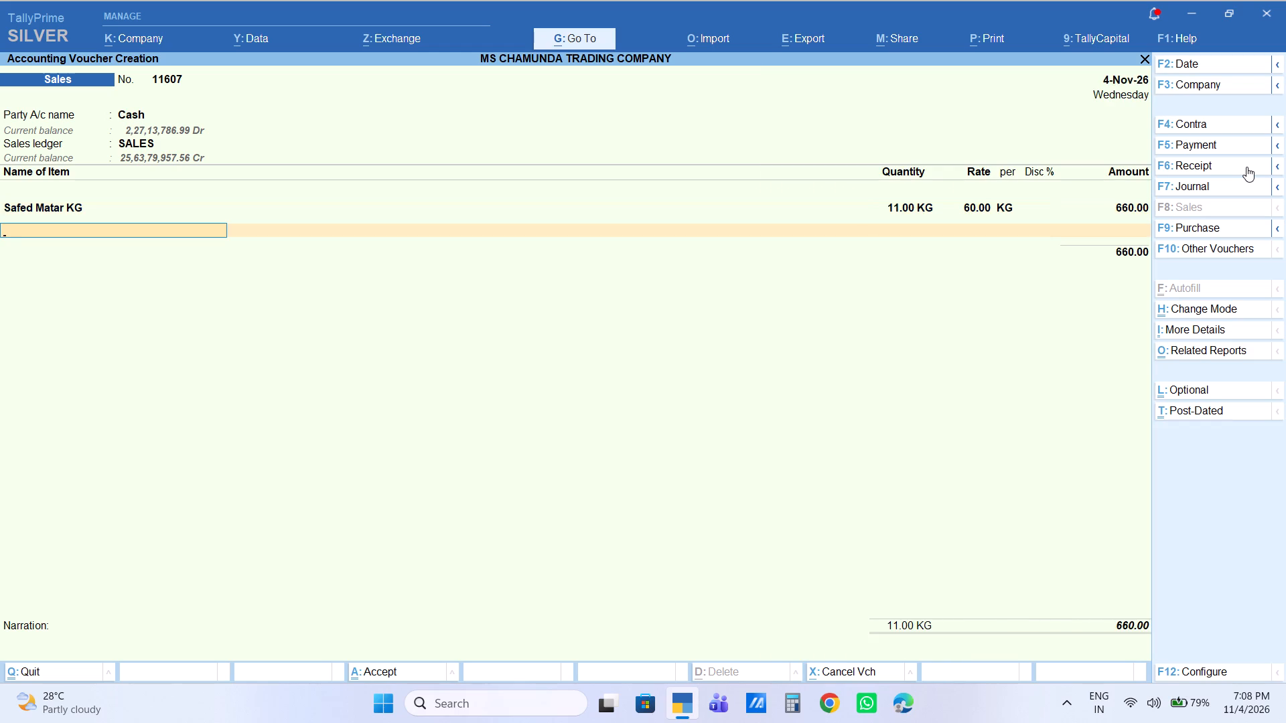
Add the stock item Sathi Chawal with a quantity of 10 KG, keeping the default rate.
type("SATHI")
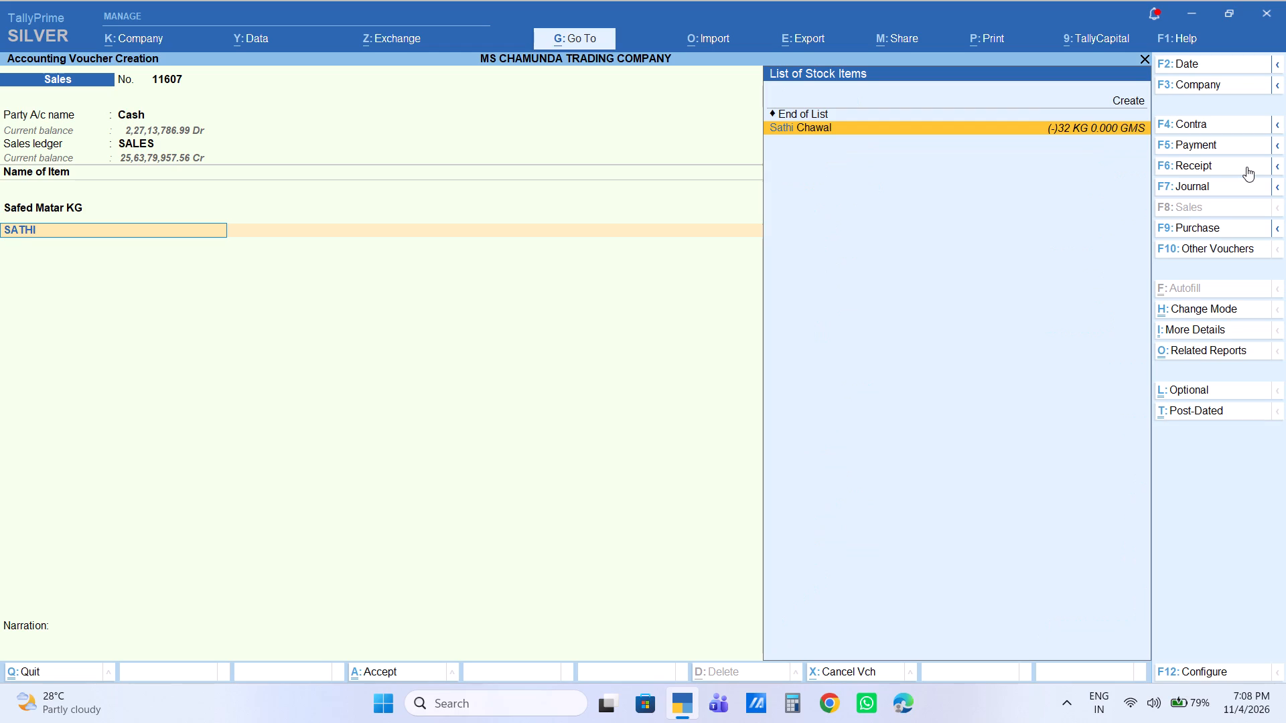
key("Return")
type("10")
key("Return")
key("Return")
key("Return")
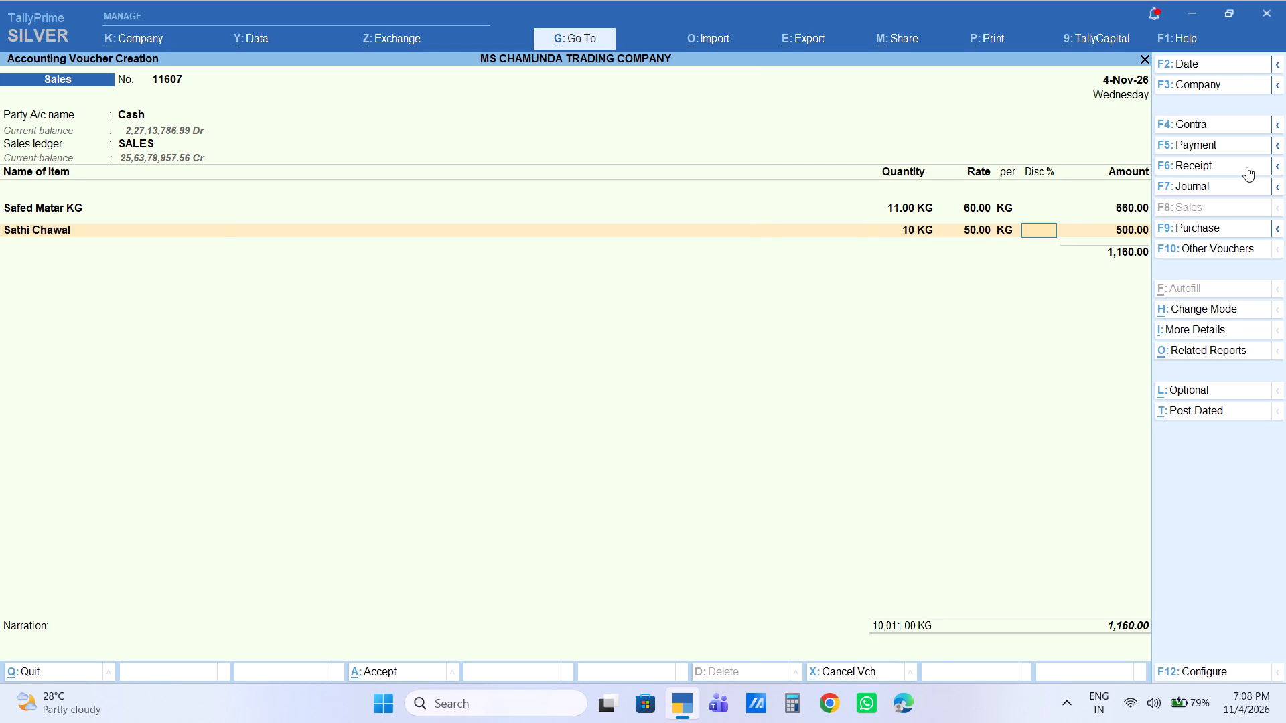
key("Return")
key("Return")
Accept and save sales voucher 11607 without a narration.
key("Return")
key("Return")
key("Return")
key("Return")
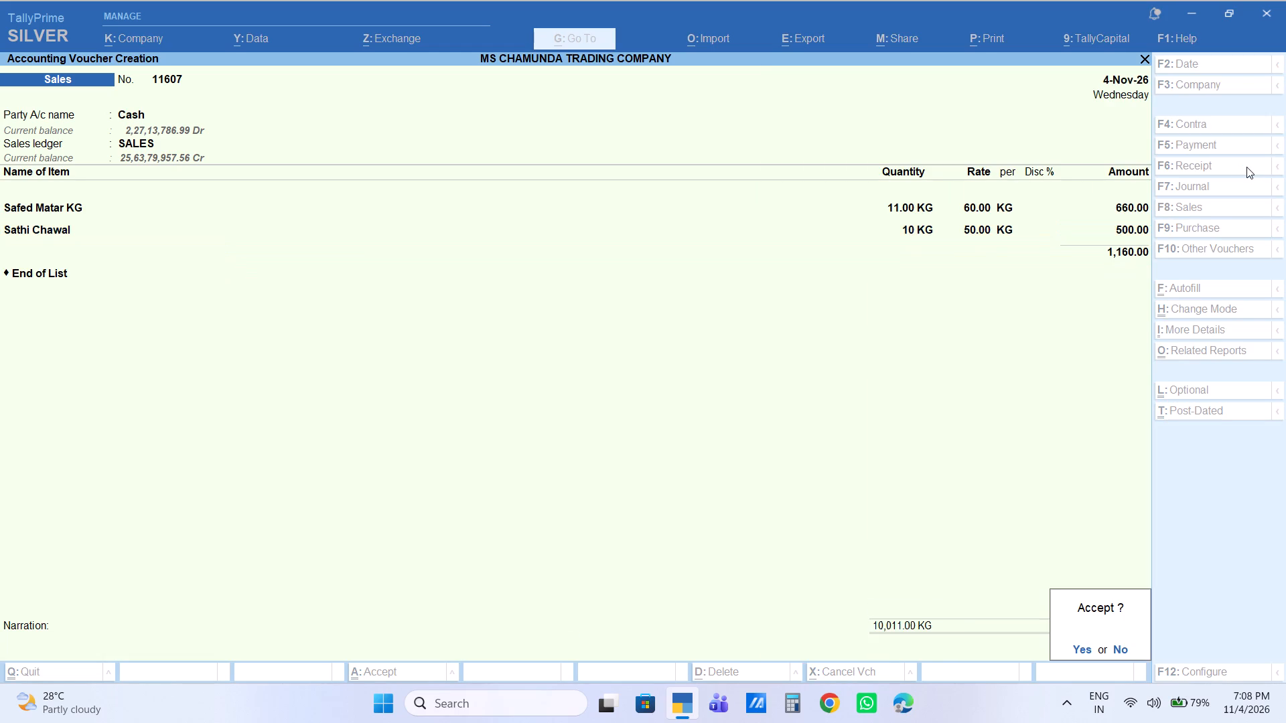
key("Return")
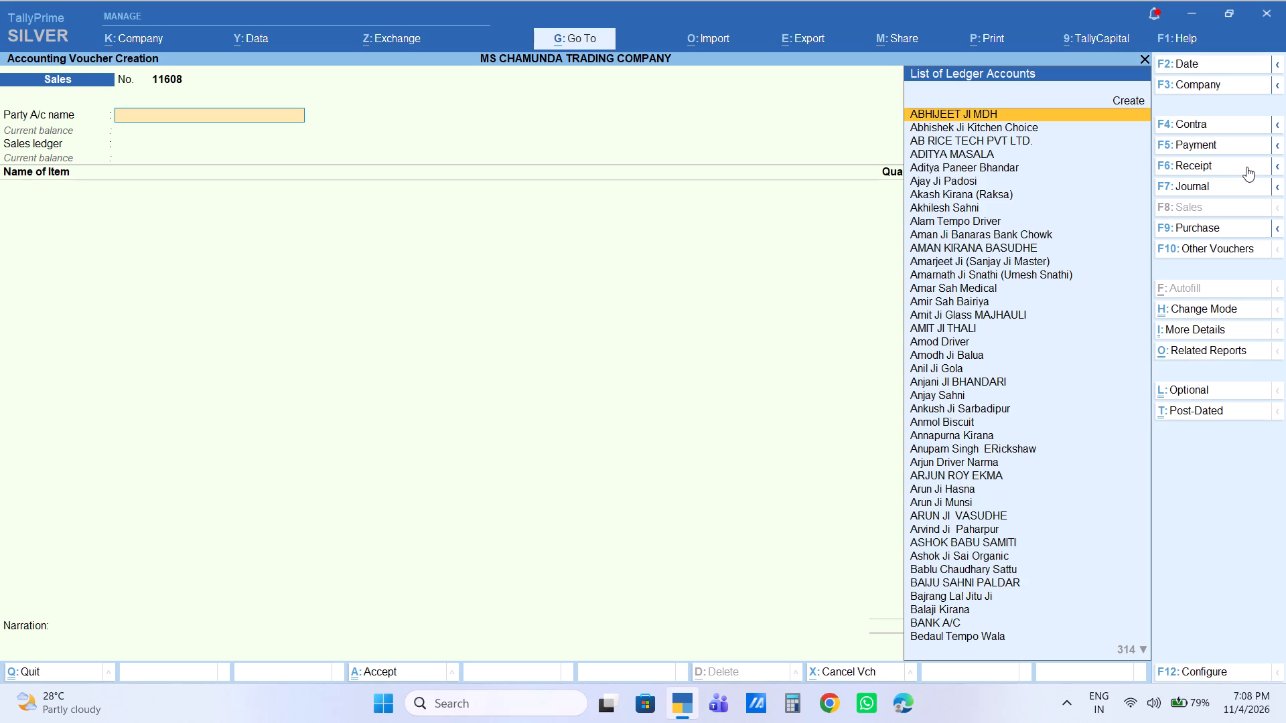
Switch to receipt voucher 3477 with BANK A/C as the account and choose the Rahul (Samiti) customer ledger as the paying party.
type("CAS")
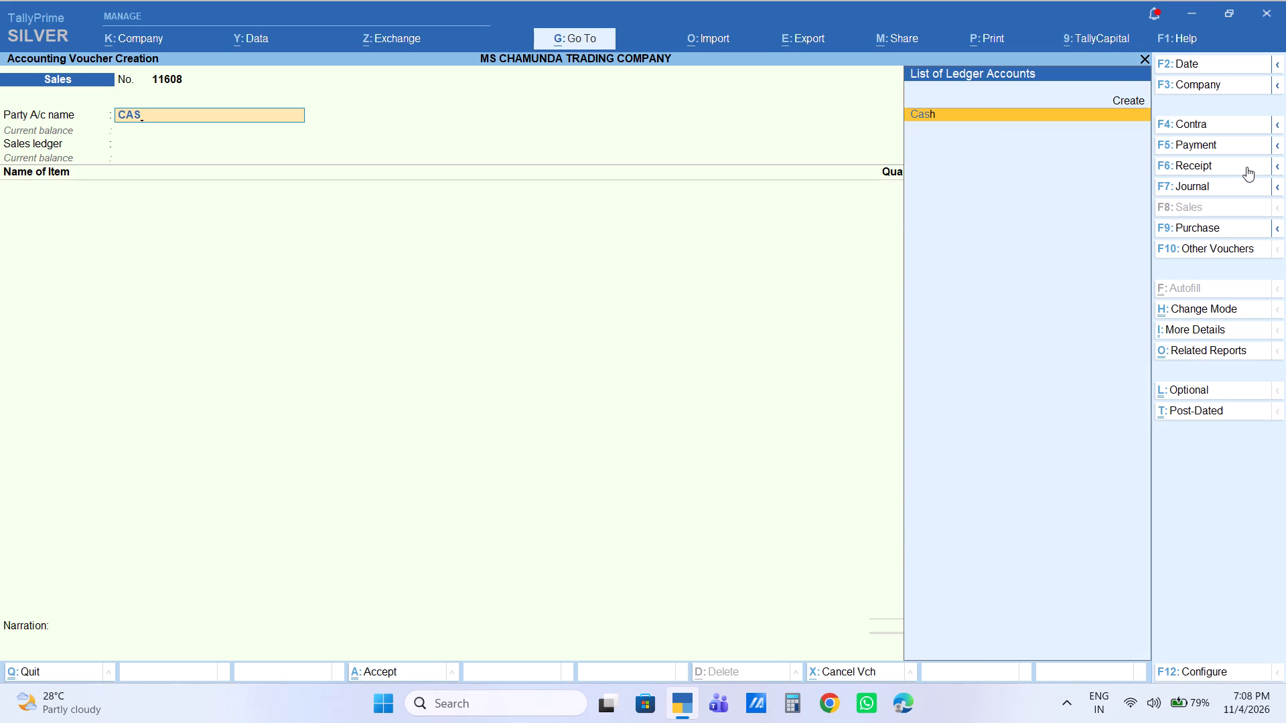
key("F6")
key("Return")
type("RAHUL")
key("Down")
key("Down")
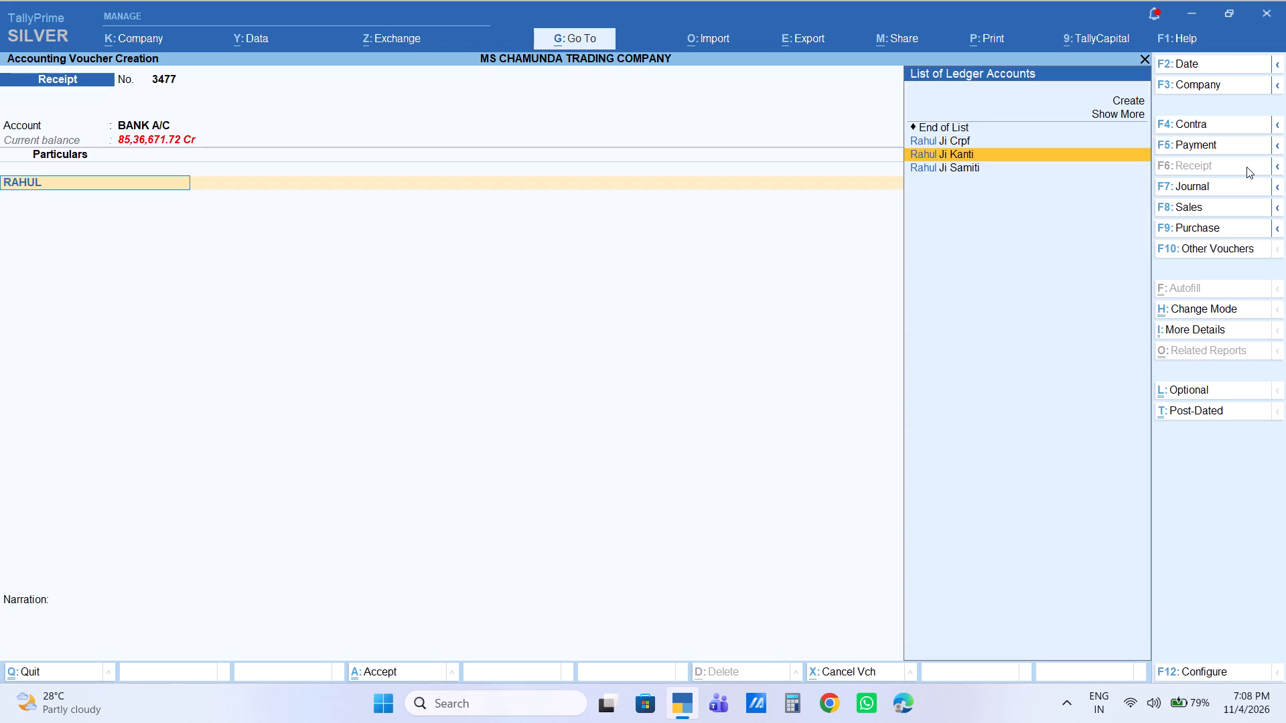
key("Down")
key("Return")
Allocate the receipt as Agst Ref to pending bill 11601 for its full balance of 40.00.
key("Return")
key("Down")
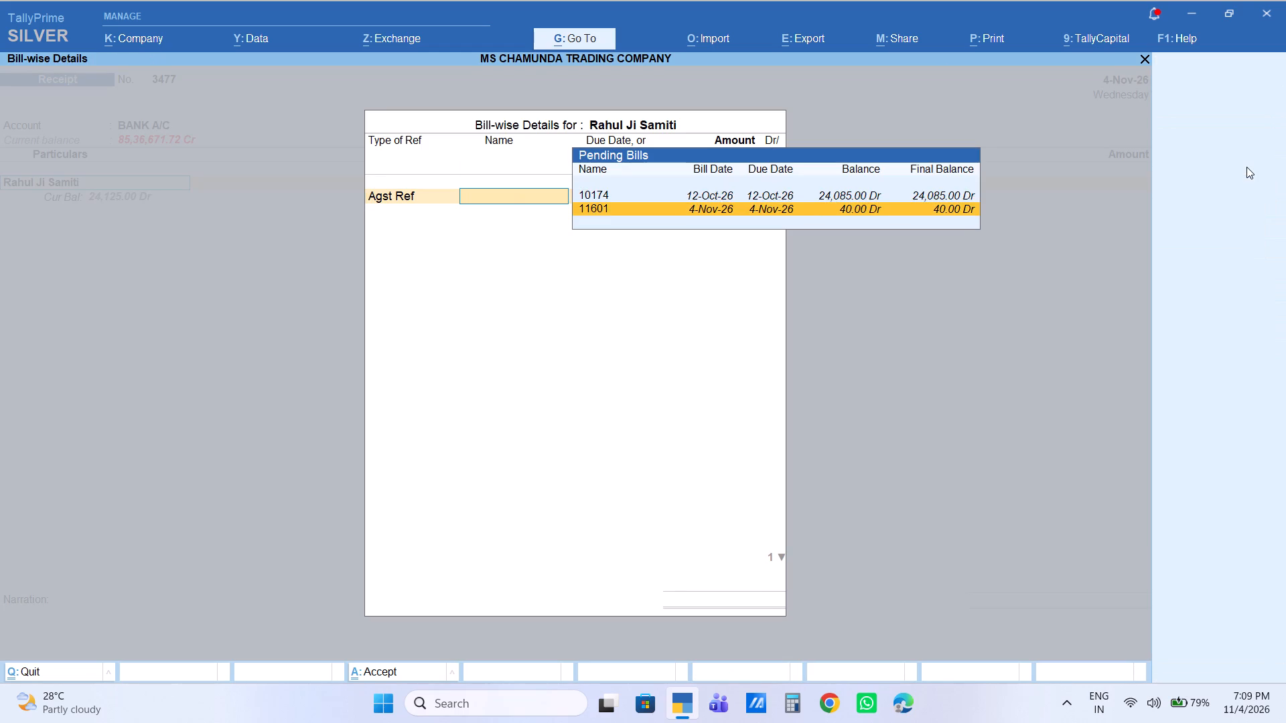
key("Return")
key("Return")
key("Return")
key("Return")
key("Return")
key("Return")
Keep the default Cheque/DD bank allocation without an instrument number or narration, and save receipt voucher 3477.
key("Return")
key("Return")
key("Return")
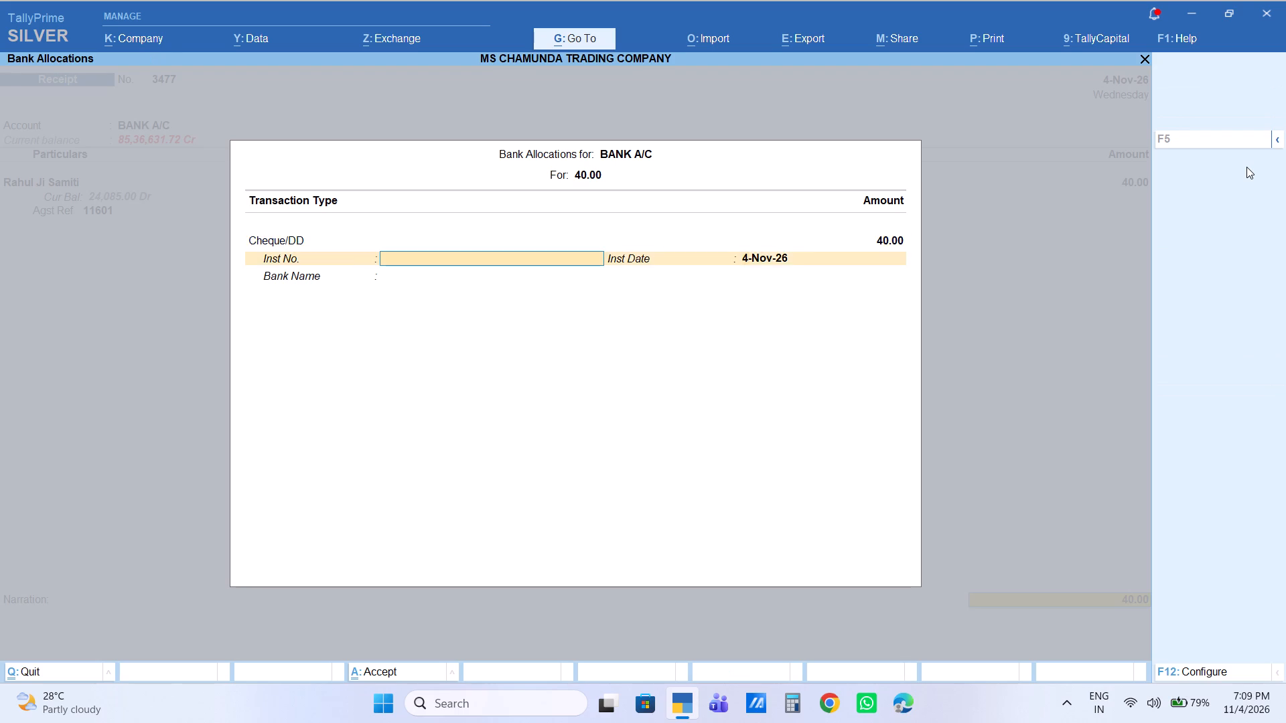
key("Return")
key("Return")
key("Return")
key("Return")
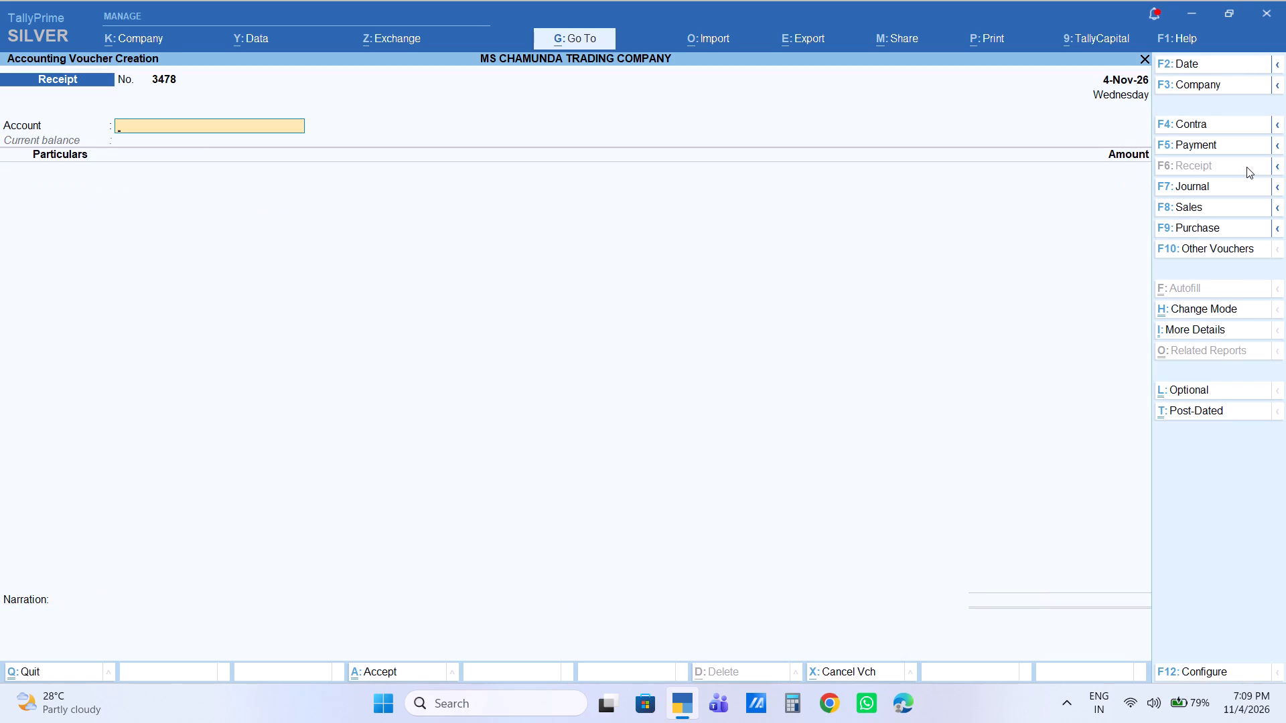
Return to sales voucher 11608 and set Cash as the party account and SALES as the sales ledger, keeping the default party details.
key("F6")
key("c")
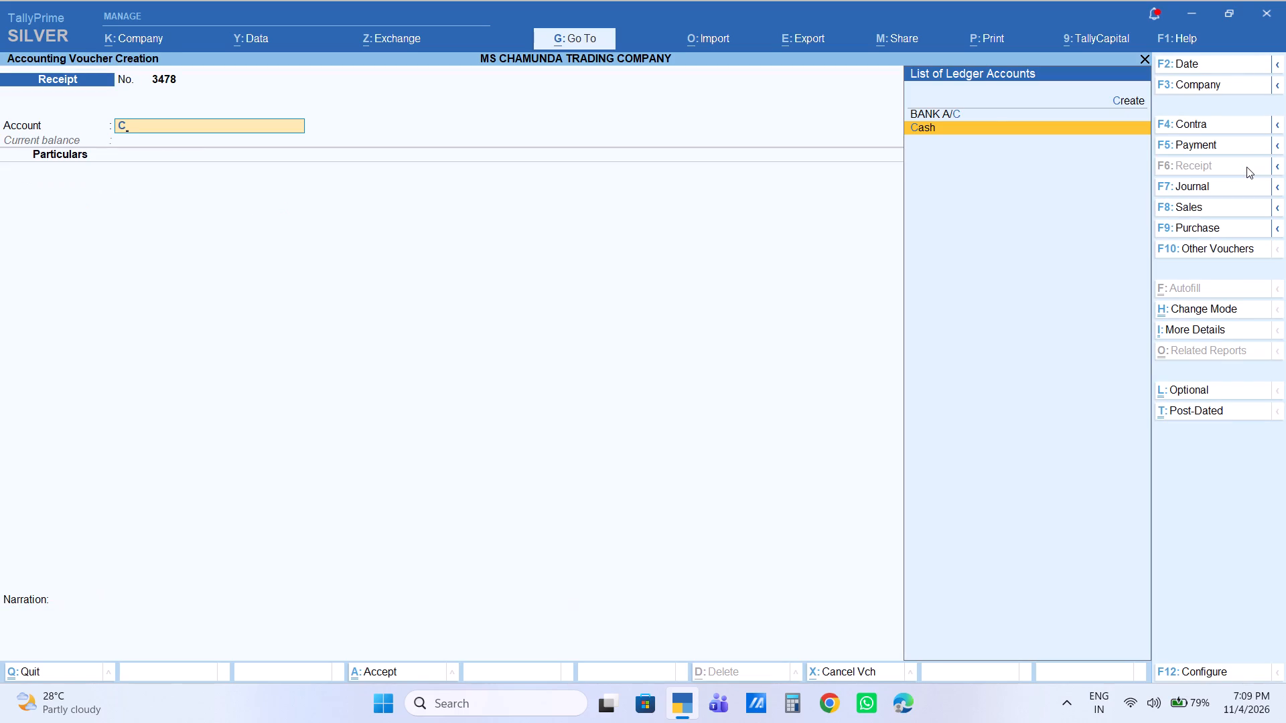
key("F8")
type("CAS")
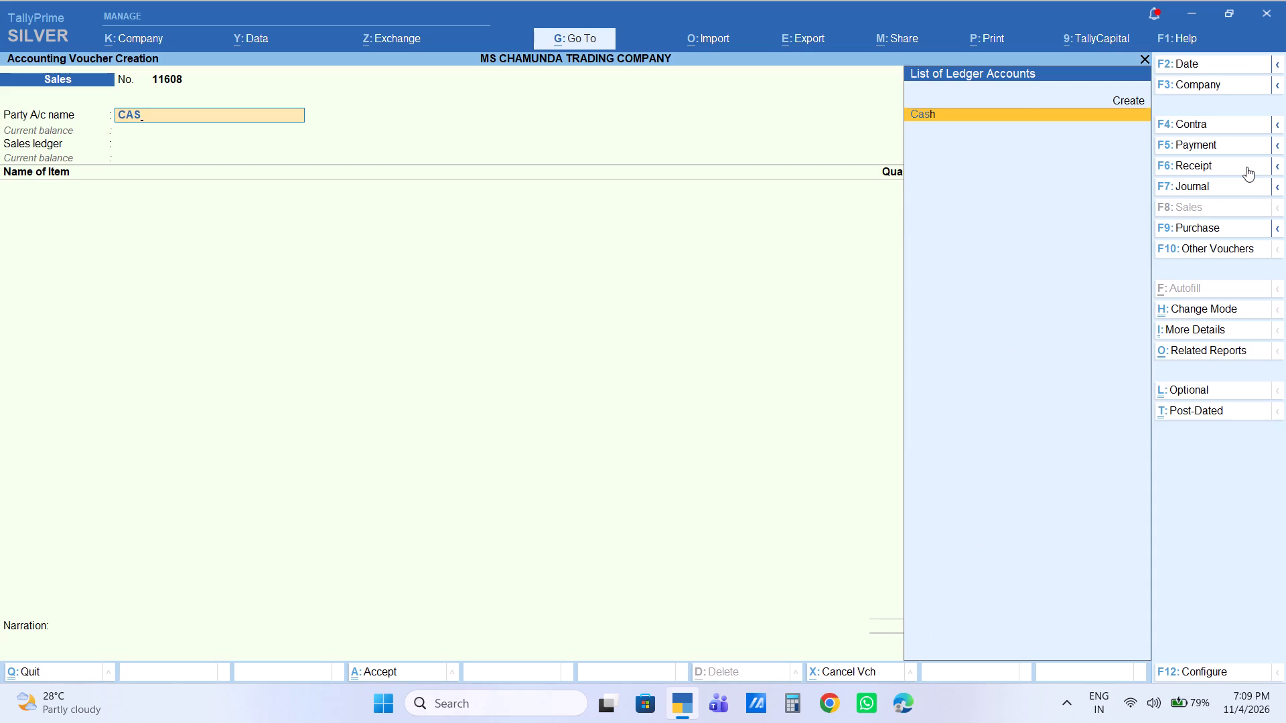
key("Return")
key("Return")
key("Return")
key("Return")
key("Return")
key("Return")
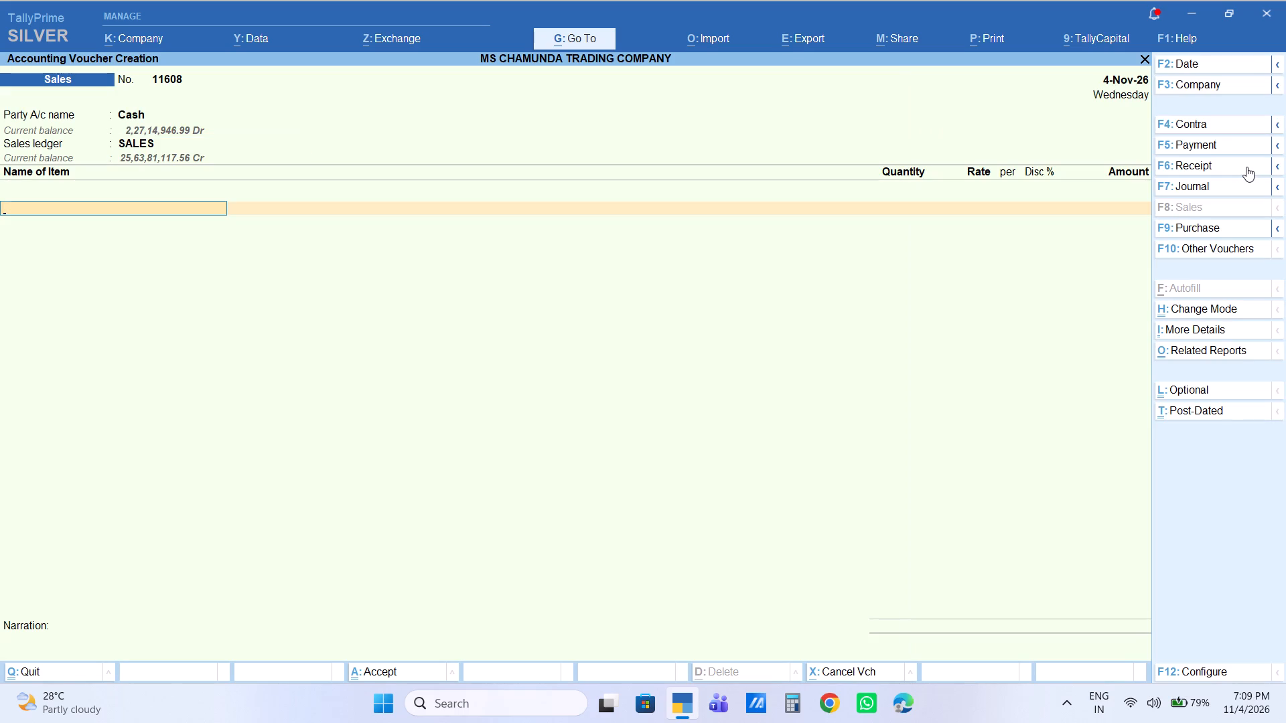
Add the stock item Gulnar Rahar30kg with a quantity of 1 BAG and set its amount to 3600.
type("GULNAR")
key("Return")
key("1")
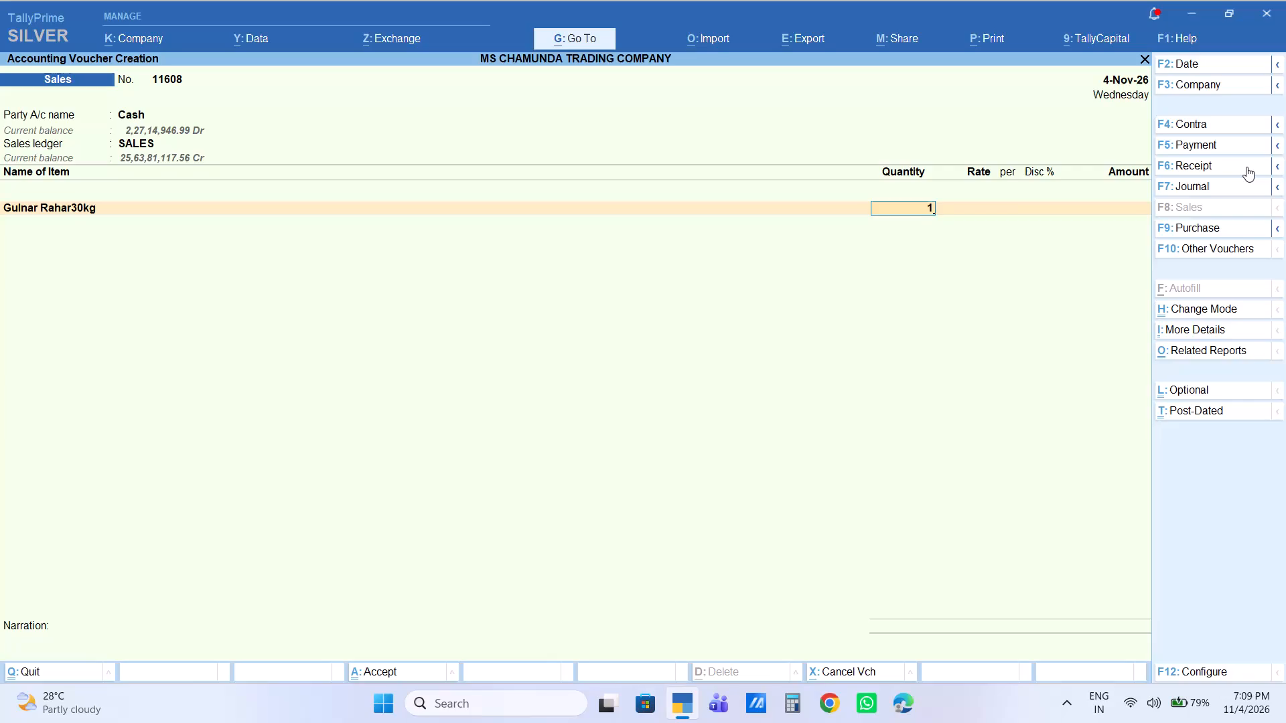
key("Return")
key("Return")
key("Return")
key("Return")
type("3600")
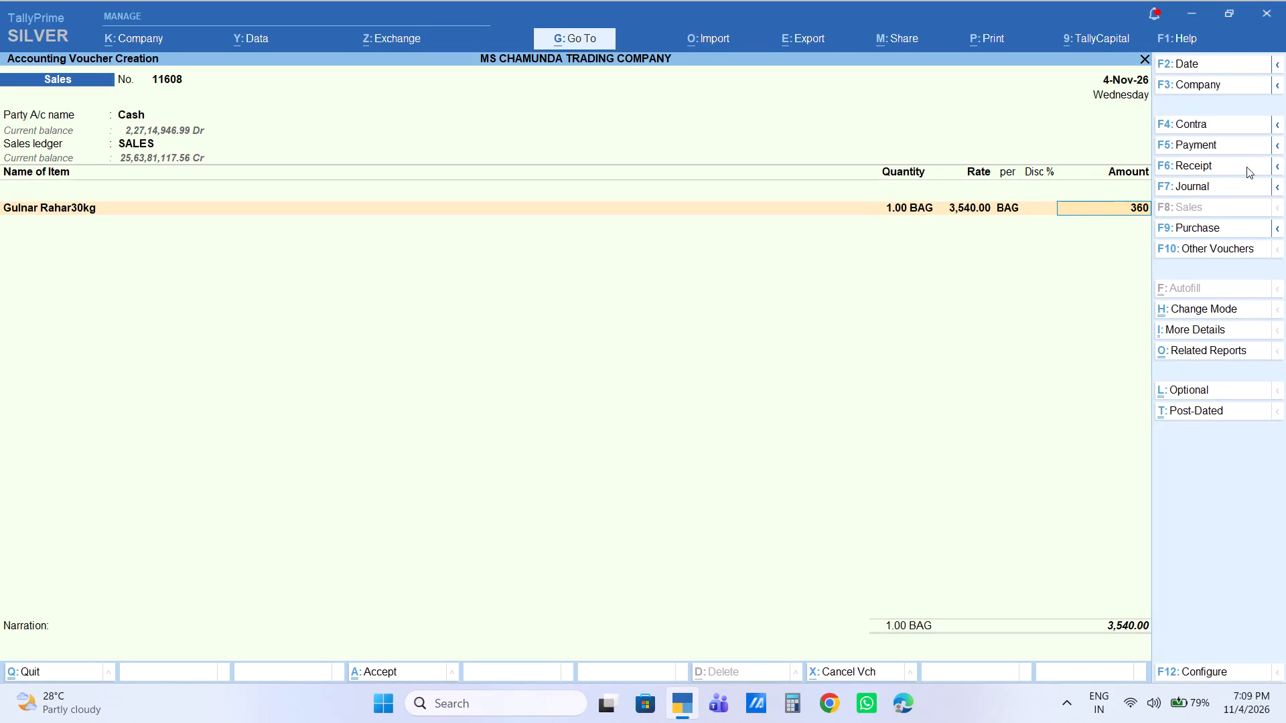
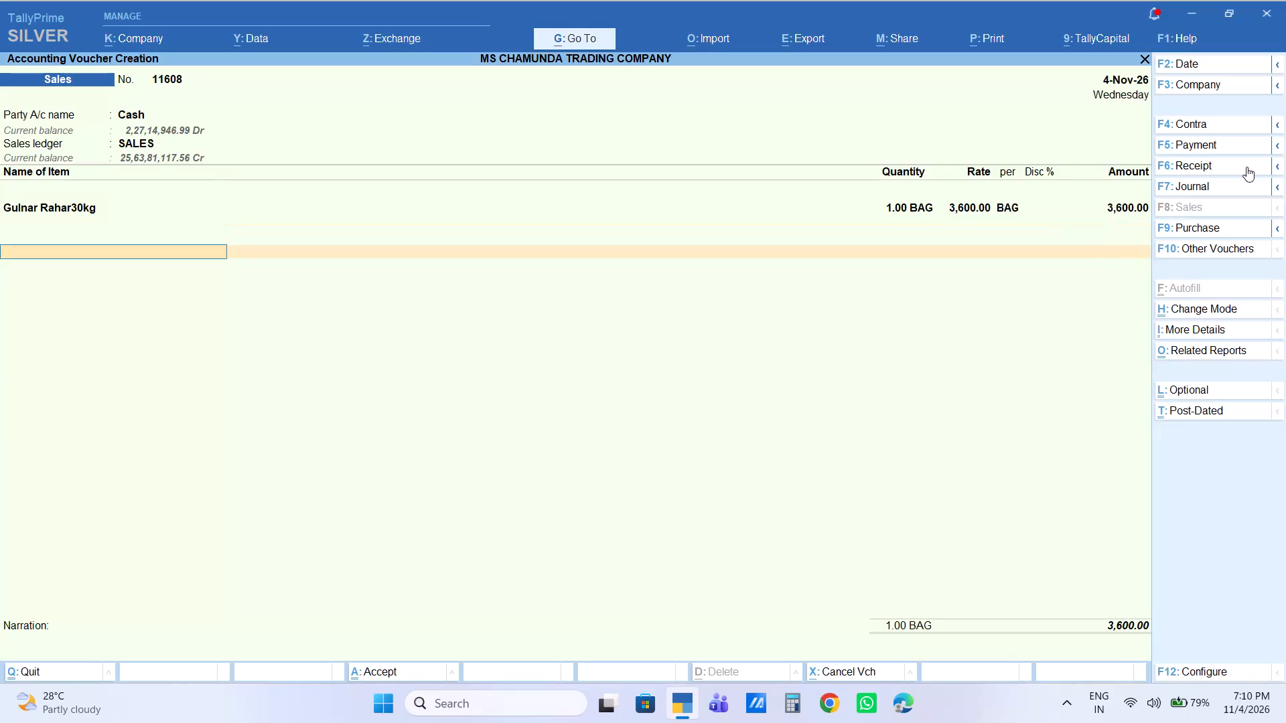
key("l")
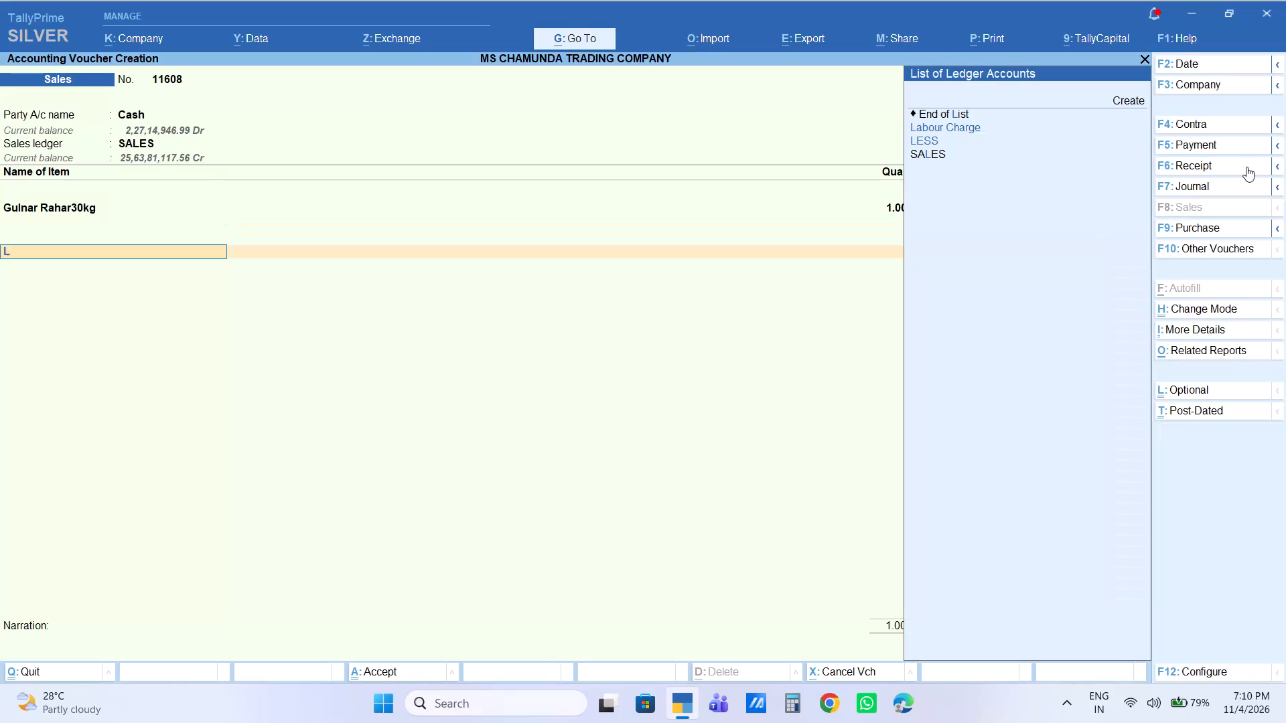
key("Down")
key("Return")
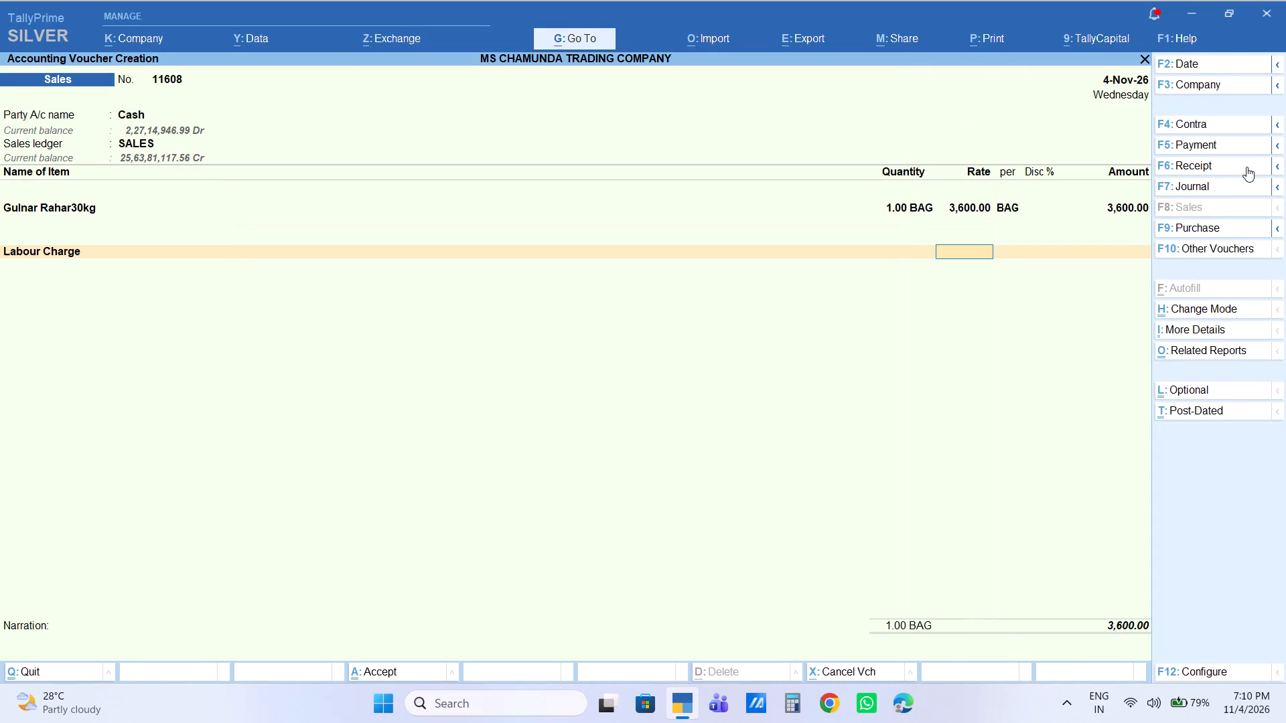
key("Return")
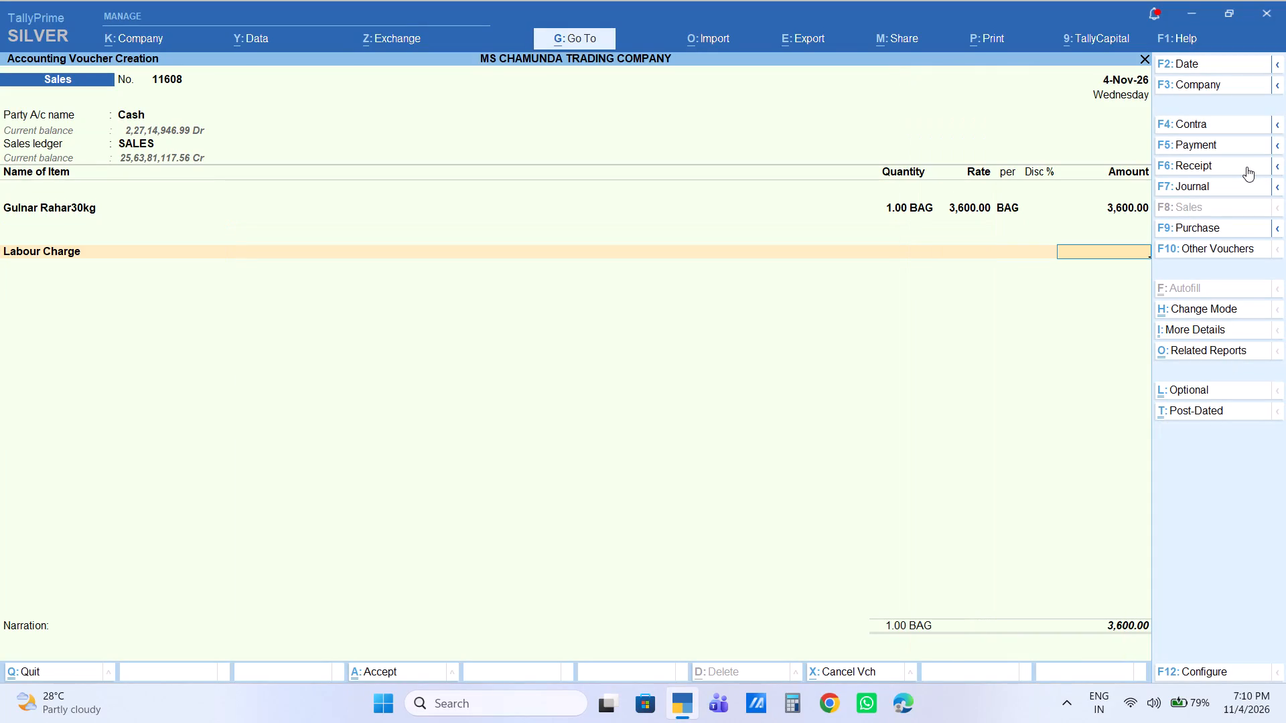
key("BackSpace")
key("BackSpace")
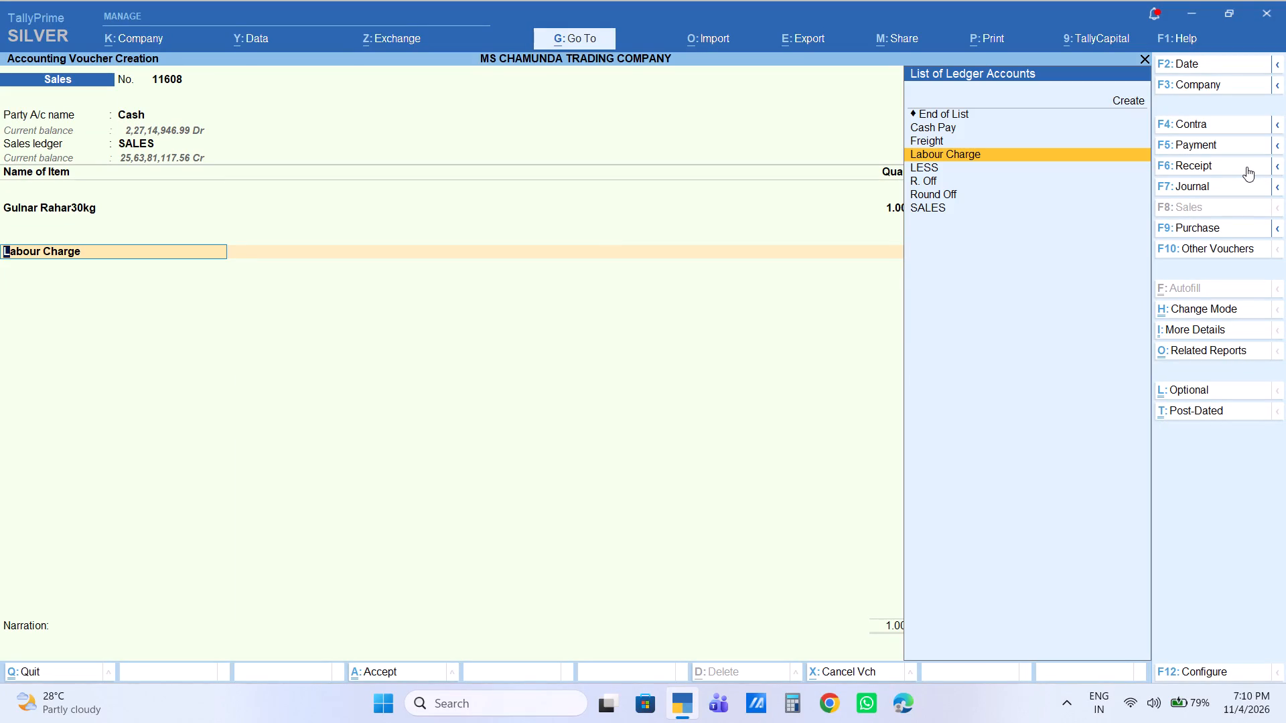
Choose LESS as the additional ledger on the line below Gulnar Rahar30kg.
type("LE")
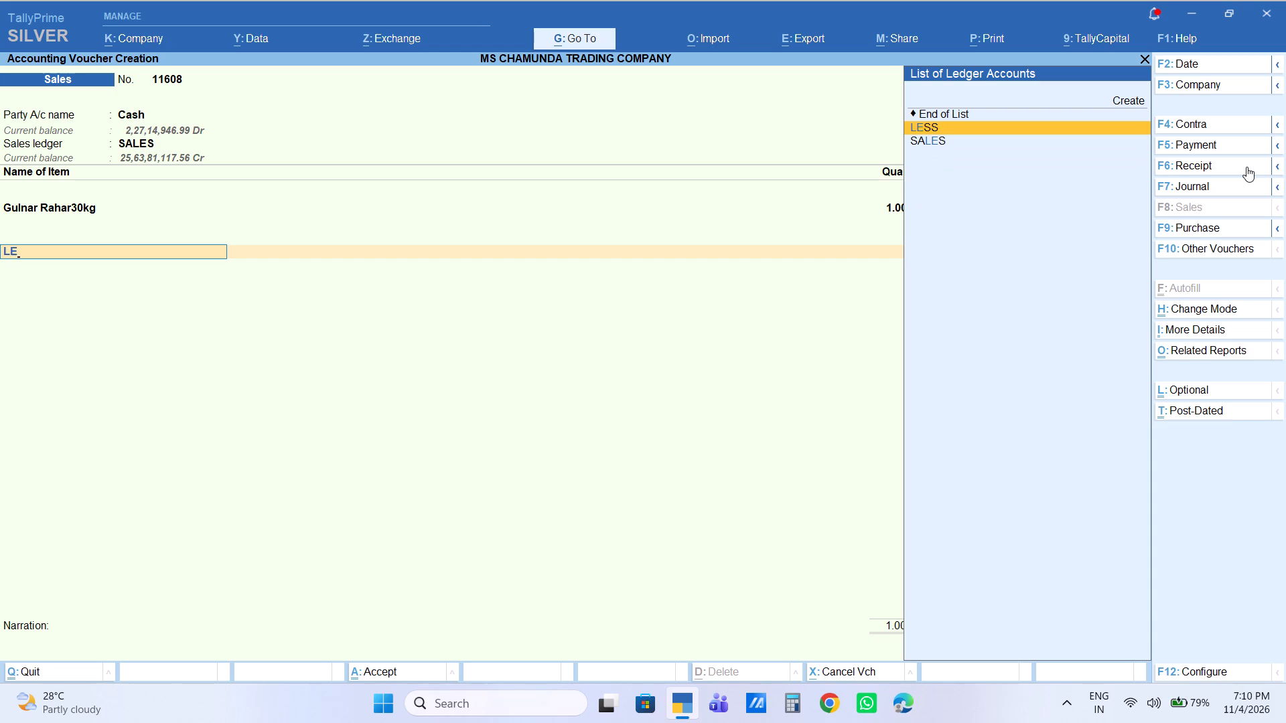
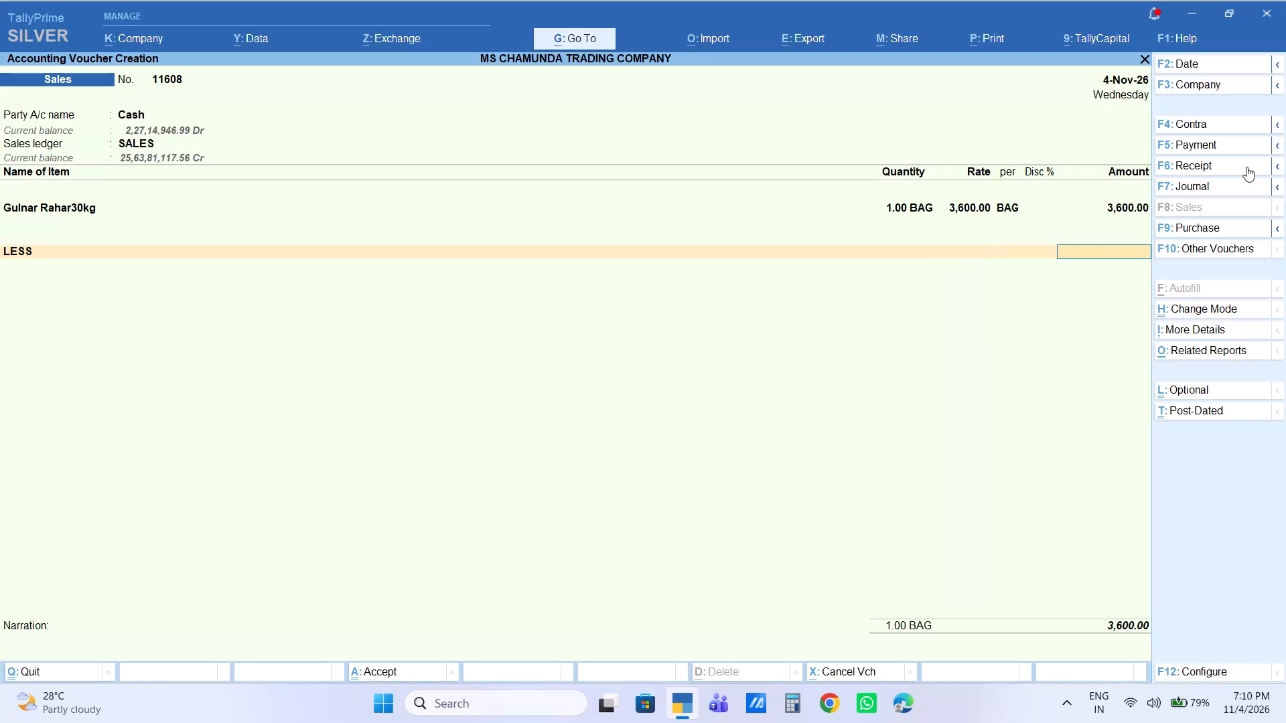
Enter a negative amount of 30 for the LESS ledger line, leave the narration blank, and save sales voucher 11608.
key("minus")
type("30")
key("Return")
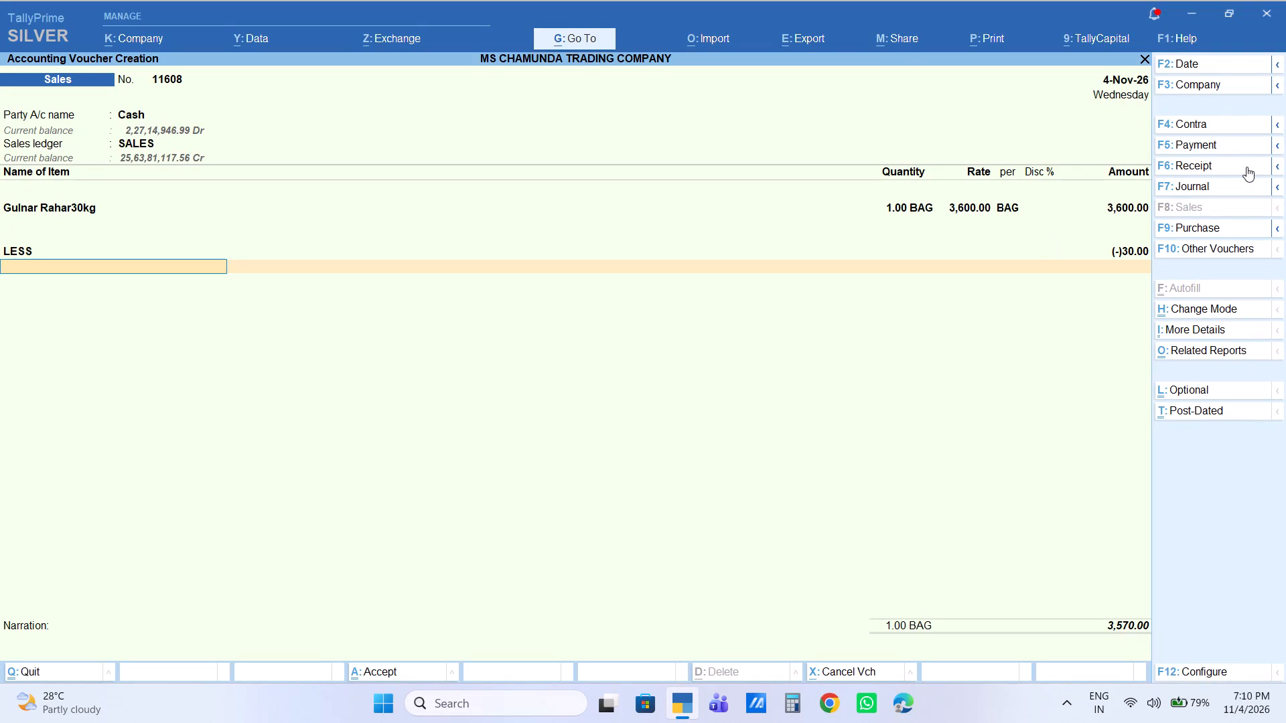
key("Return")
key("Return")
key("Return")
key("Return")
key("Return")
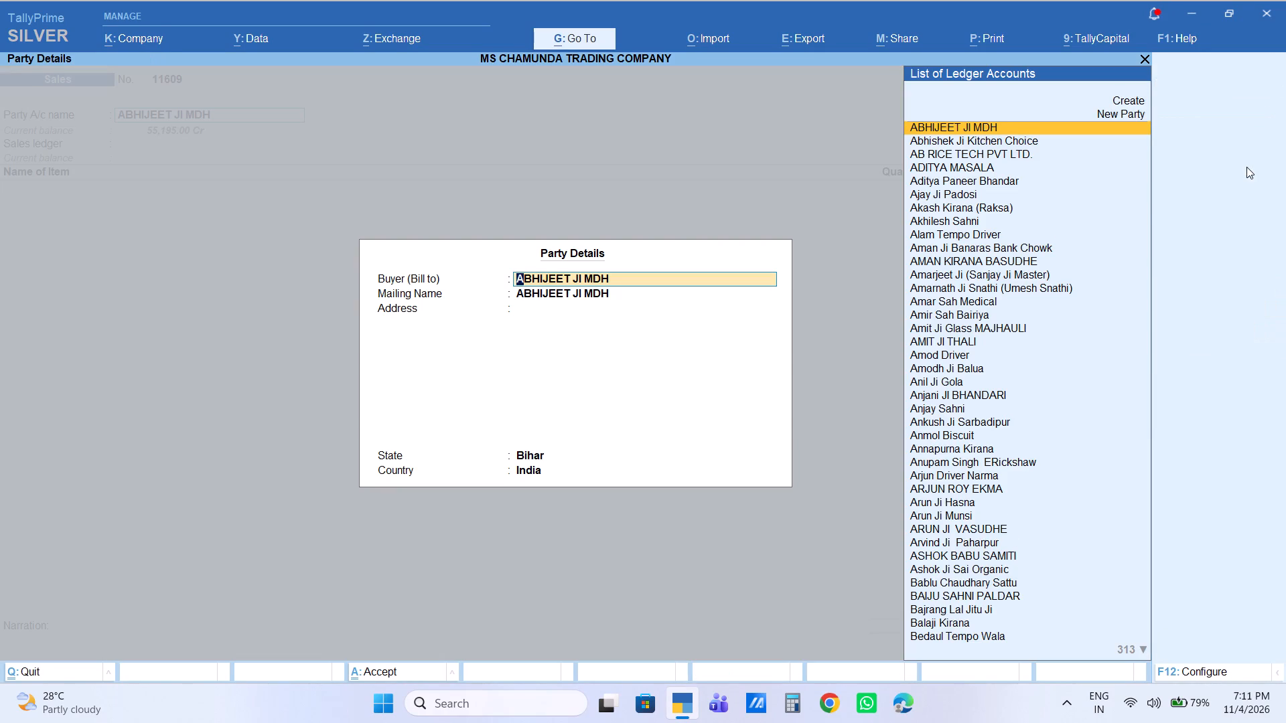
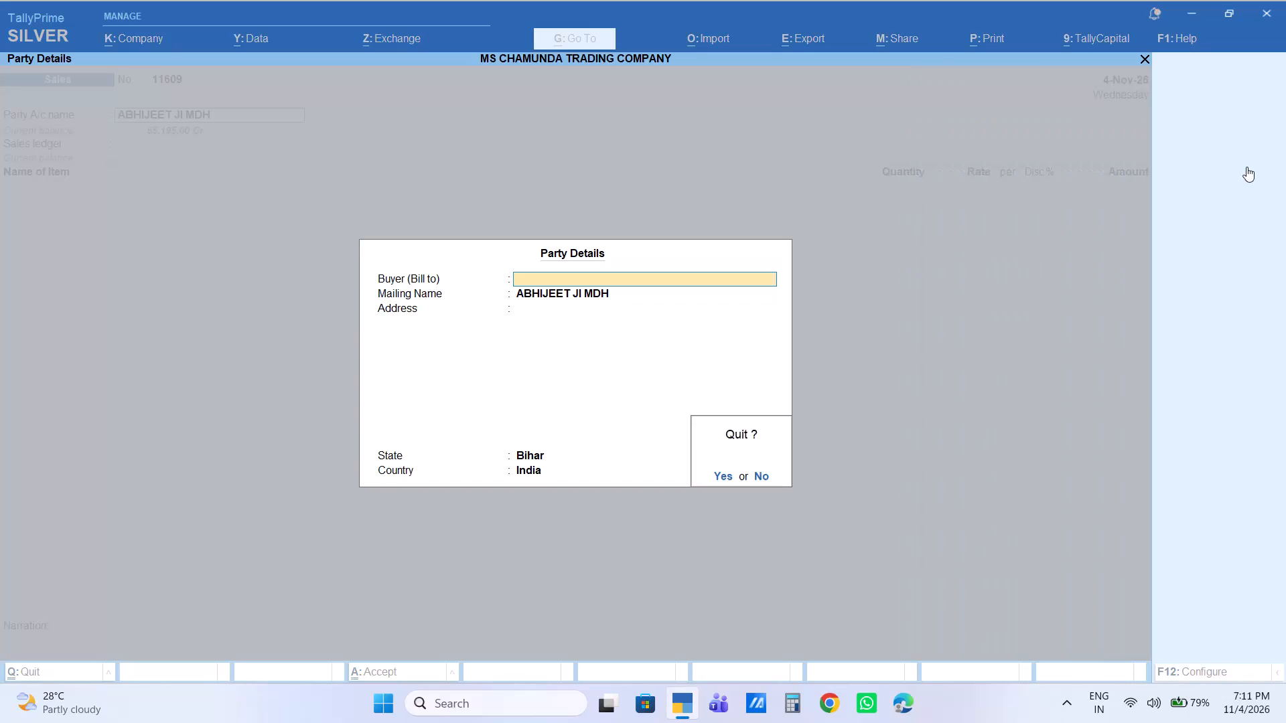
Abandon the unsaved sales voucher 11609 begun for the wrong party and reopen a blank sales voucher.
key("Escape")
key("Escape")
key("Escape")
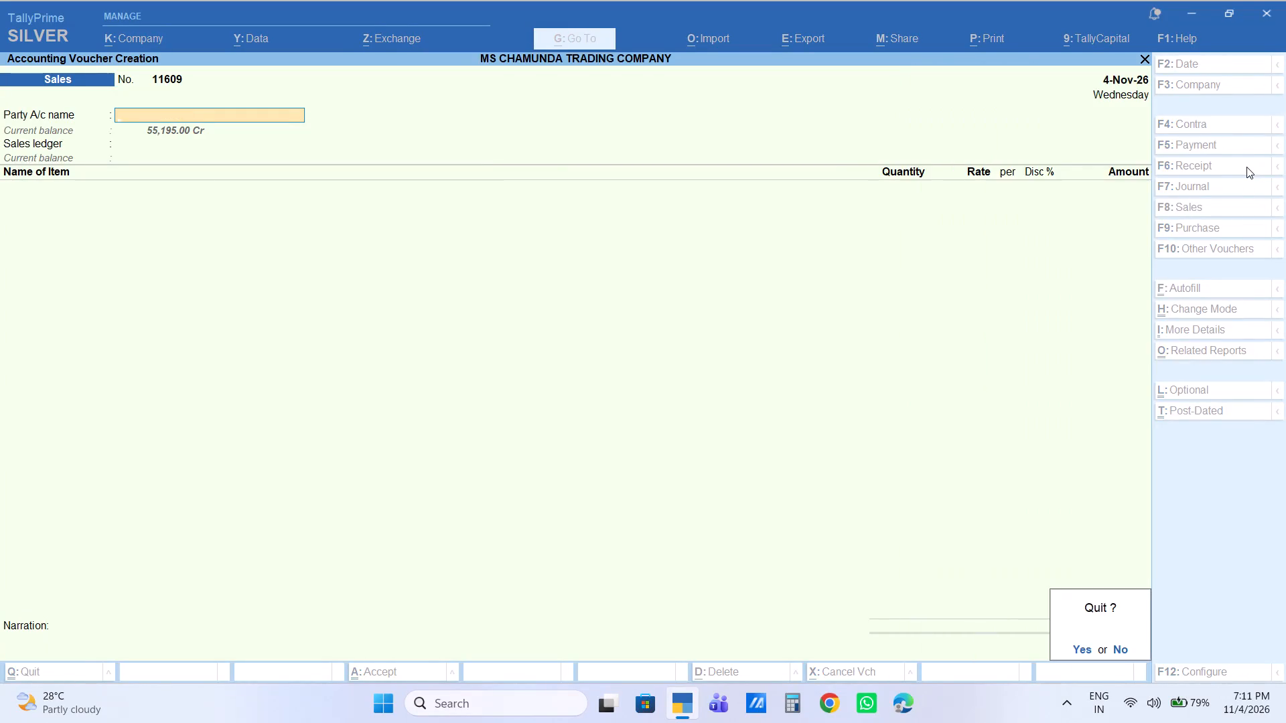
key("Down")
key("Down")
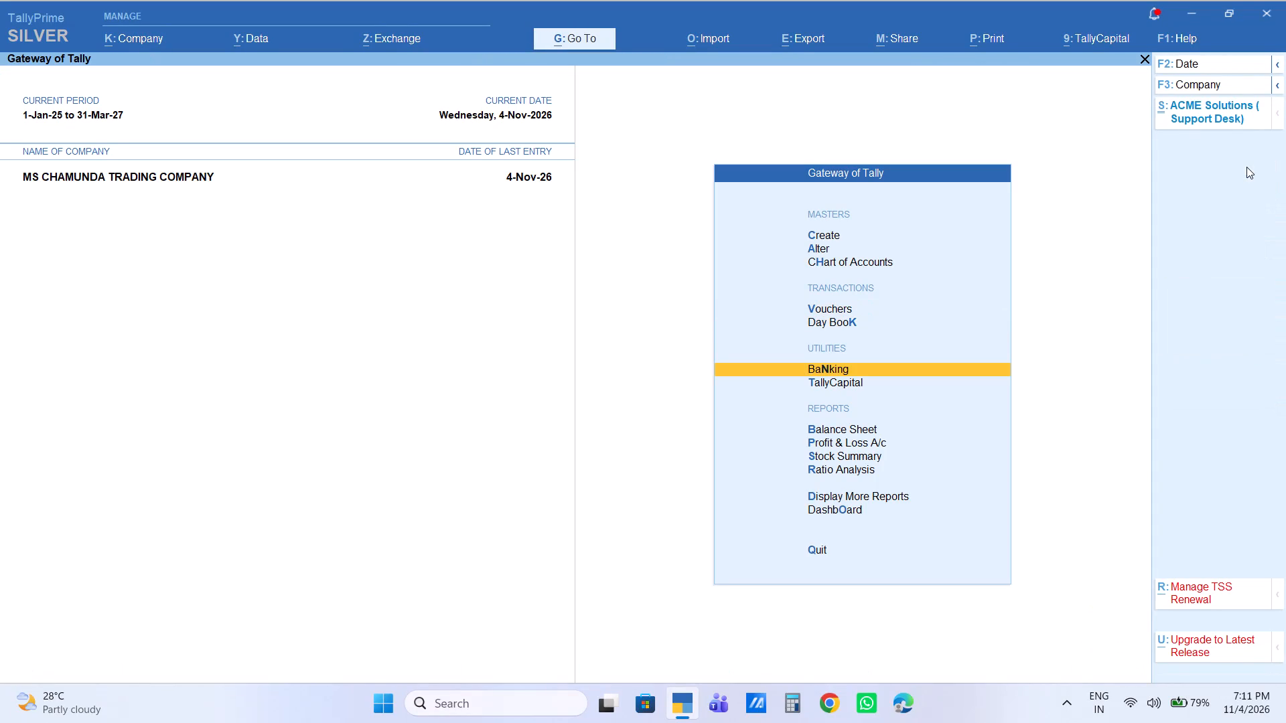
key("Up")
key("Up")
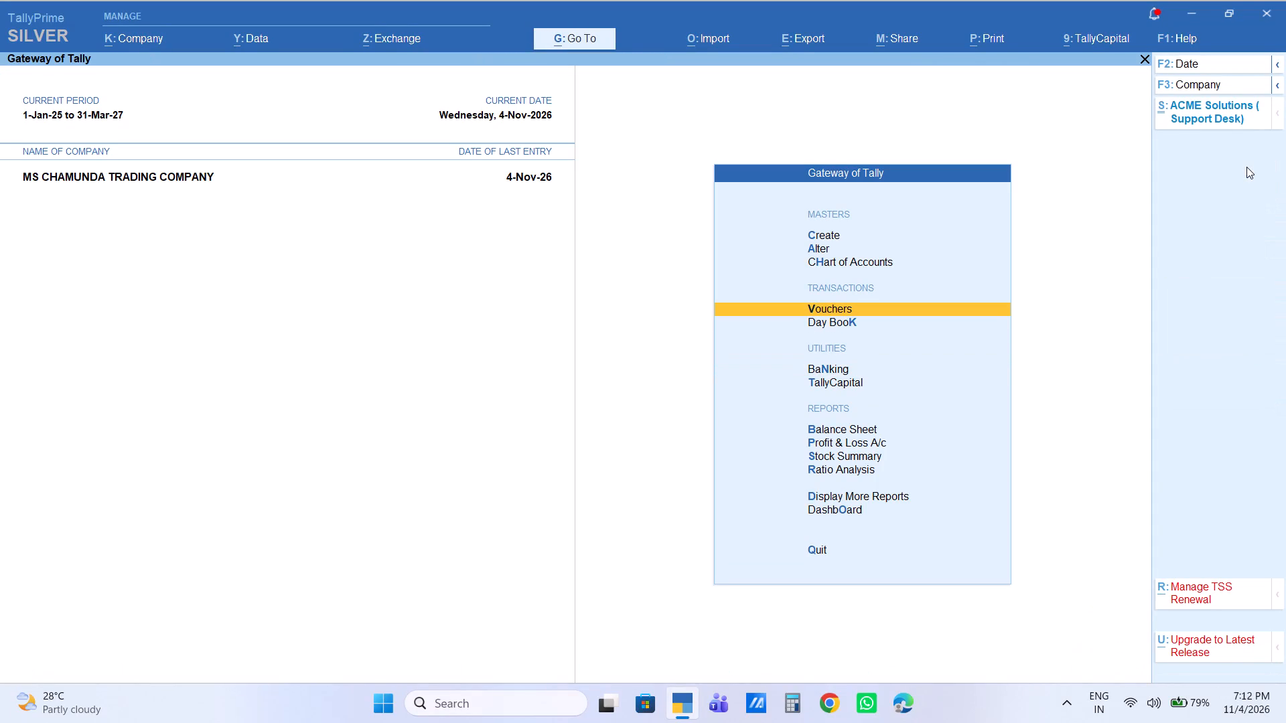
key("Return")
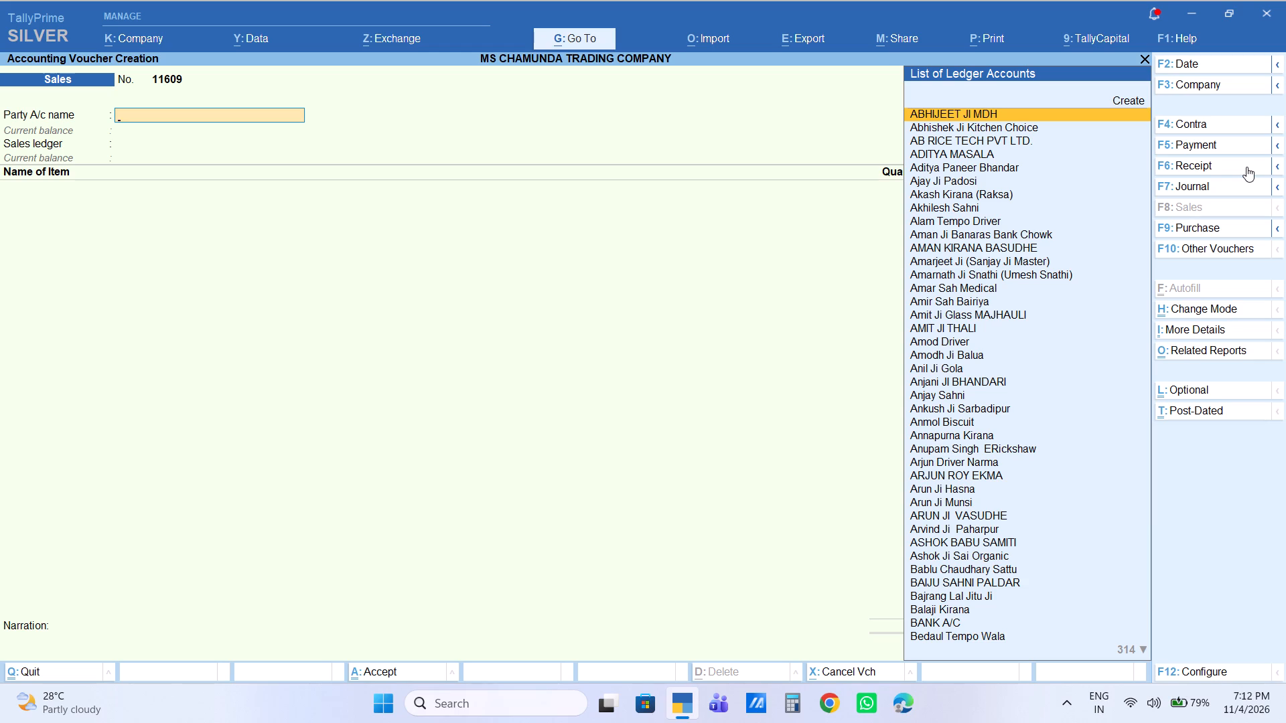
Set the party account of sales voucher 11609 to Cash, accepting the default party details and the SALES ledger.
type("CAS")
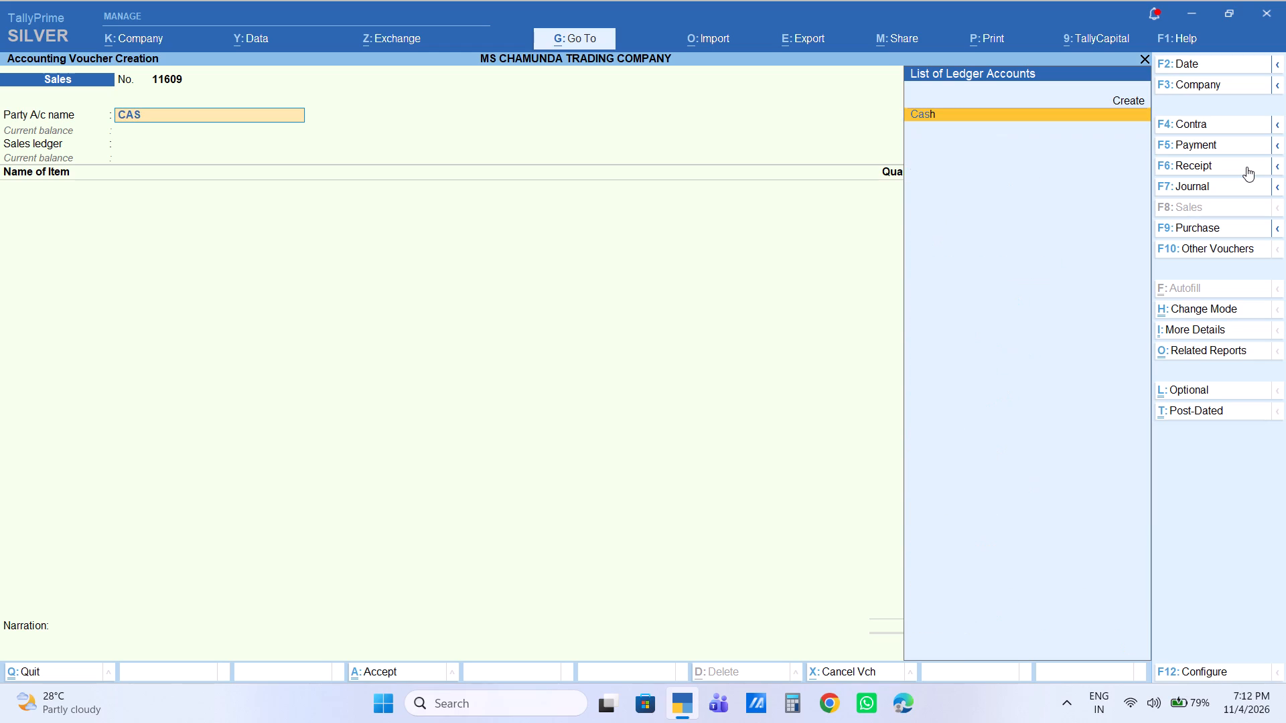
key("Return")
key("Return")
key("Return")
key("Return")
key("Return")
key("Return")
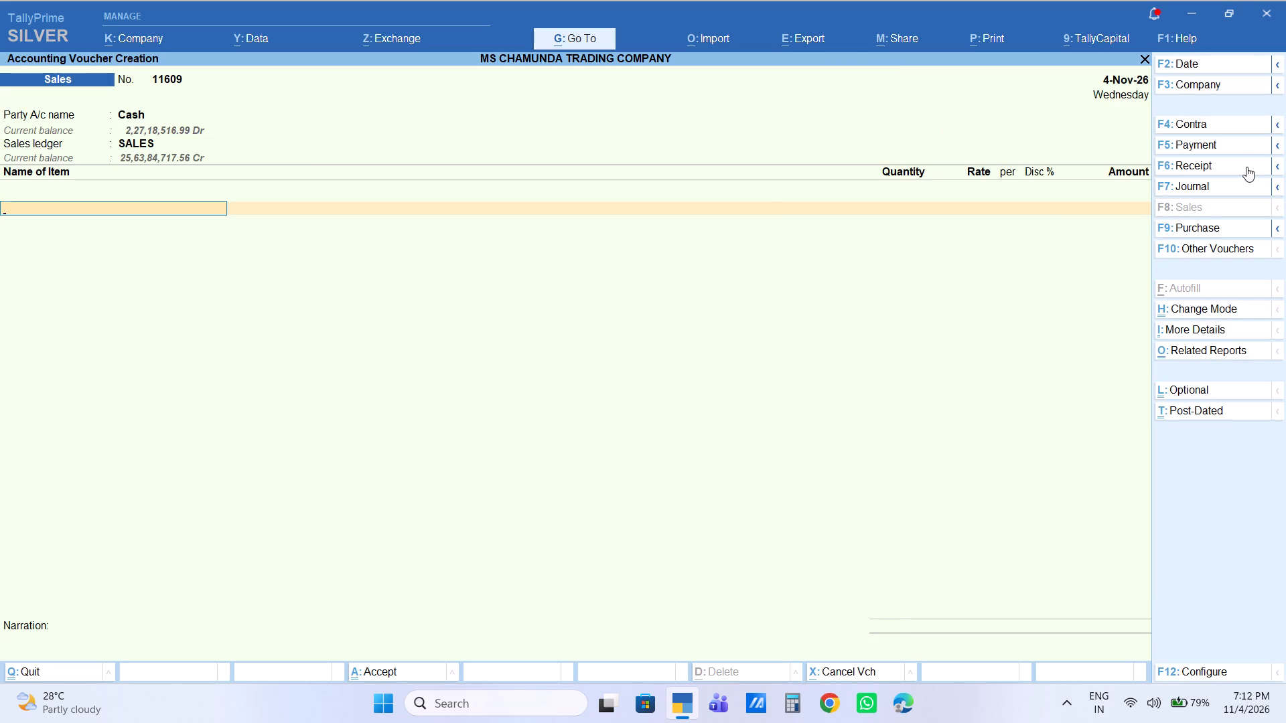
Add the stock item GOOD LITE 1KG with a quantity of 5 bags and an amount of 950.
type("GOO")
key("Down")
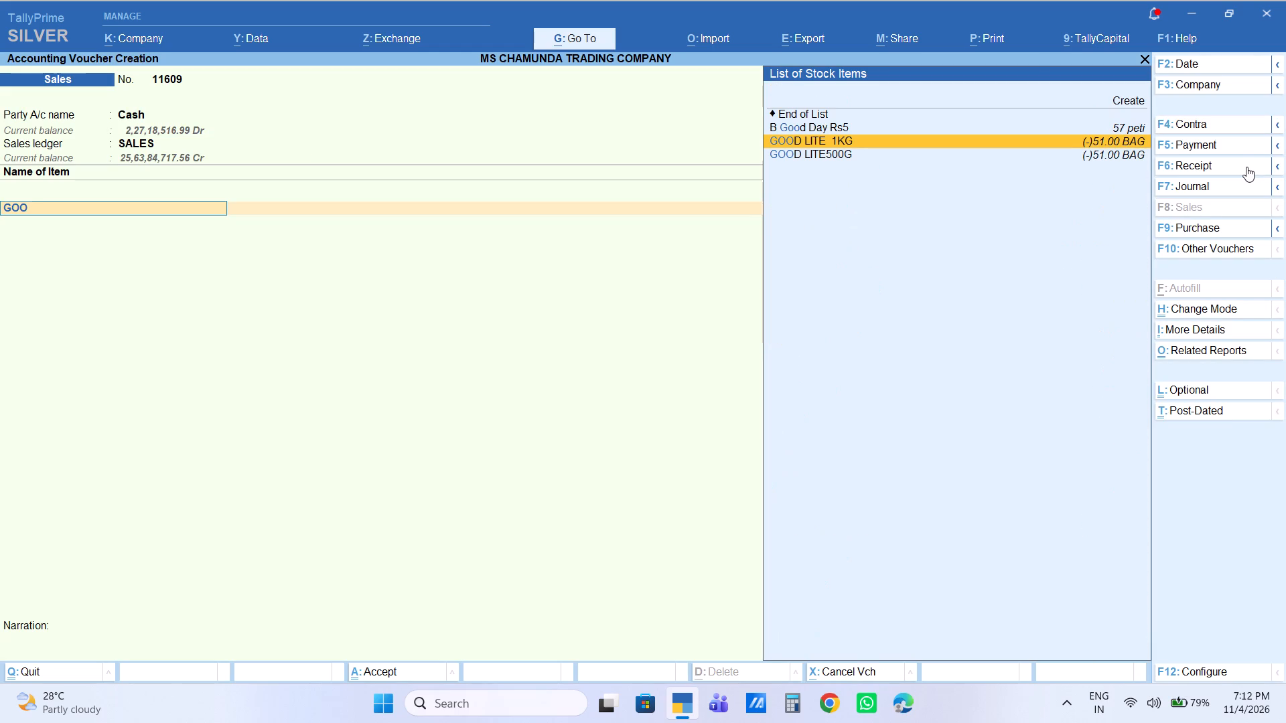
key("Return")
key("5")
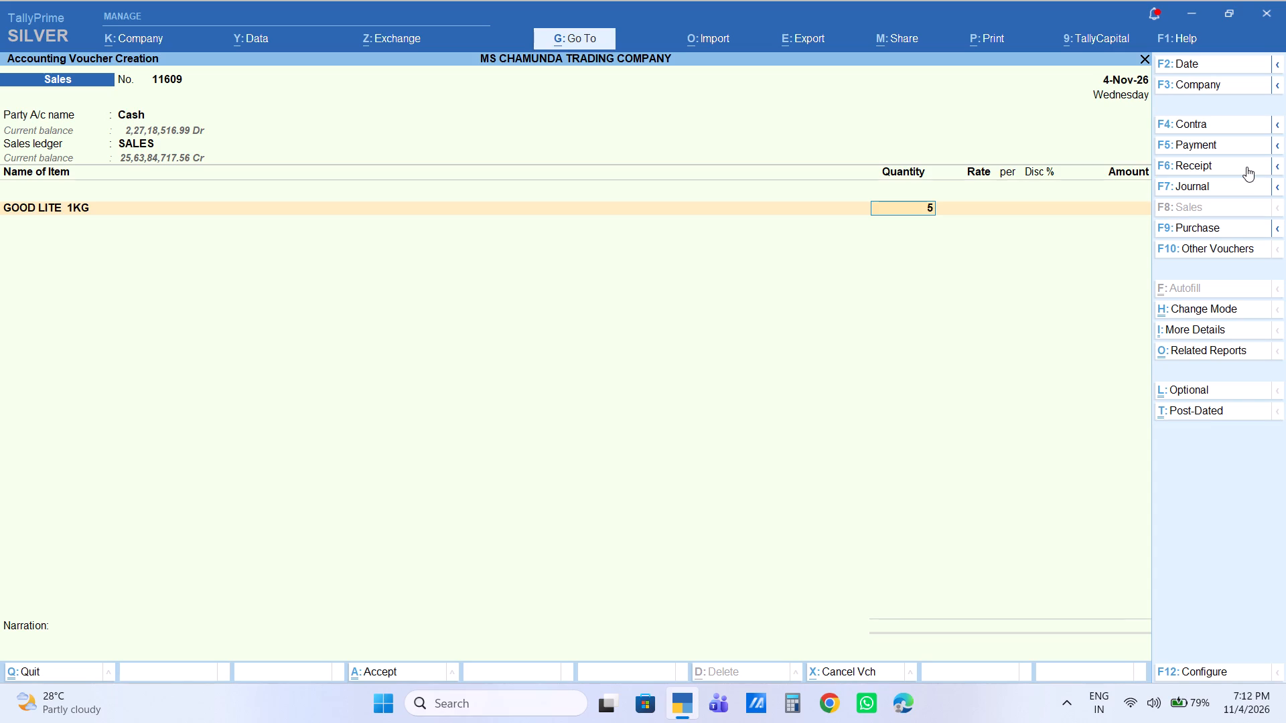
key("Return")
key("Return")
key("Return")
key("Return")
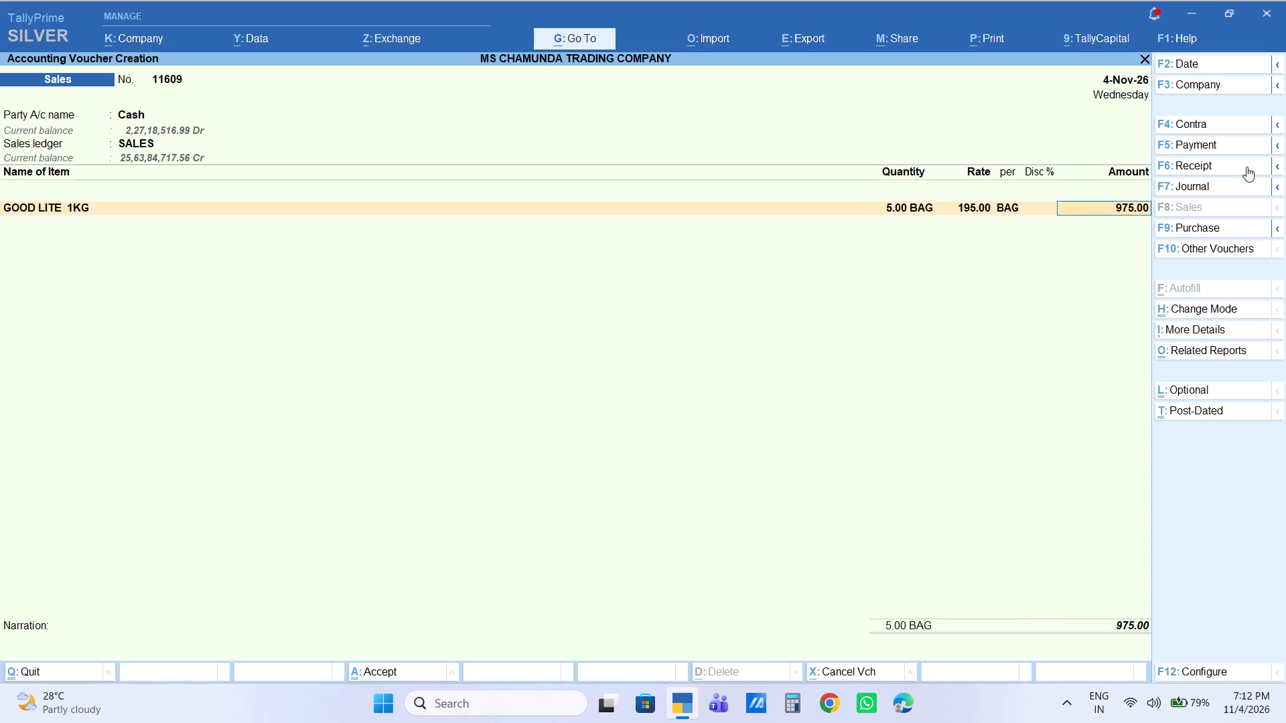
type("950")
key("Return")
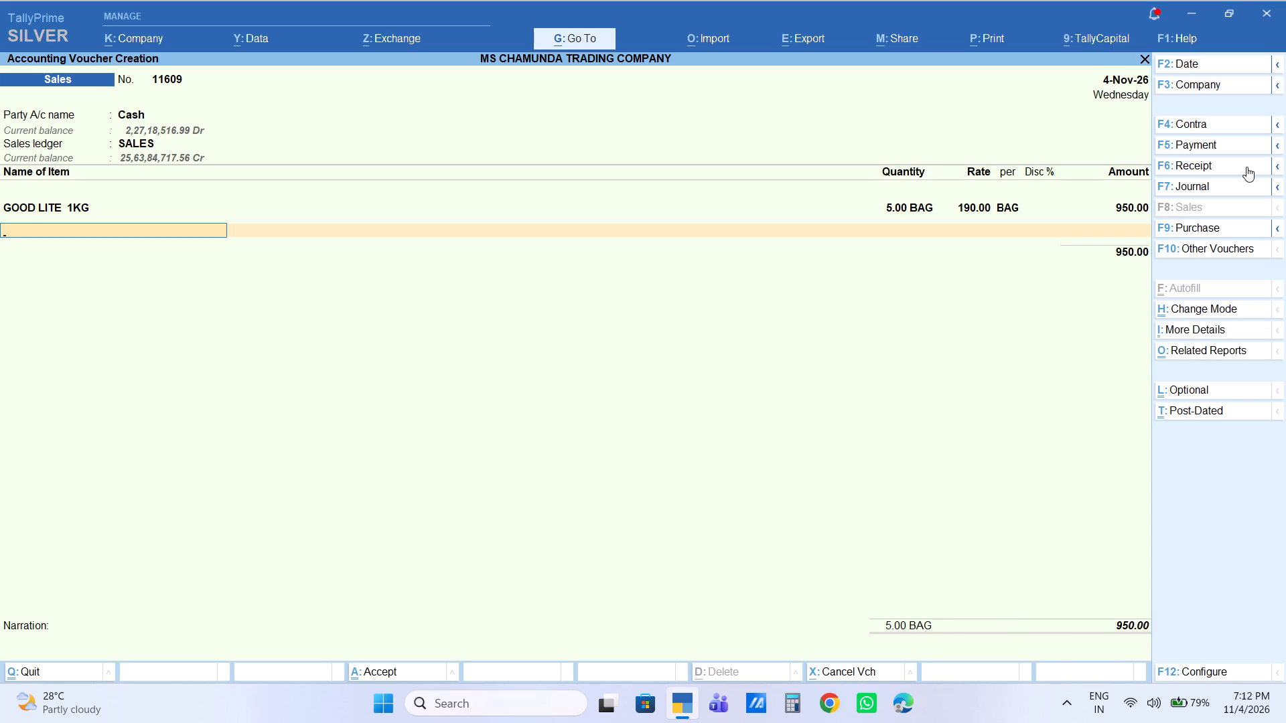
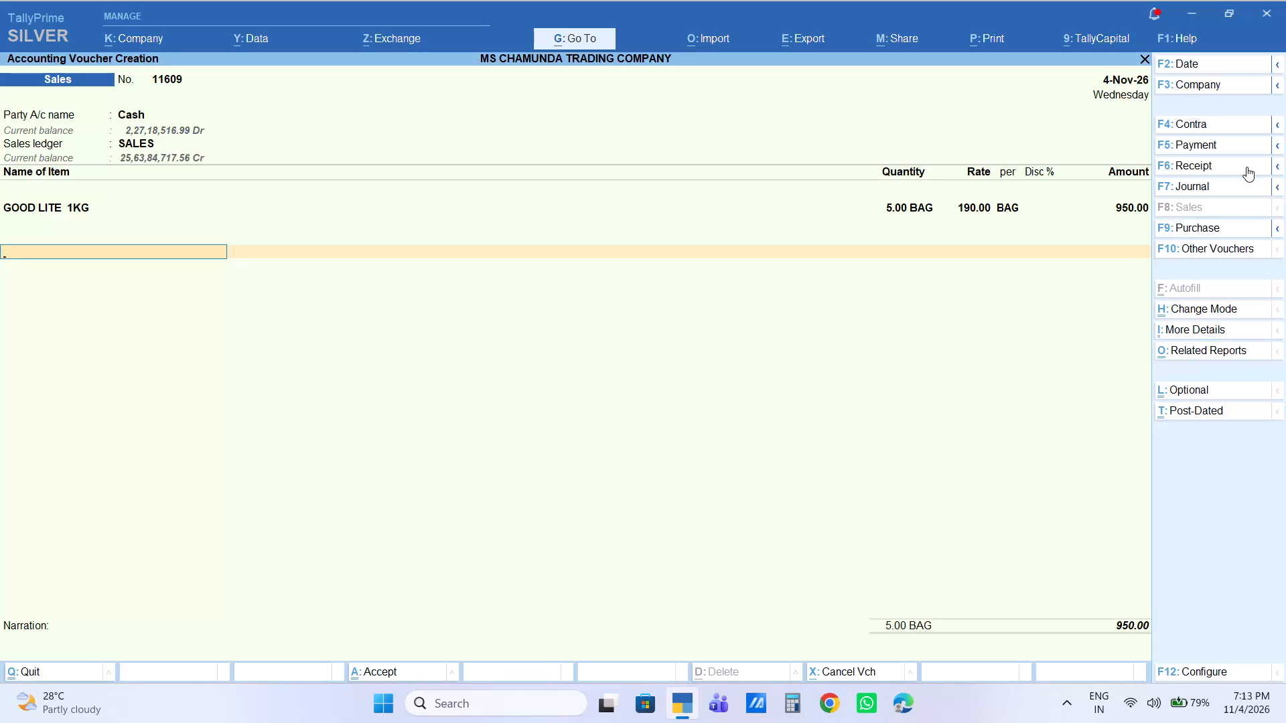
Add a Labour Charge of 10 to sales voucher 11609 and save the voucher.
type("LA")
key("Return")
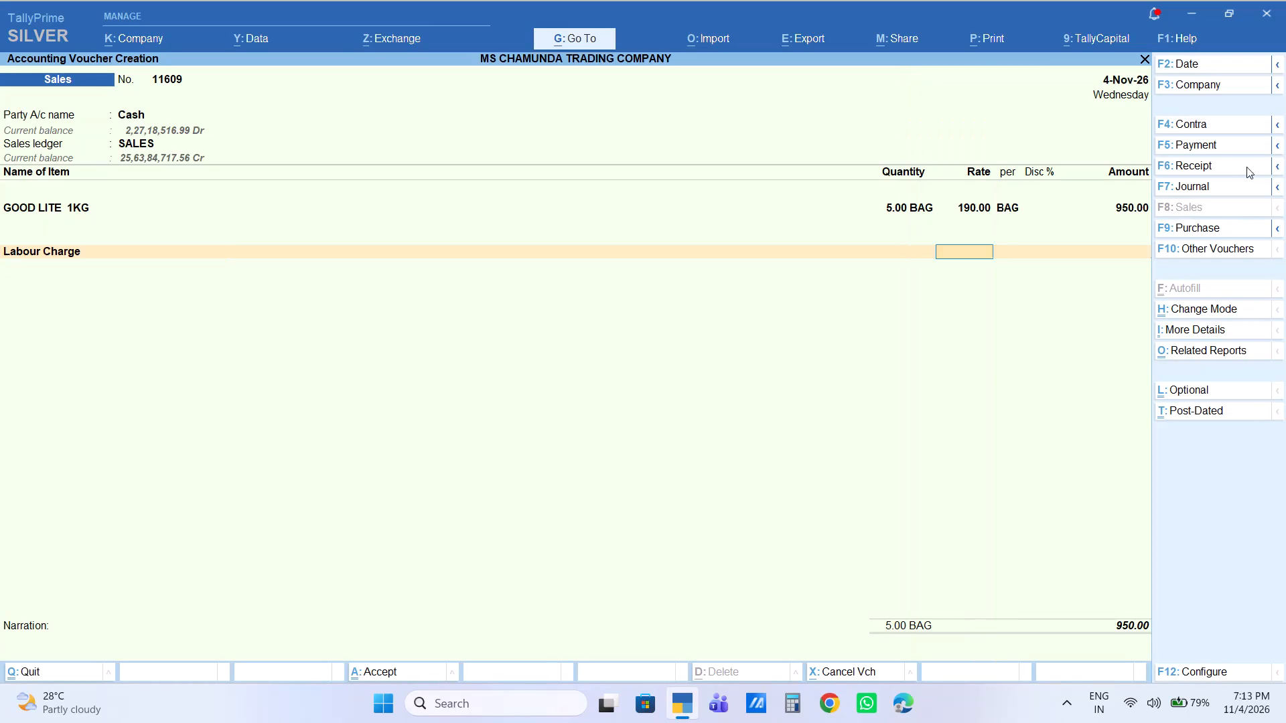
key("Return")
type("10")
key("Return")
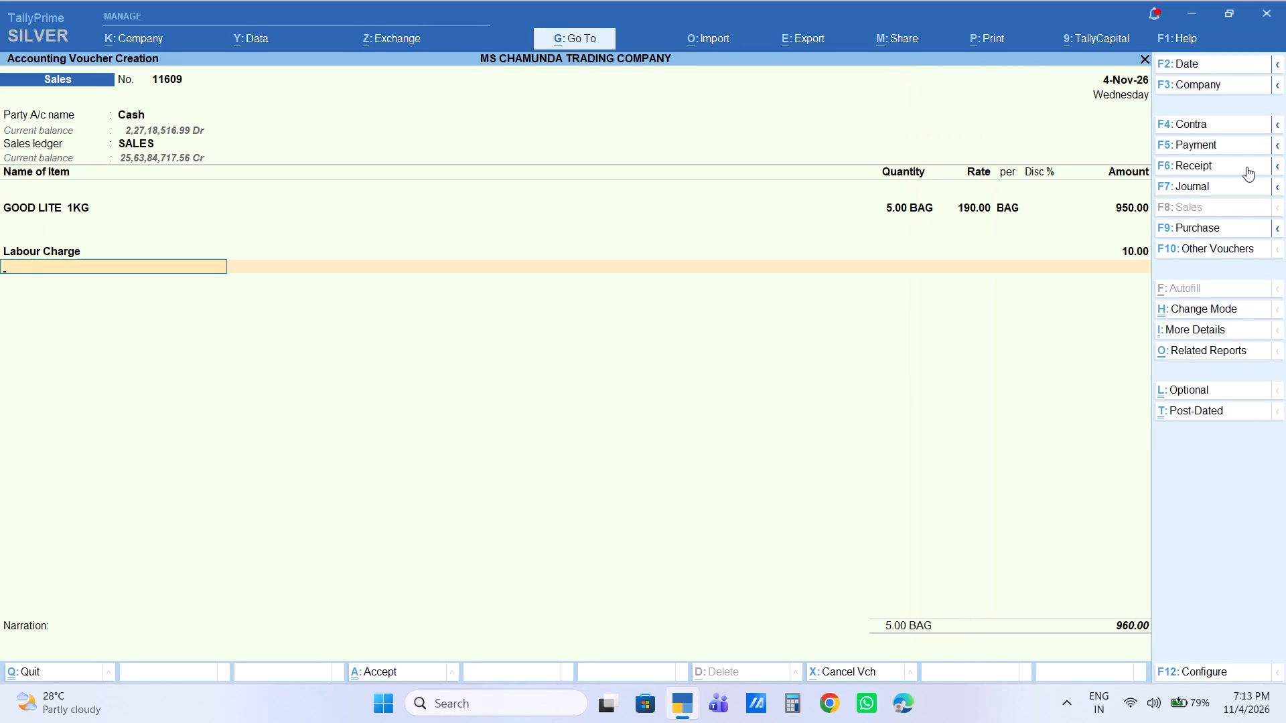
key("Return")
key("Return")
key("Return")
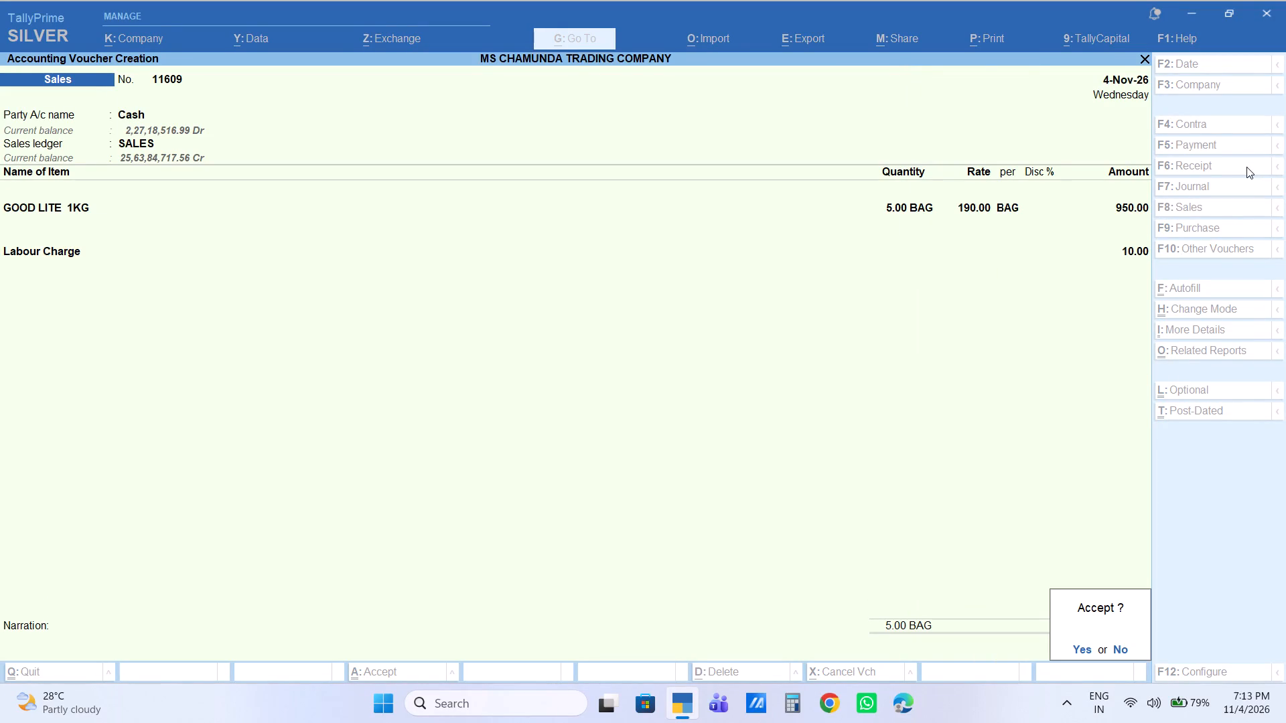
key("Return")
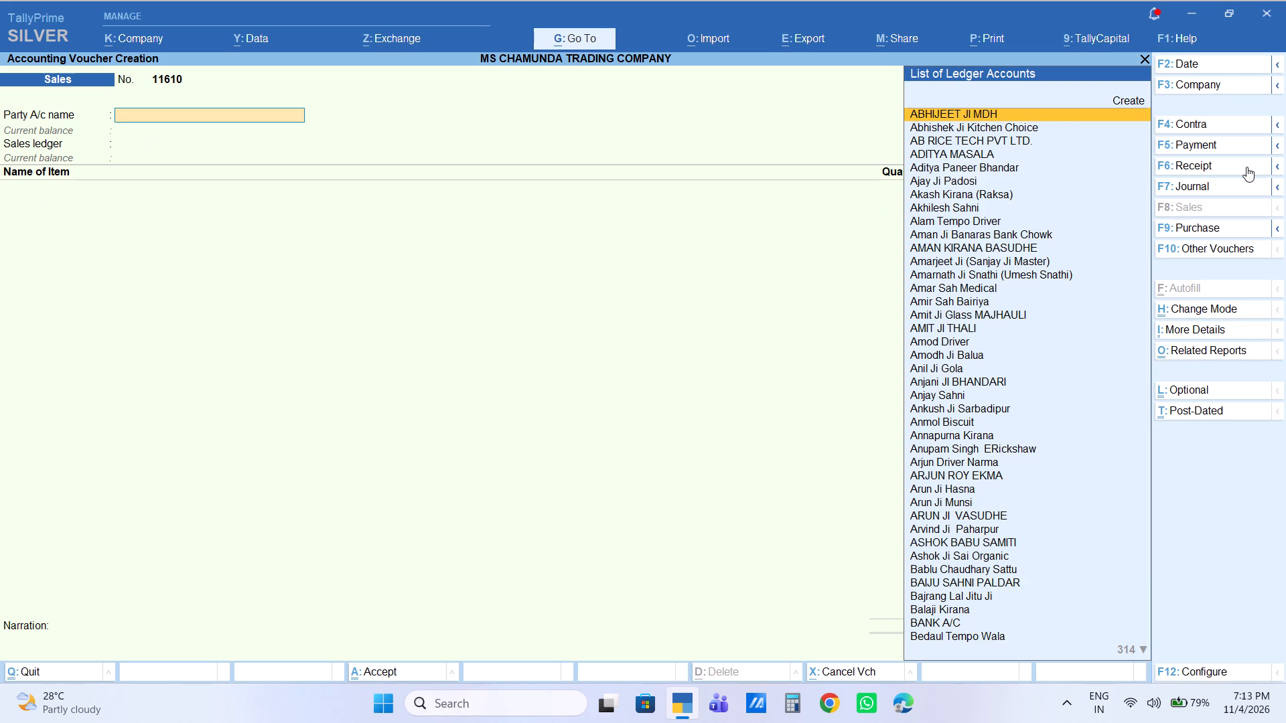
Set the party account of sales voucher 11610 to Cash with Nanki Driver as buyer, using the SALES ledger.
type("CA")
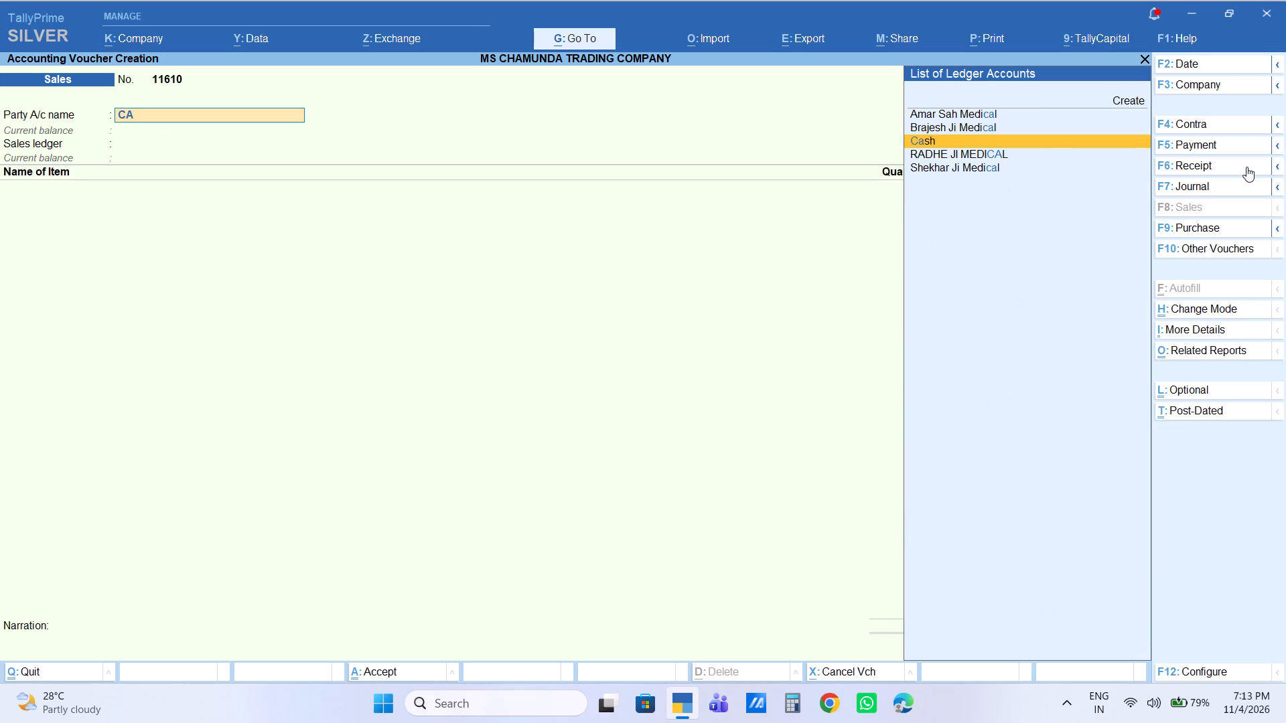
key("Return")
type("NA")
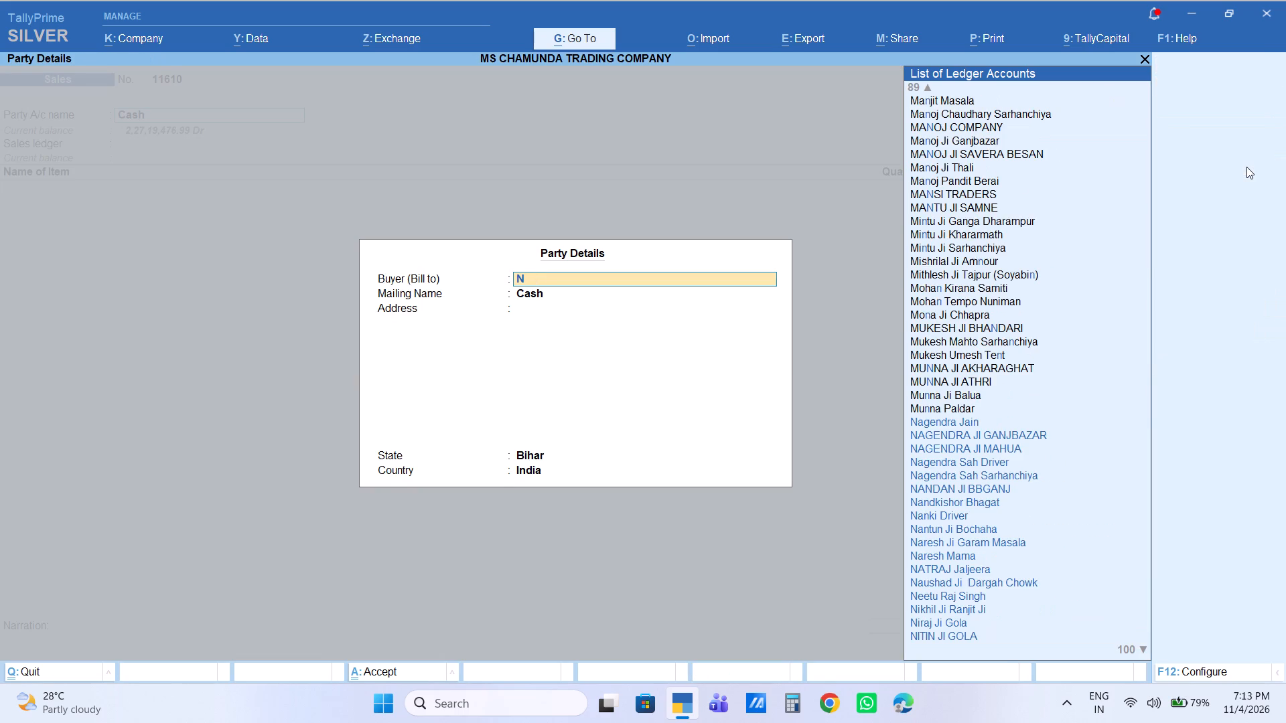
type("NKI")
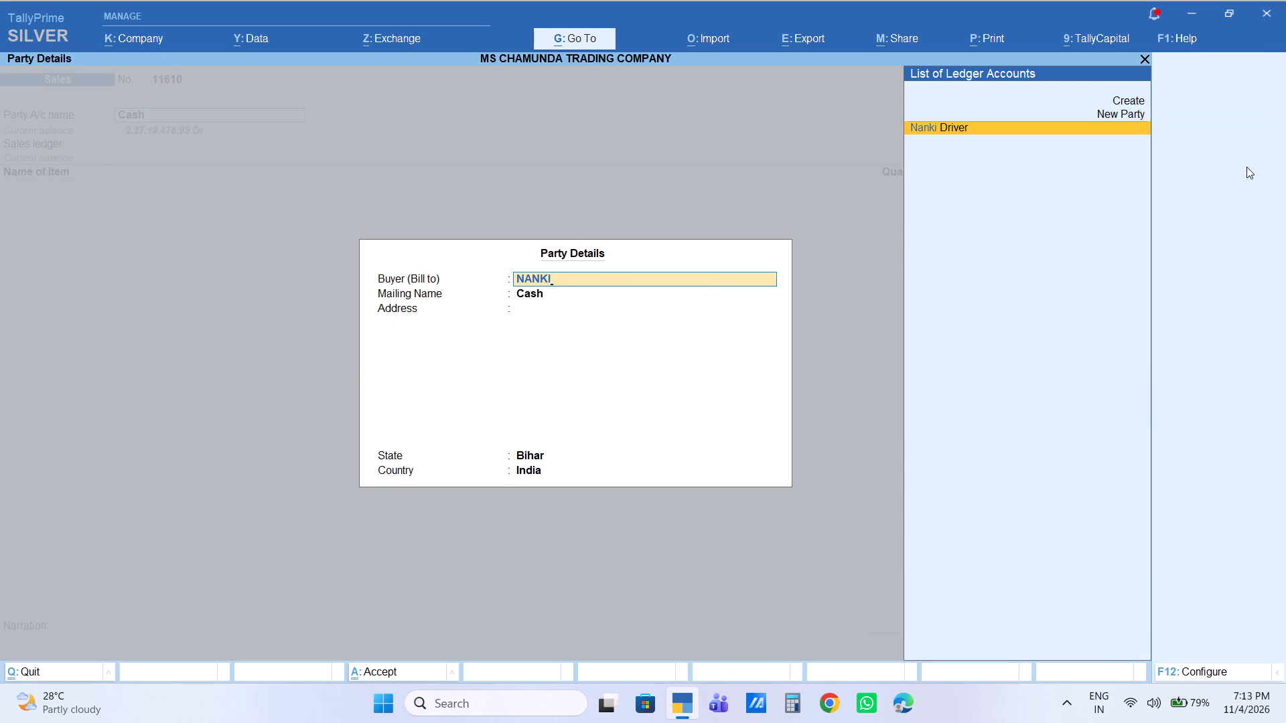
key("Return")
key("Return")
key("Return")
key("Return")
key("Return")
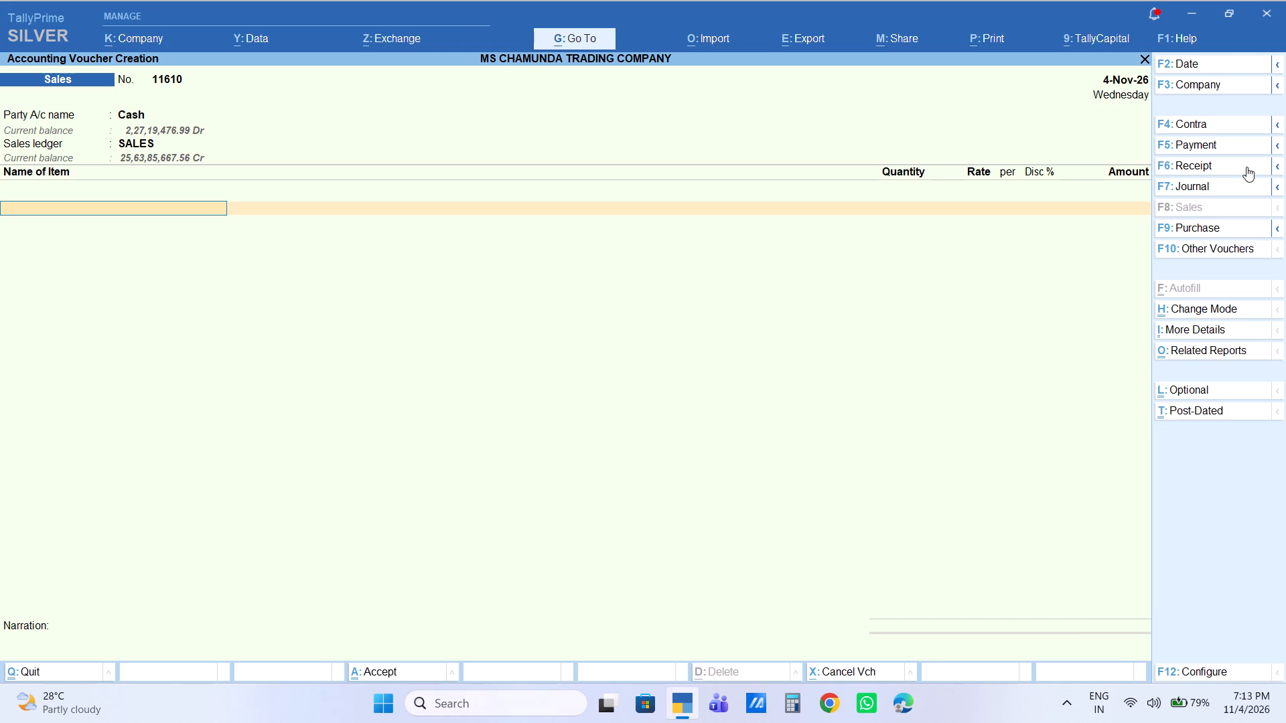
Add the stock item FORTUNE 1L PETI with a quantity of 2 peti and an amount of 5260.
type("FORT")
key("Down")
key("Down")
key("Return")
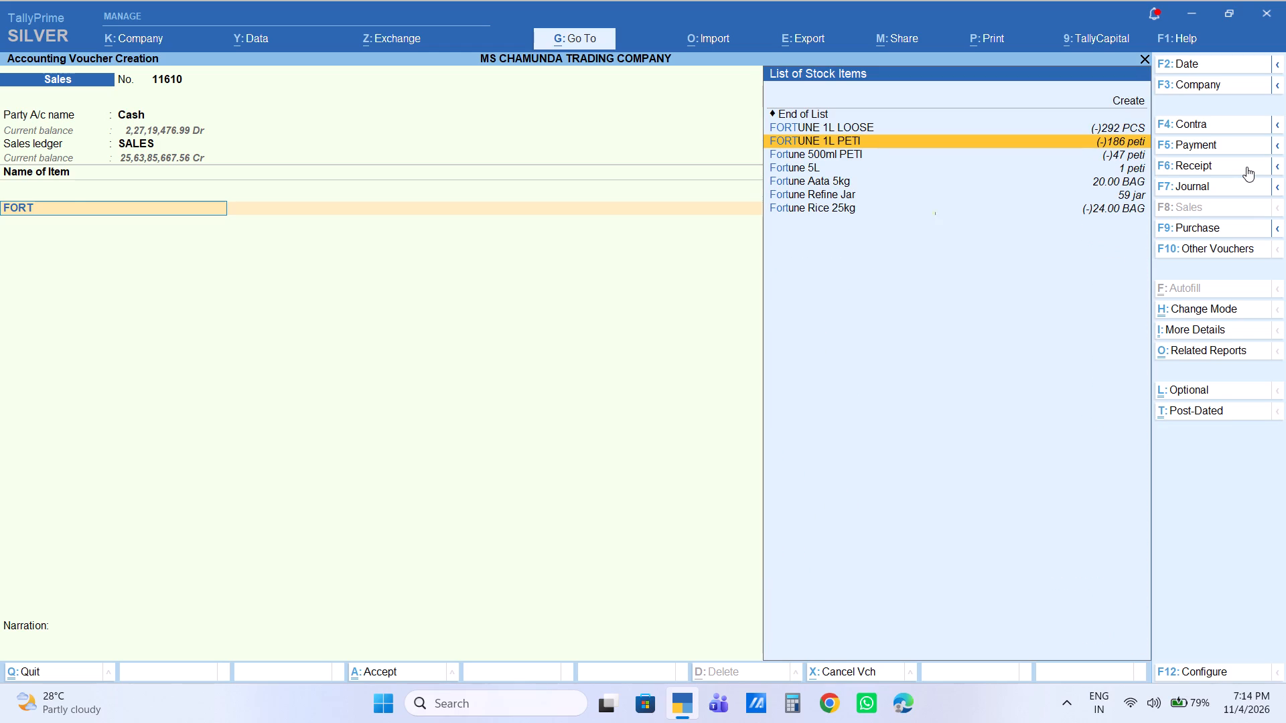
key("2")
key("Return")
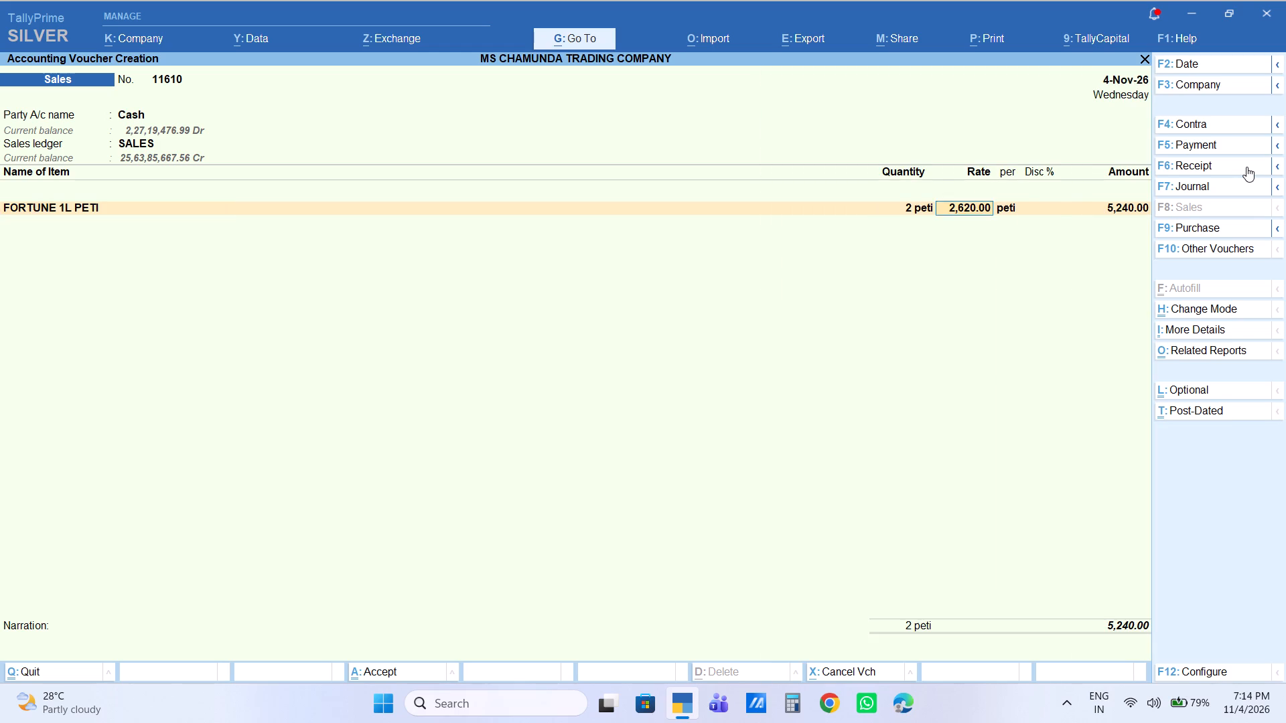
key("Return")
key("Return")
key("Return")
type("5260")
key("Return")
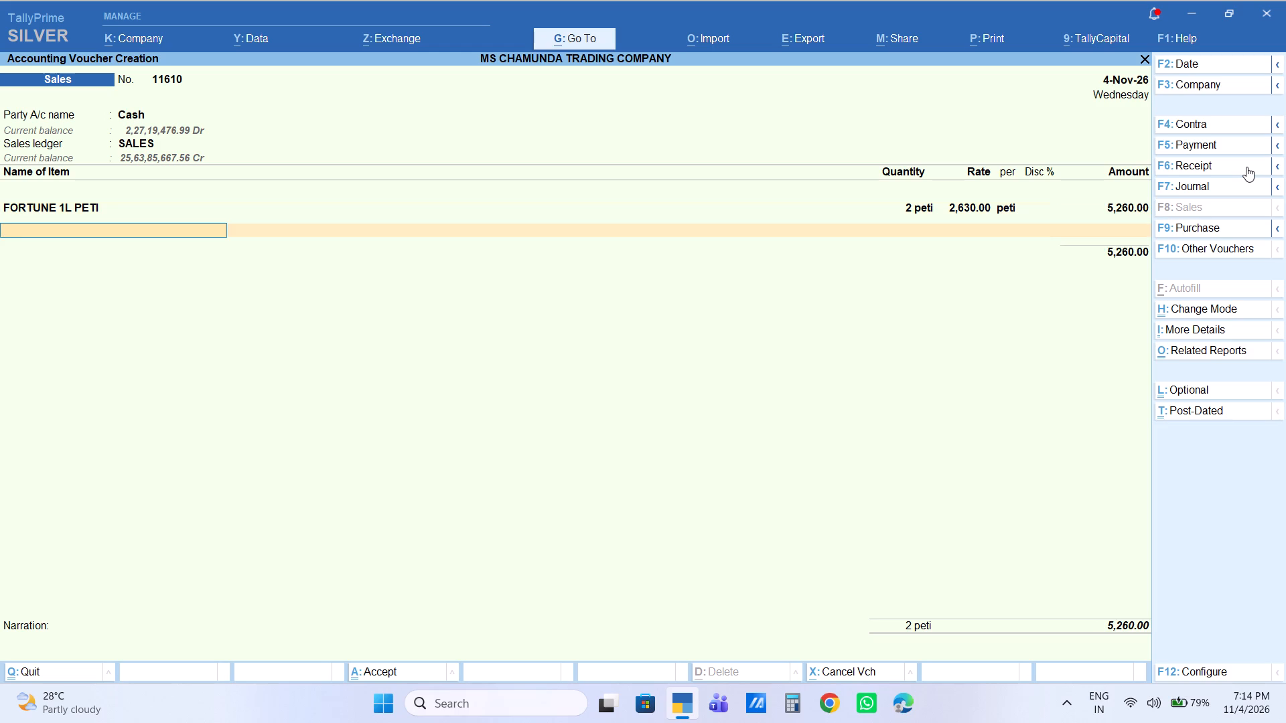
Add the stock item SONAMOTI 20kg with a quantity of 4 bags, accepting the default rate of 630.
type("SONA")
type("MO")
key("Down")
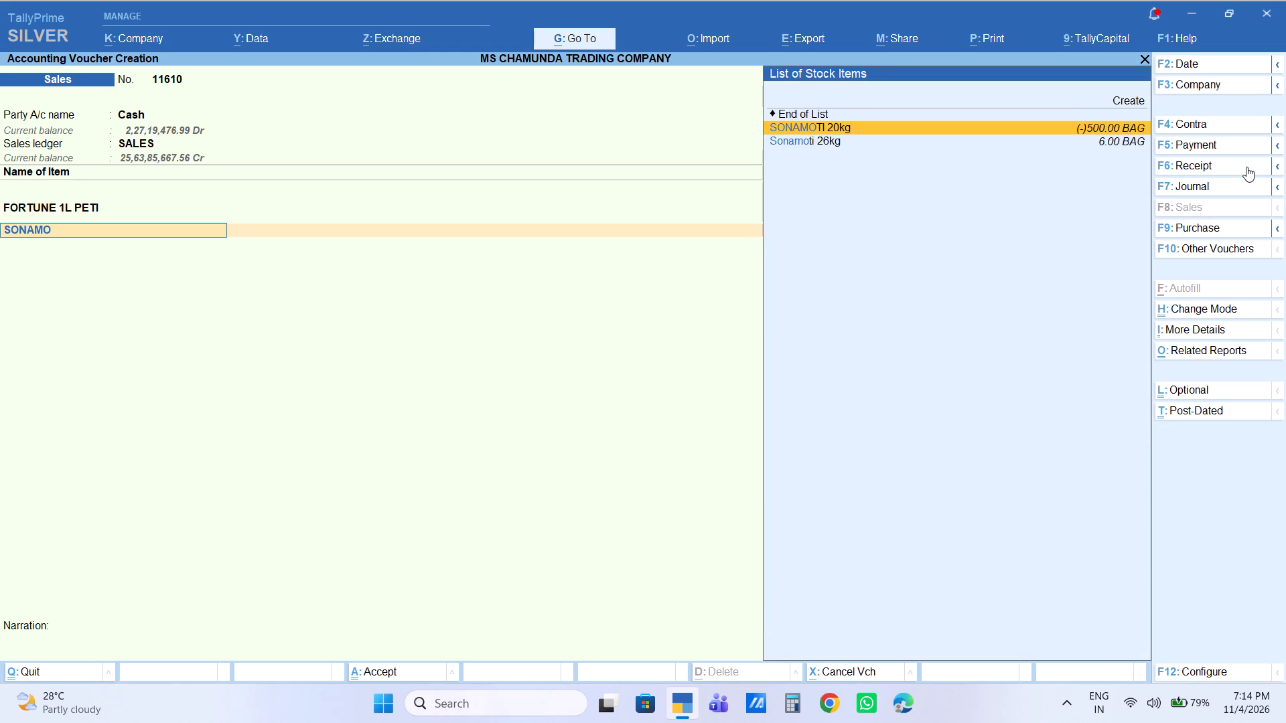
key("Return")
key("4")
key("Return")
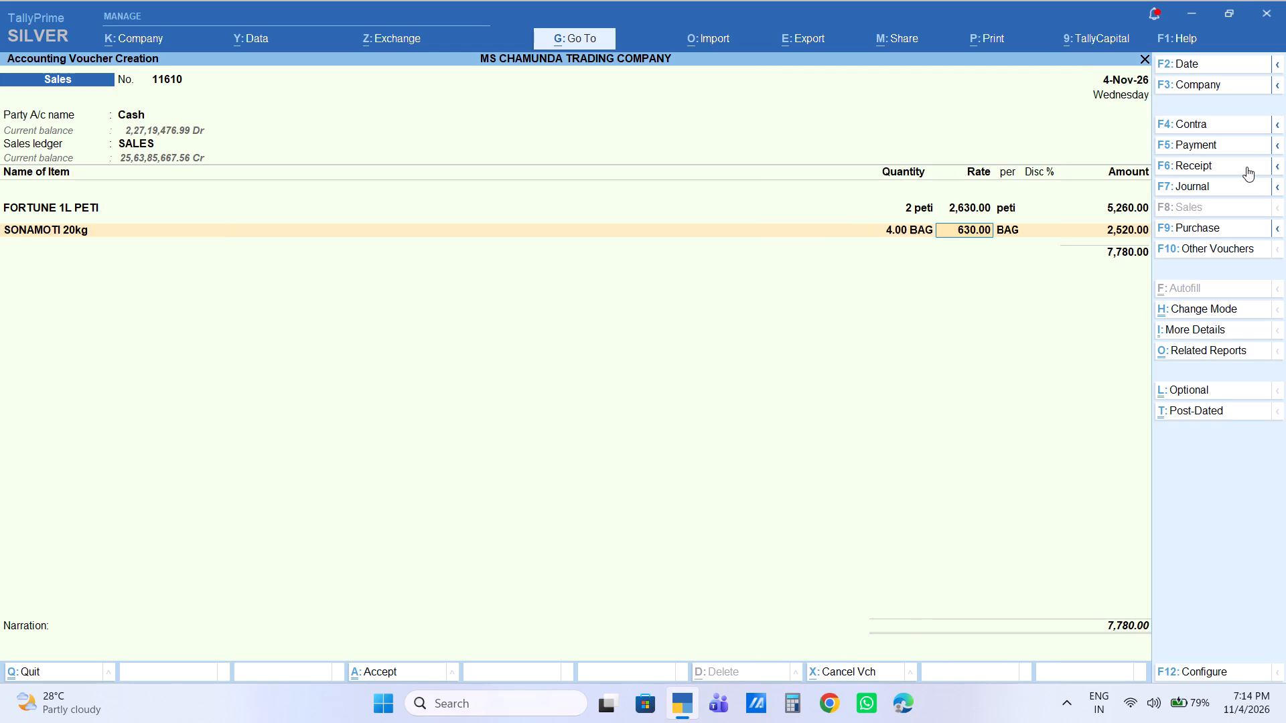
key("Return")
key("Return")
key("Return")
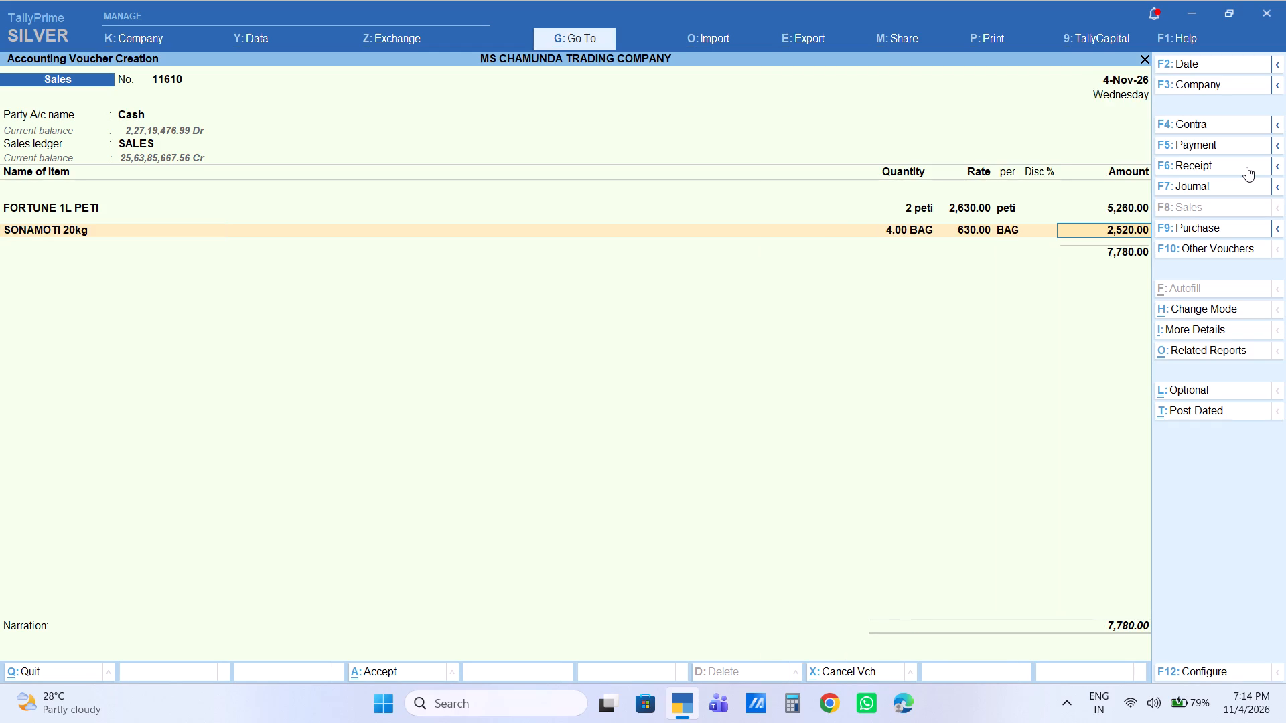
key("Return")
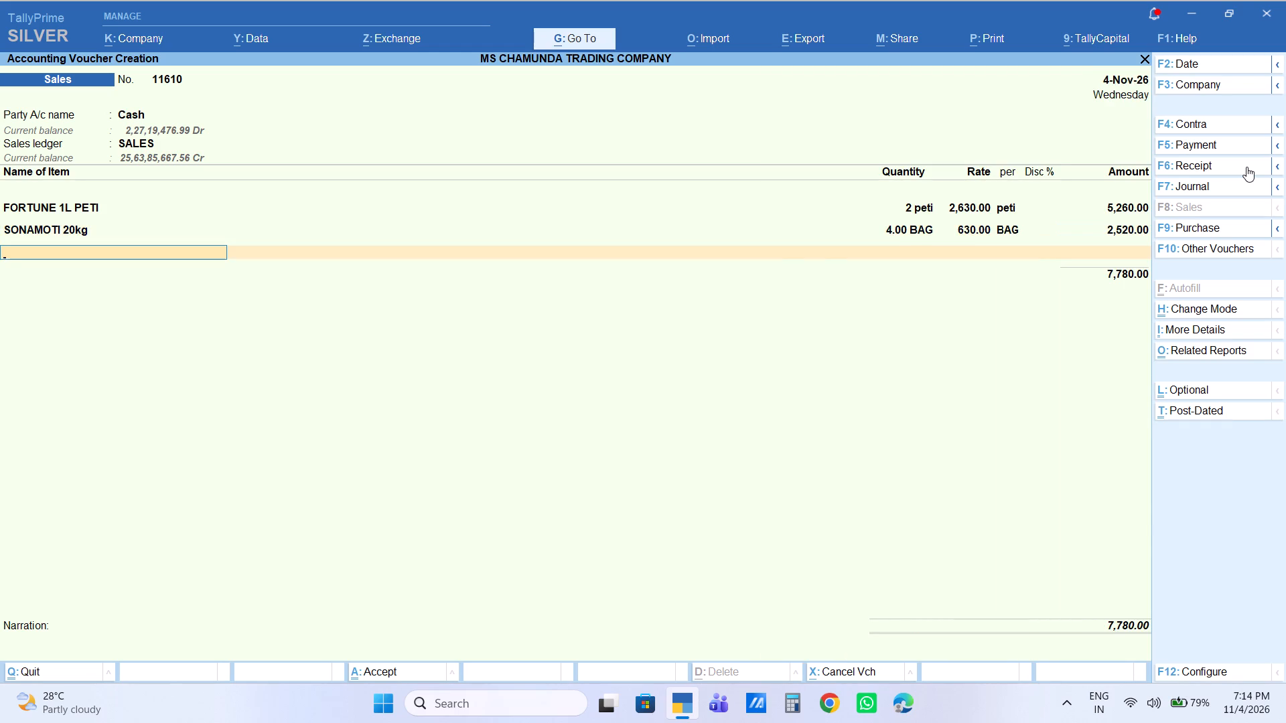
Add the stock item GORANGA GOLD 26kg with a quantity of 2 bags, accepting the default rate of 1,300.
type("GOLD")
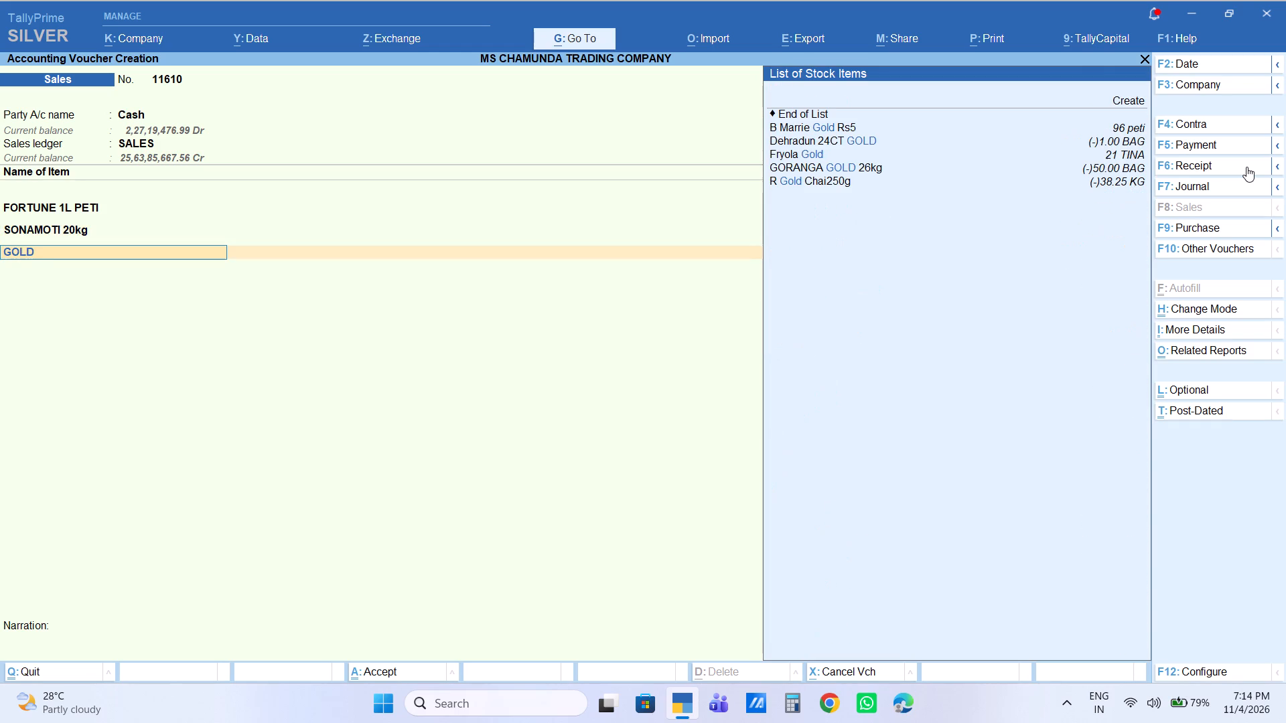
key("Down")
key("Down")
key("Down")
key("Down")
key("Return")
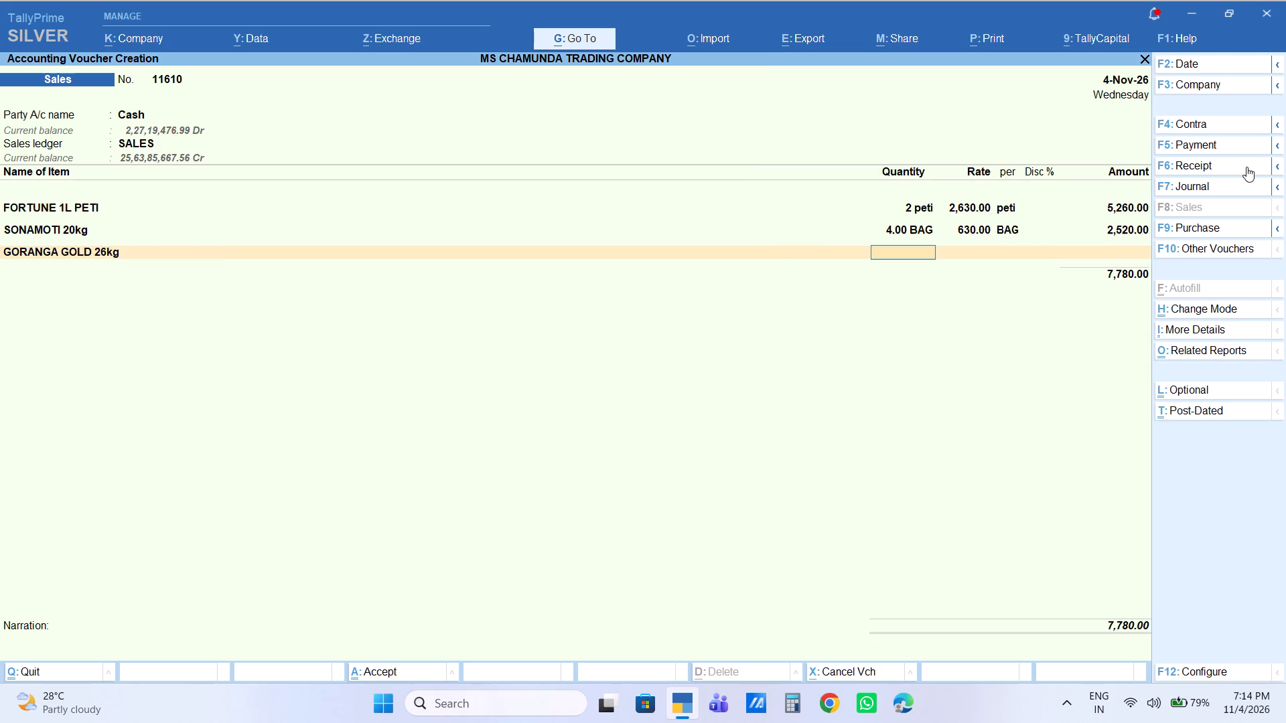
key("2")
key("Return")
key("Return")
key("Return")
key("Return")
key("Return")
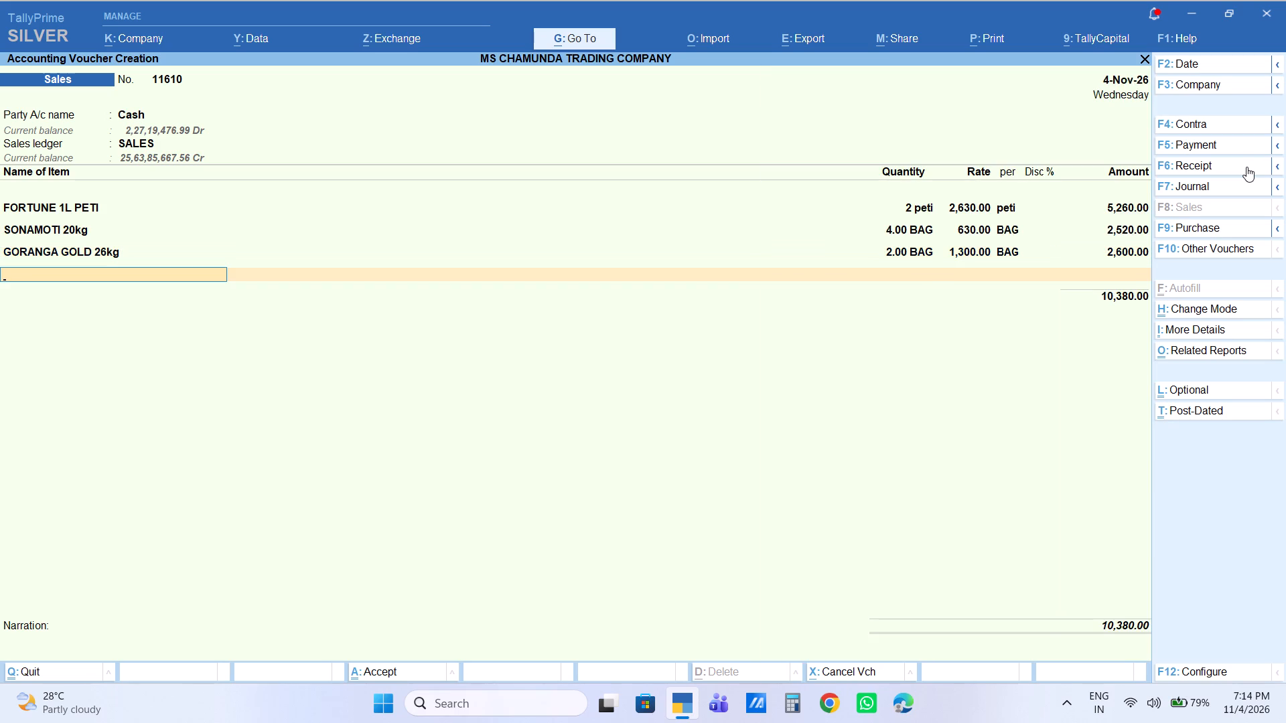
Add the stock item Sahnai Tina with a quantity of 1 tina, accepting the default rate of 2,160.
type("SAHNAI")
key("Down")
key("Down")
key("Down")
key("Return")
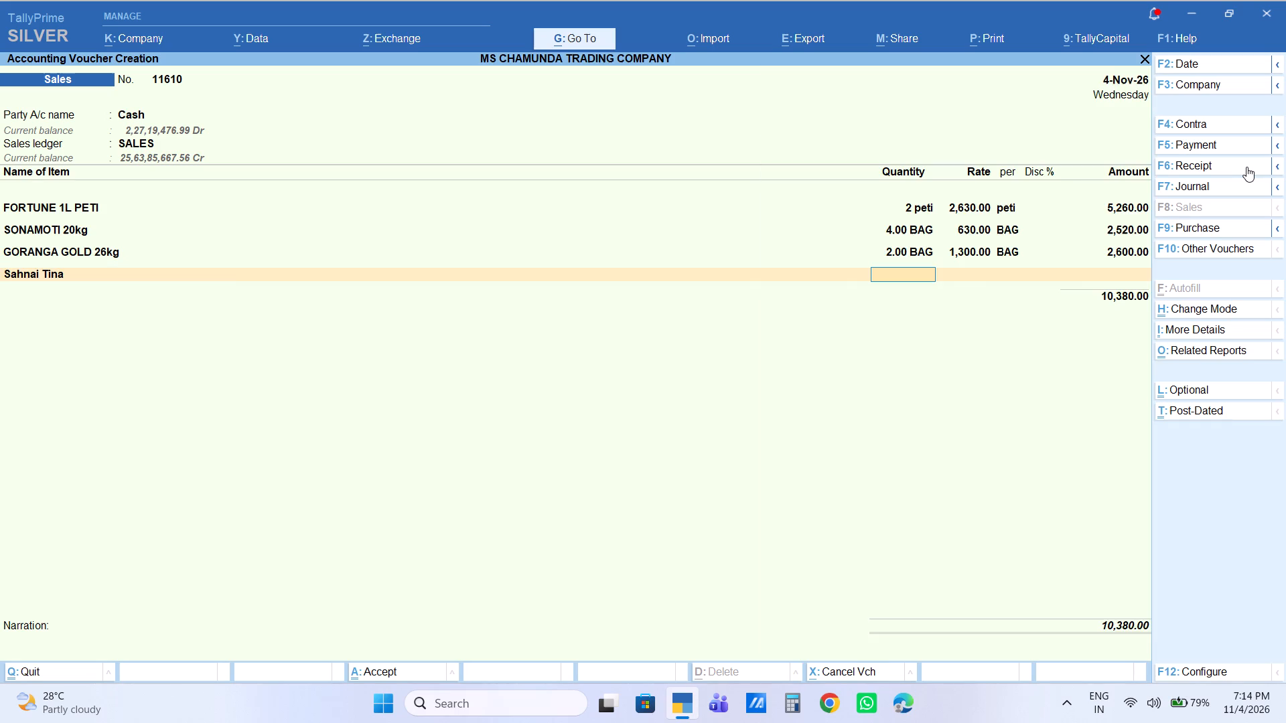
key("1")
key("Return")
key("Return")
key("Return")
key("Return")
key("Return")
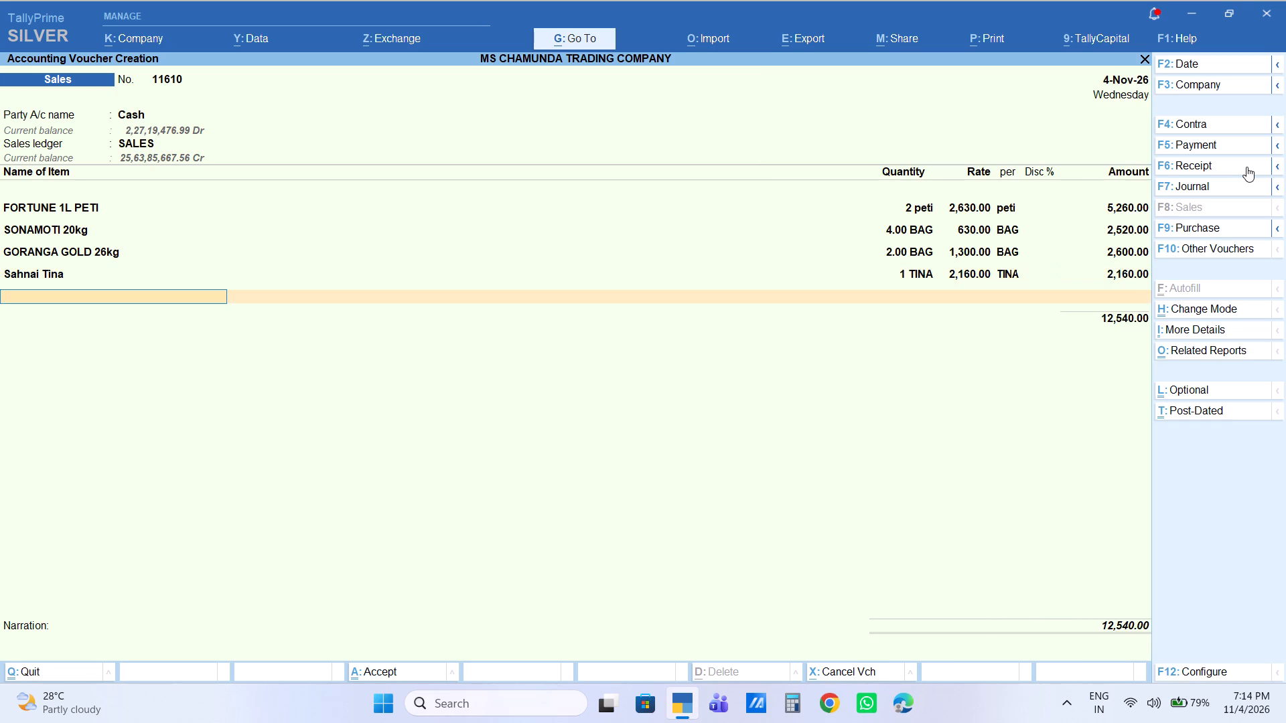
Add P Happy Happy Rs5 as the last stock item, quantity 1 peti, at the default rate of 620.
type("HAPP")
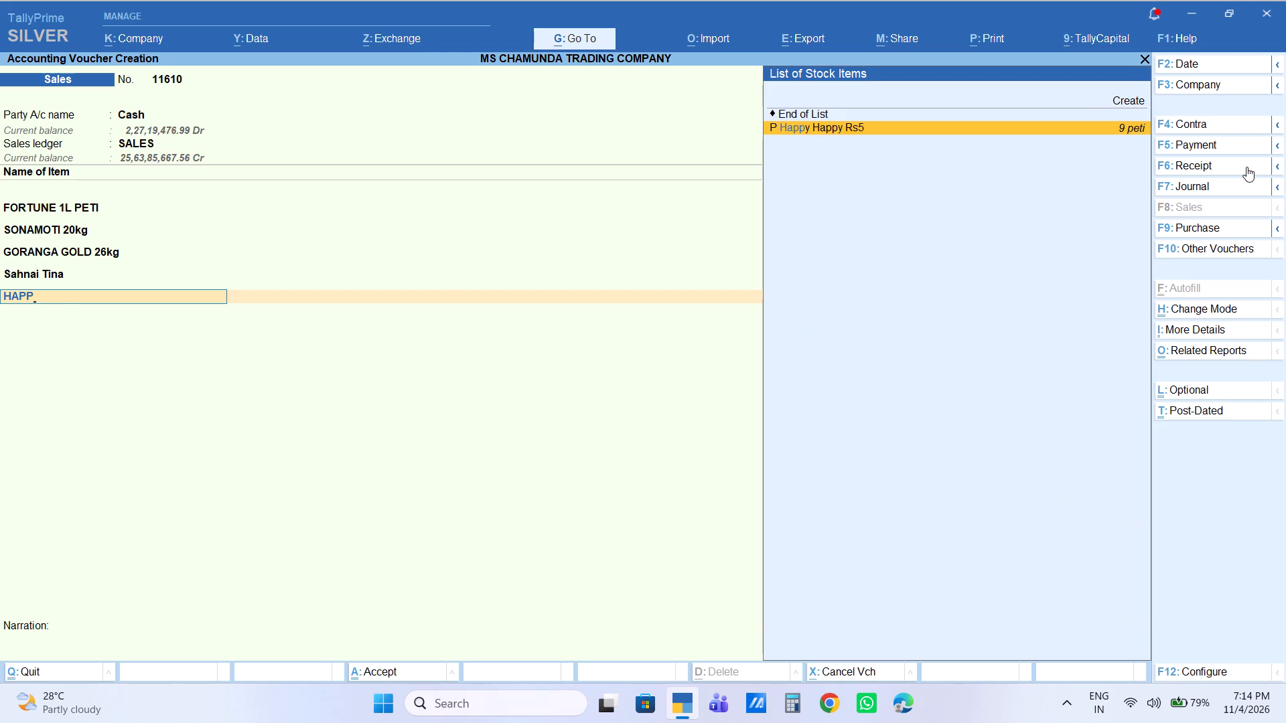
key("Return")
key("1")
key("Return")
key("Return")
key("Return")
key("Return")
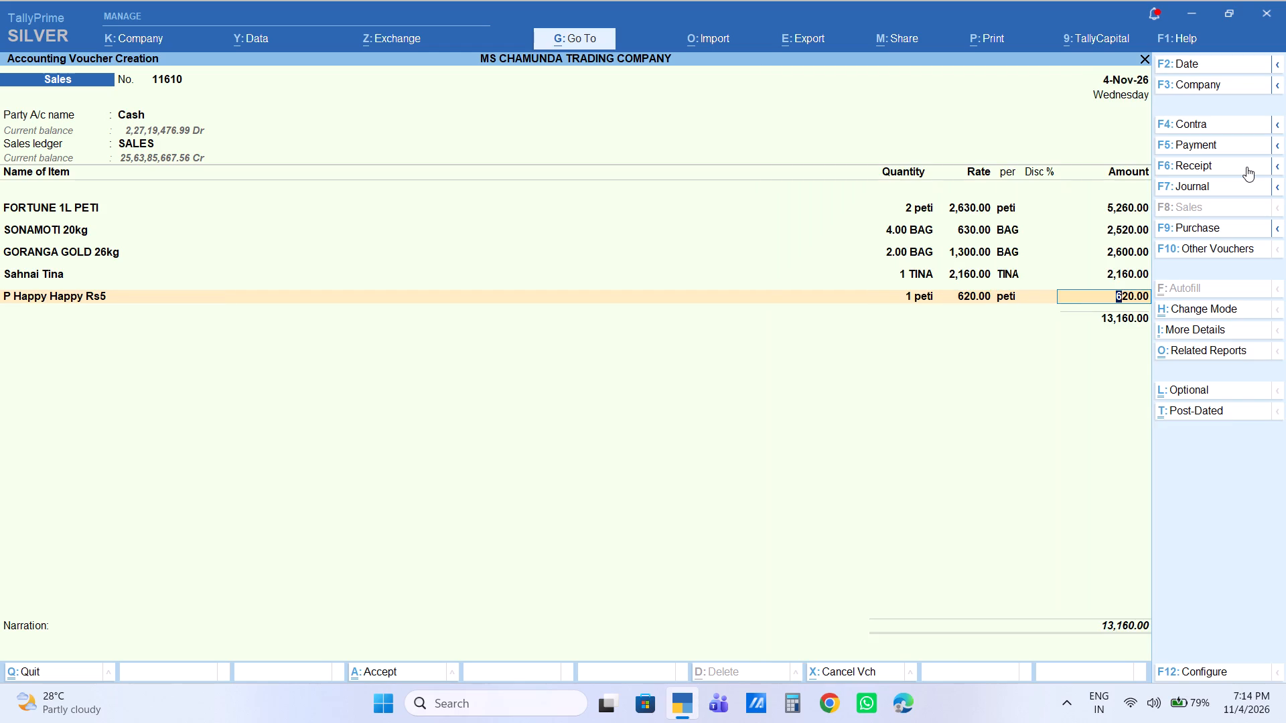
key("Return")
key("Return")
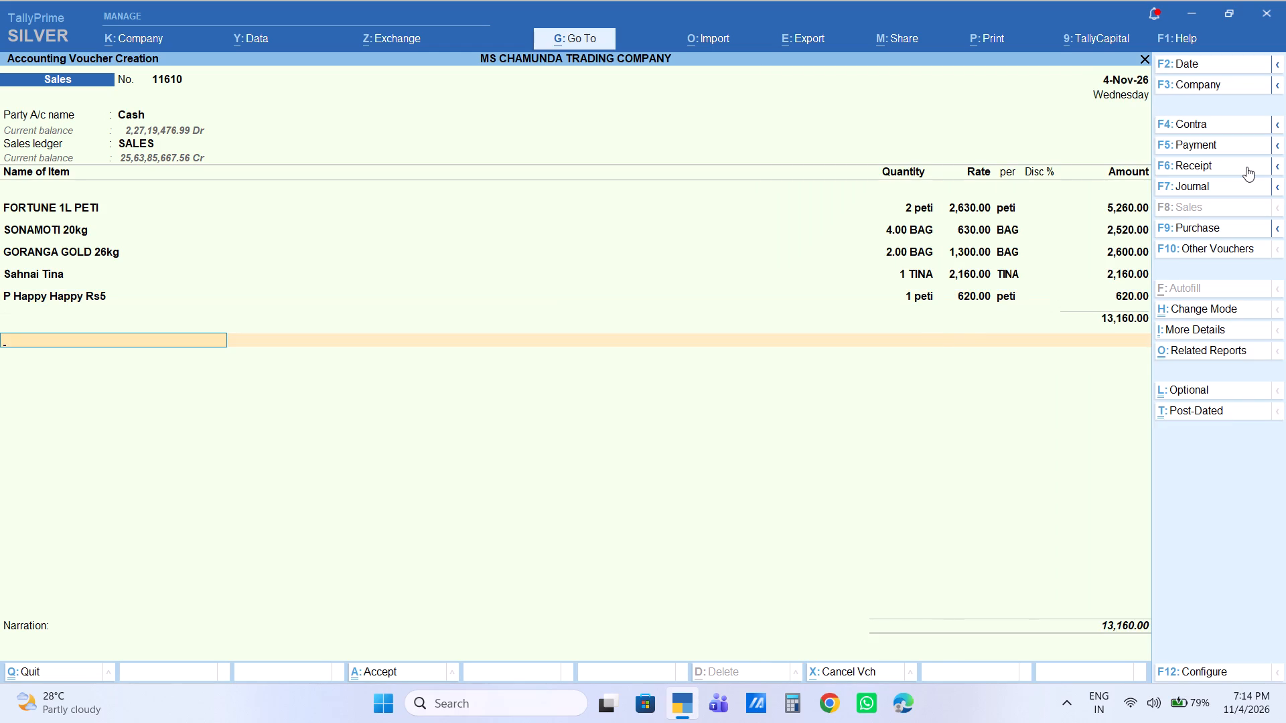
Add a Labour Charge of 20 below the stock items and finish the ledger entries of voucher 11610.
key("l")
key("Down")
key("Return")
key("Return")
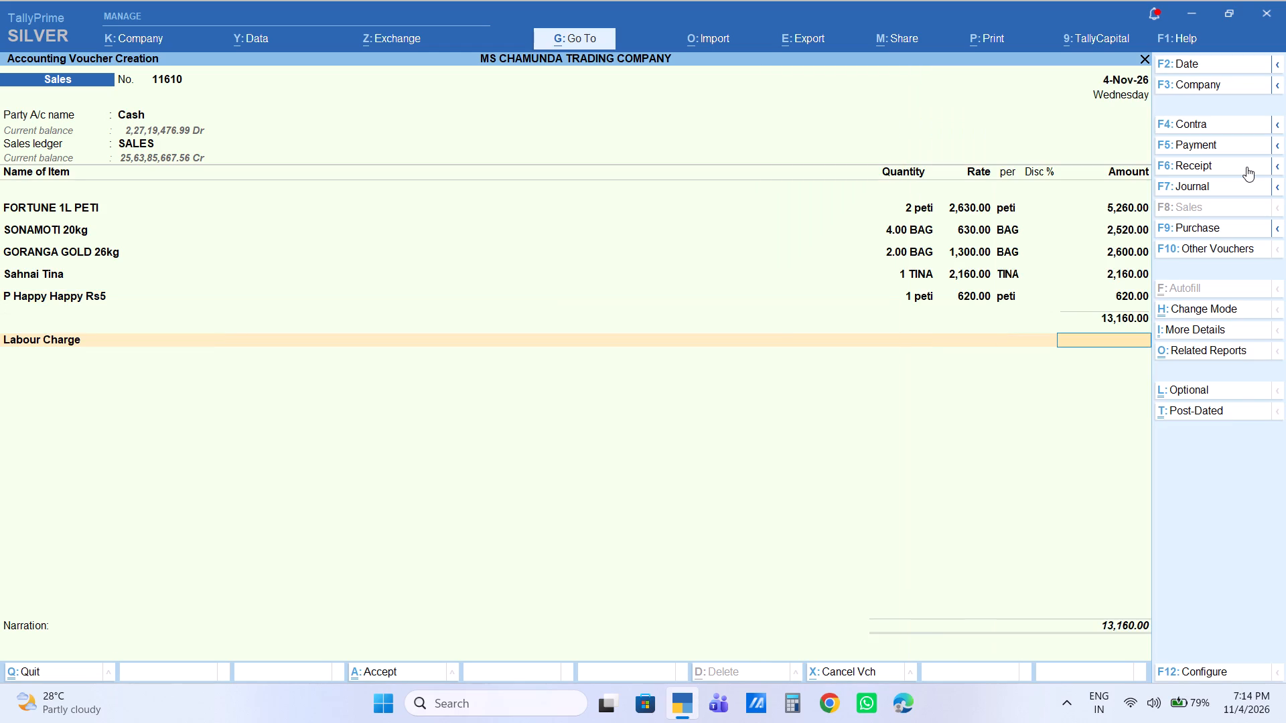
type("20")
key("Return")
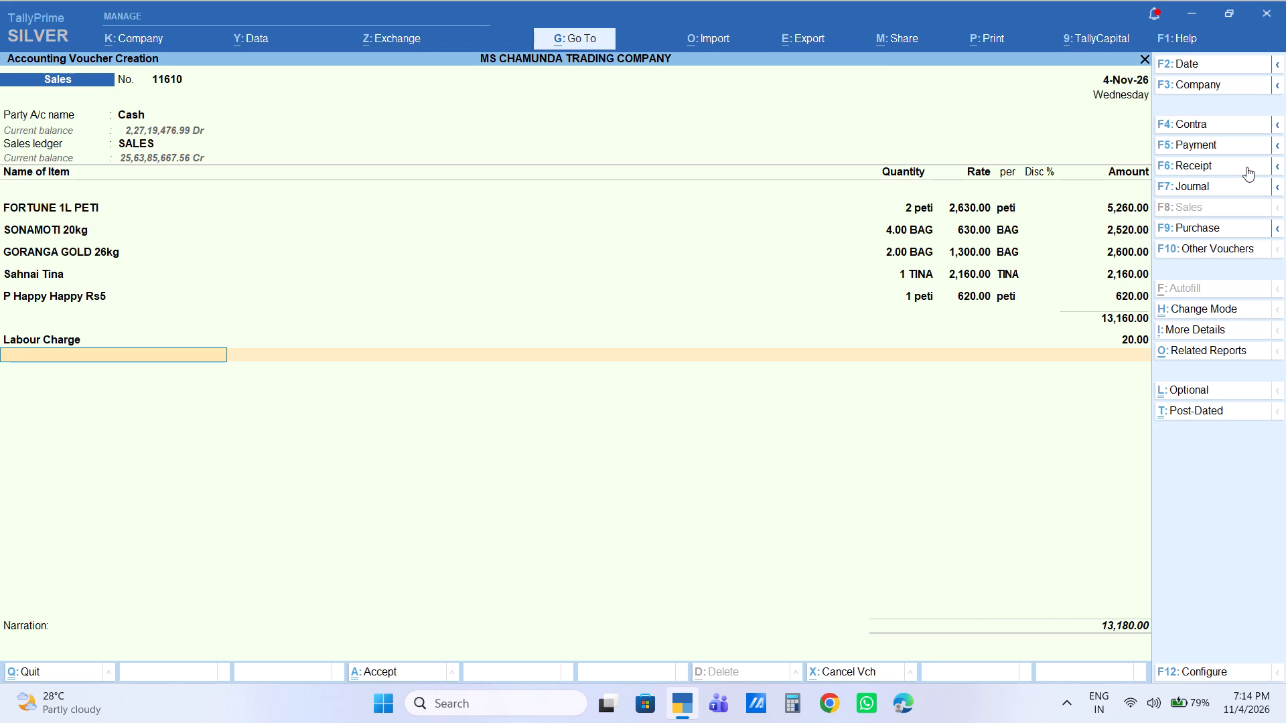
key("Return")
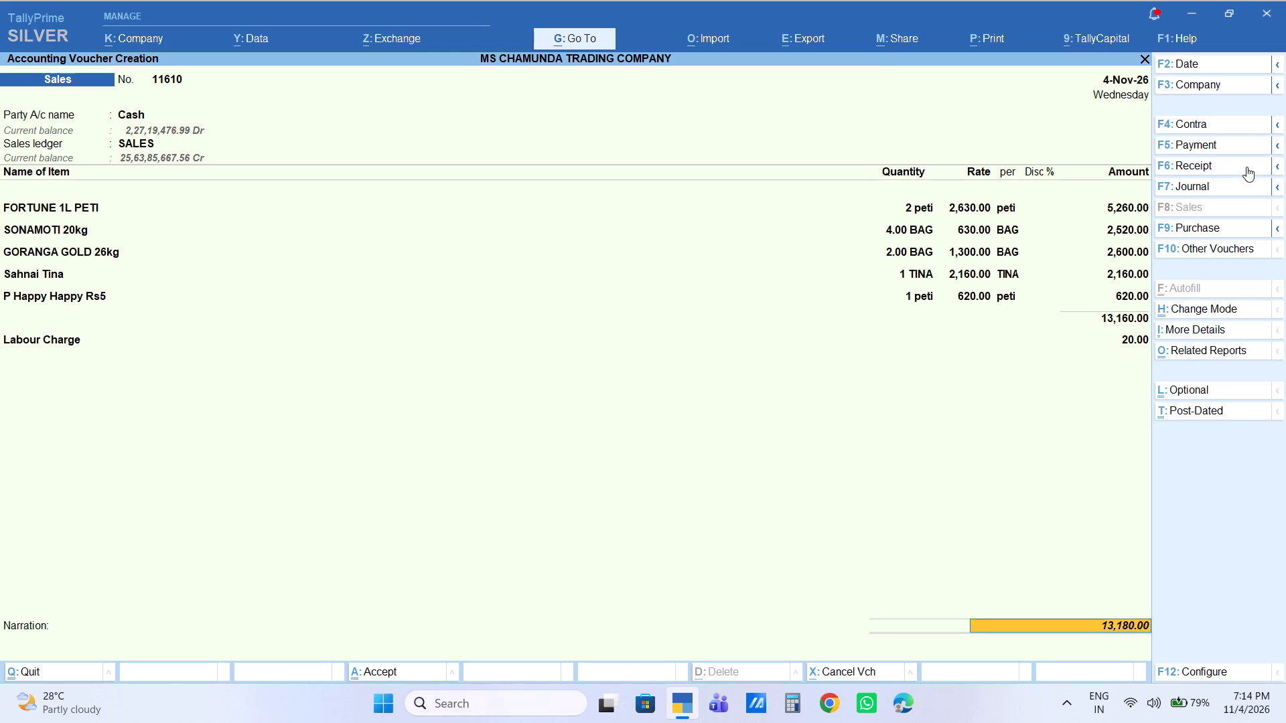
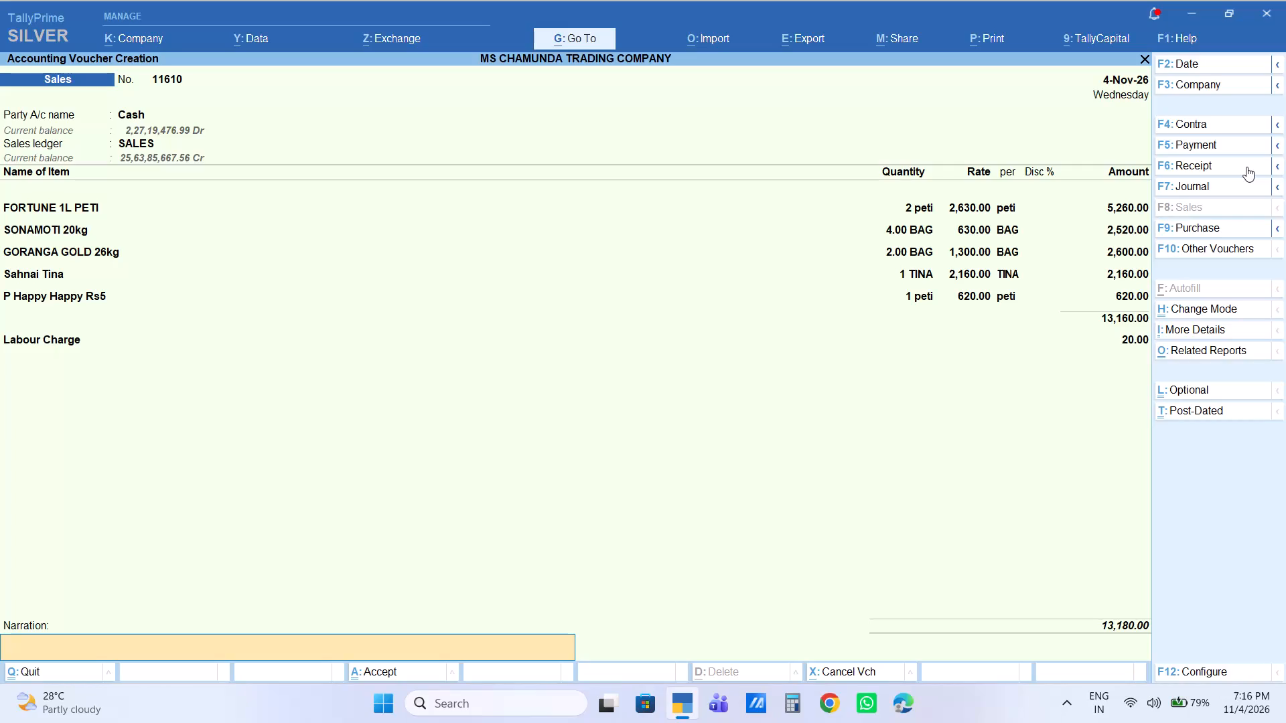
Leave the narration blank and save cash sales voucher 11610.
key("Return")
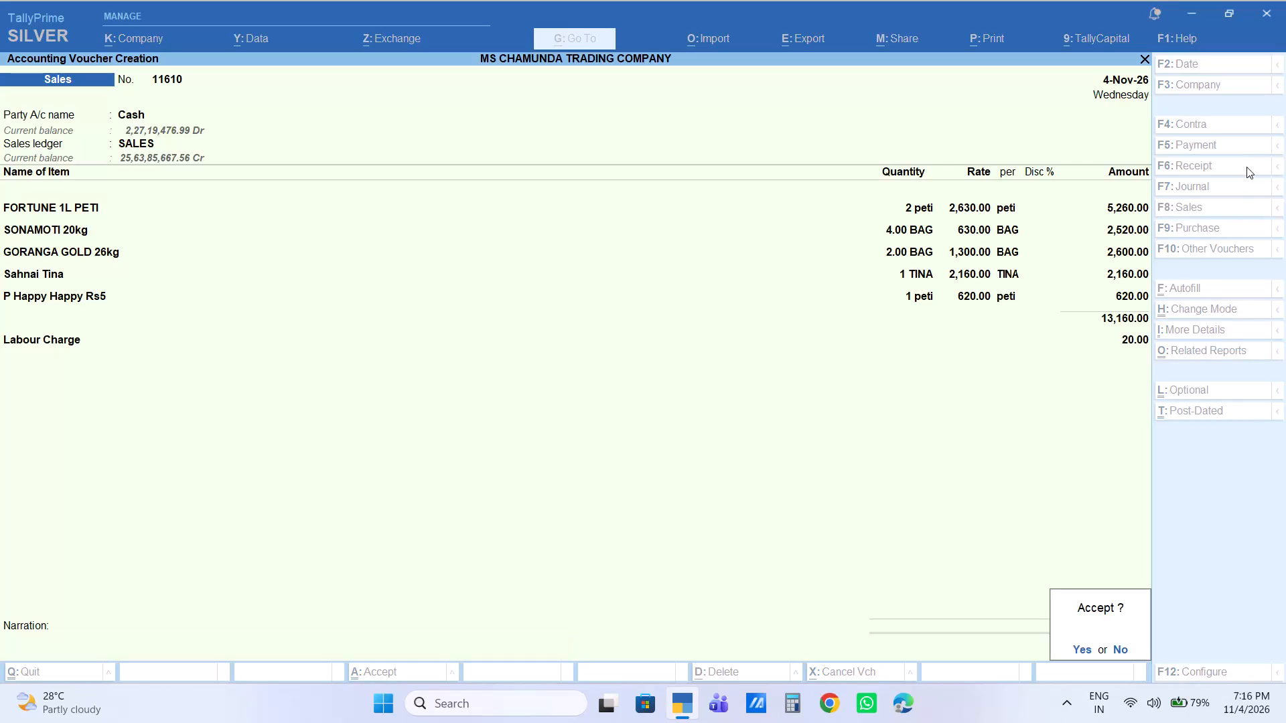
key("Return")
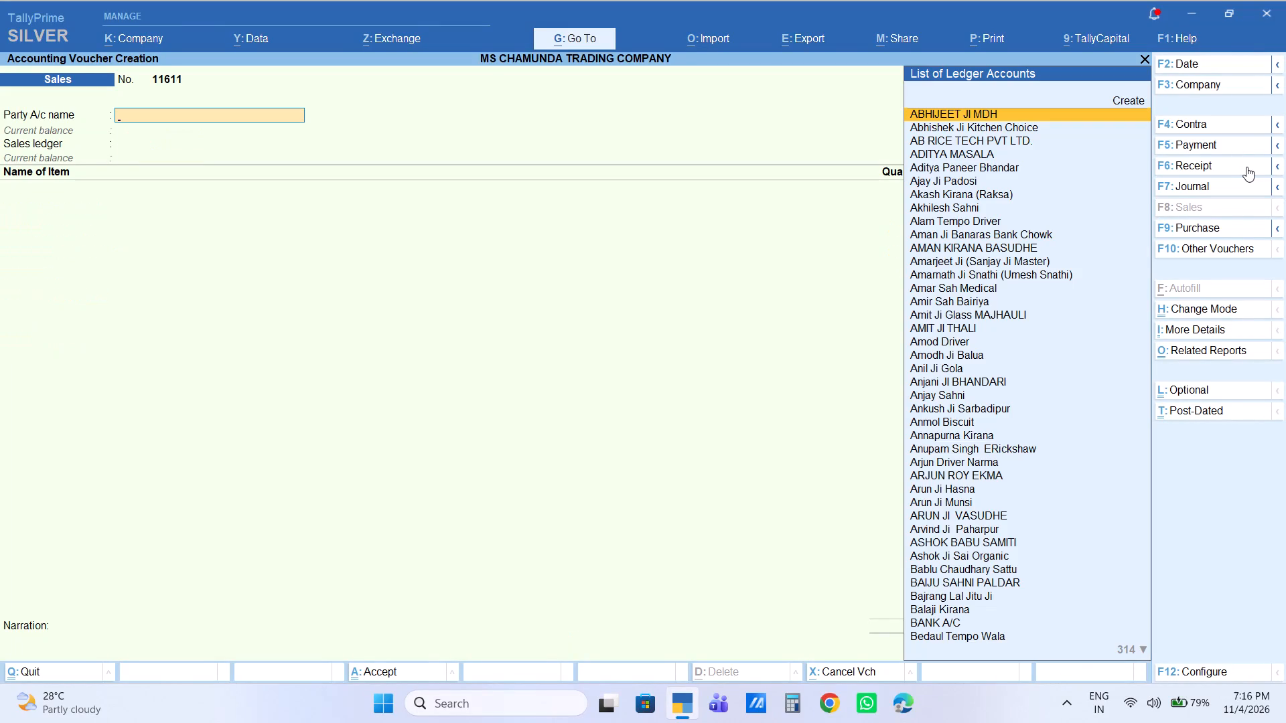
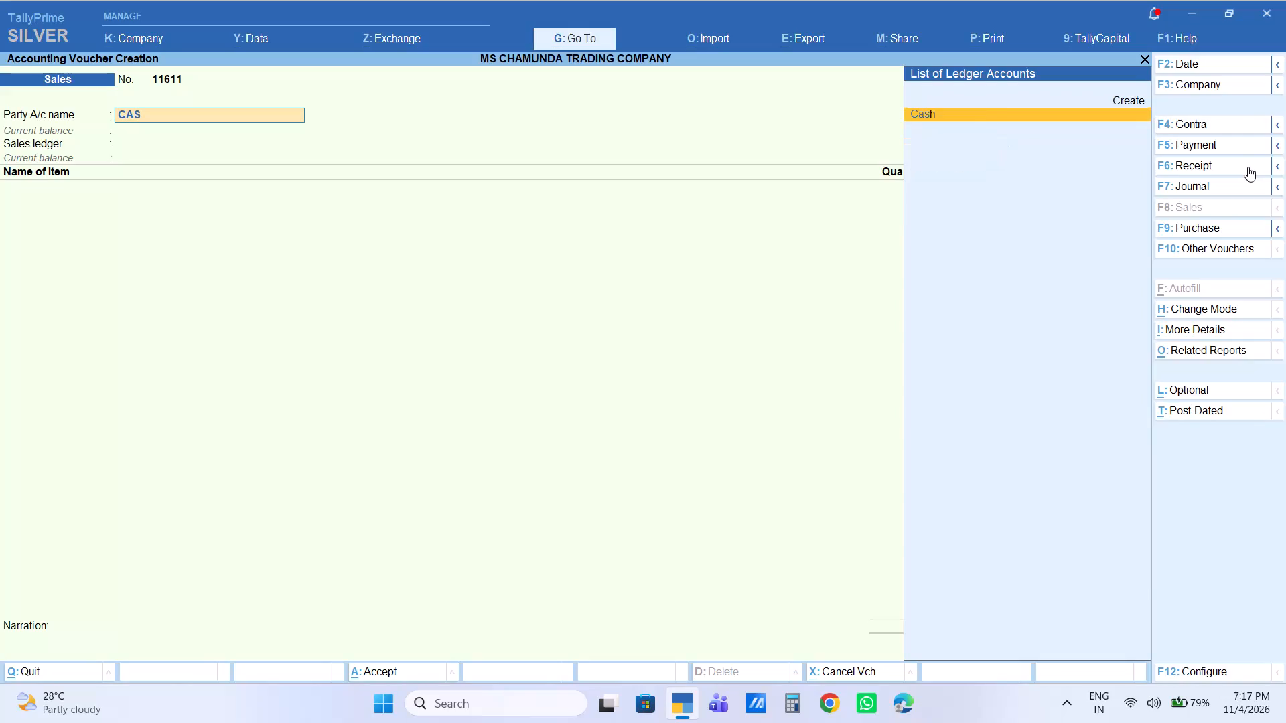
Clear the partly entered party account name on sales voucher 11611, keeping the blank voucher open.
key("Escape")
key("Escape")
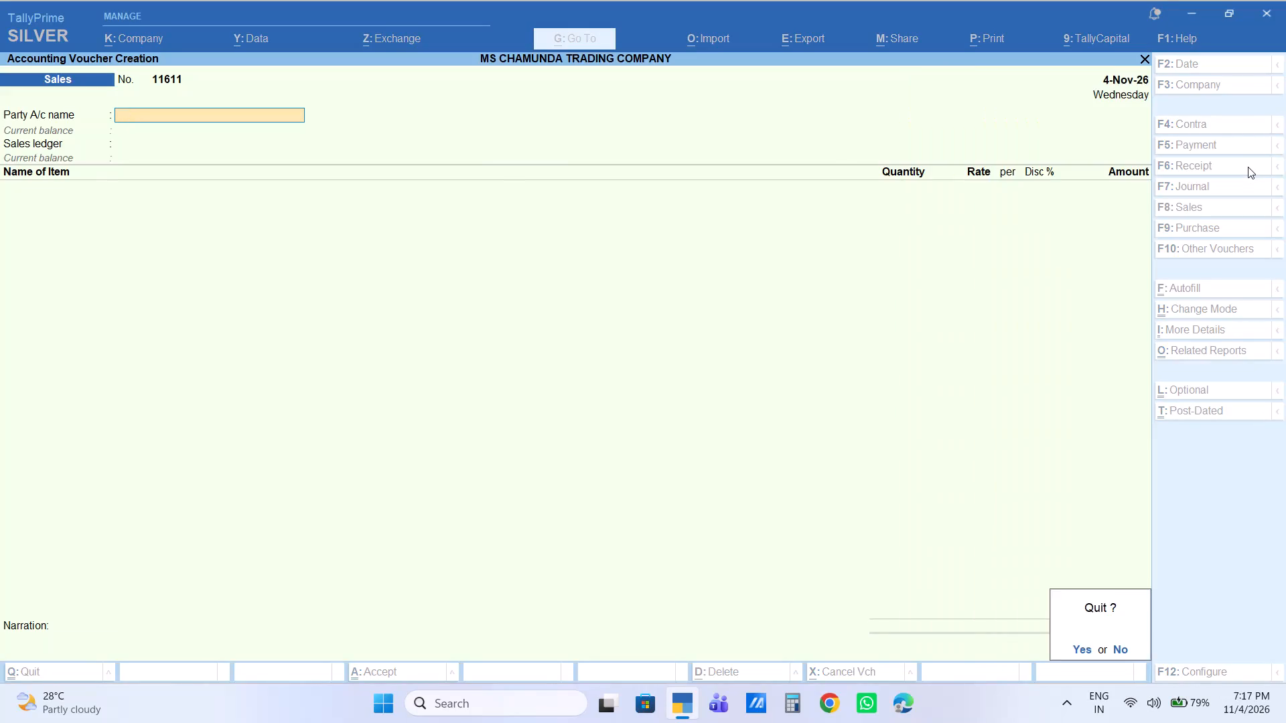
key("Escape")
key("Return")
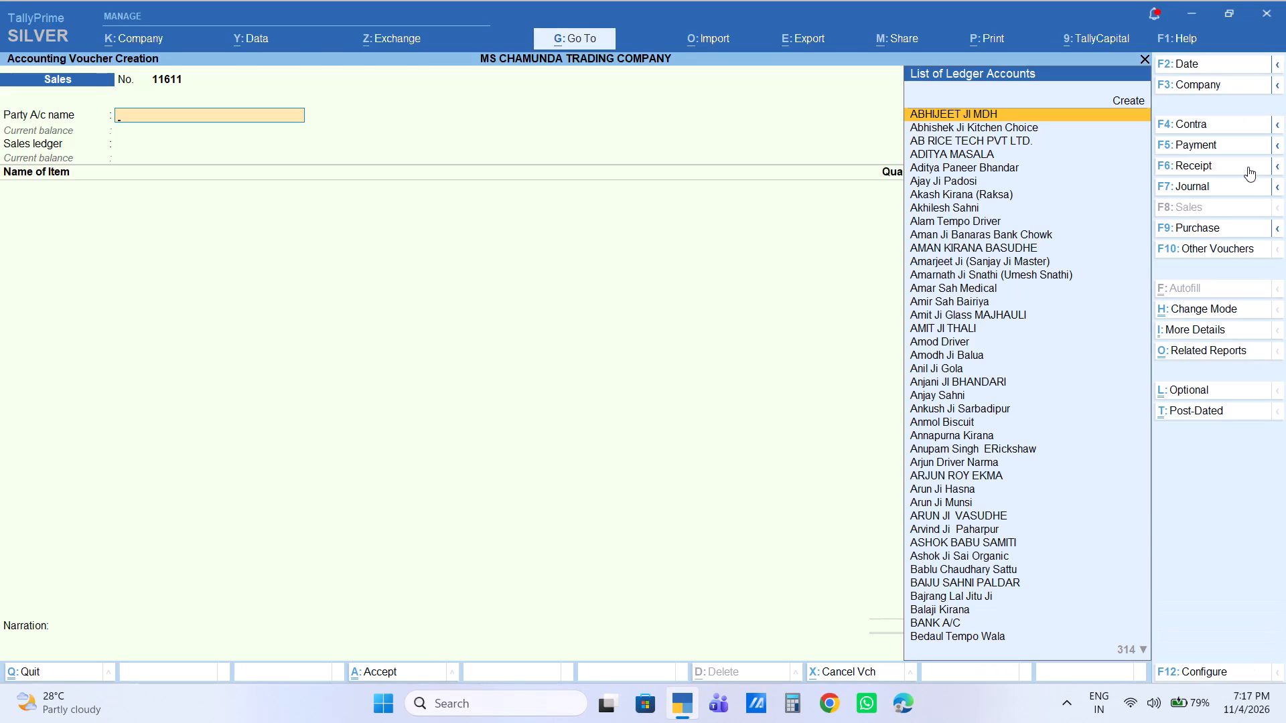
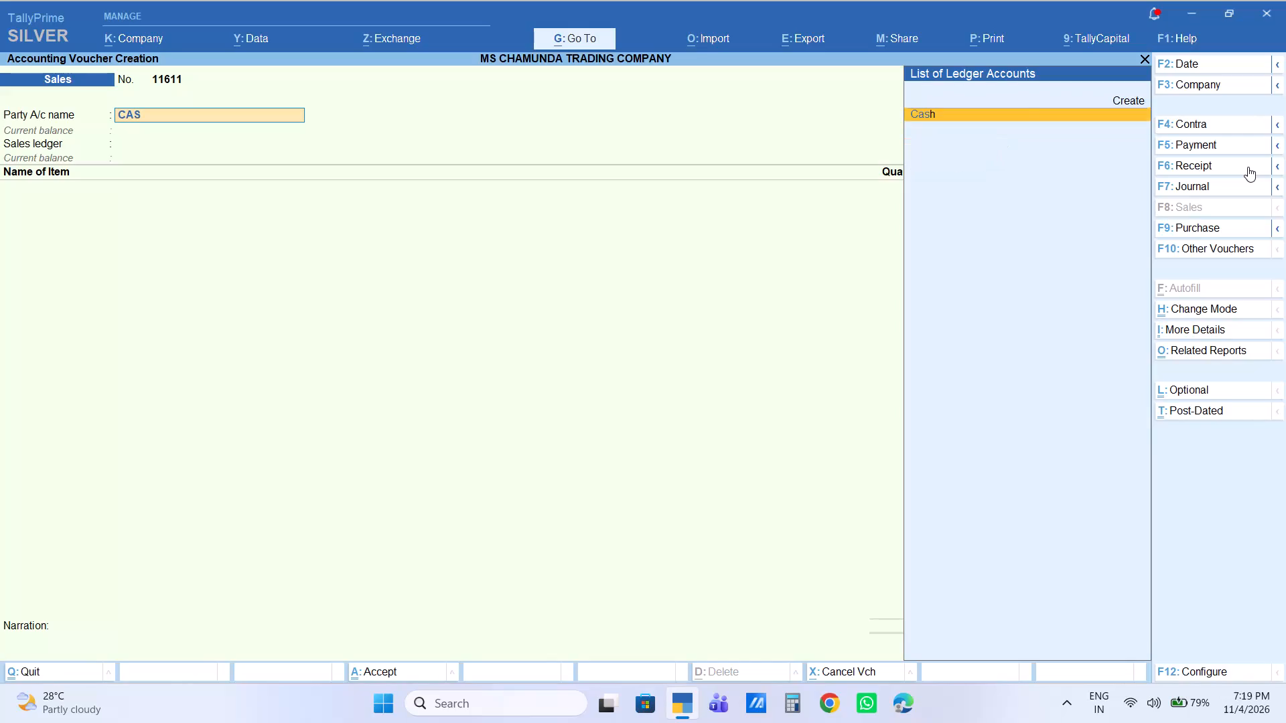
Set the party account of sales voucher 11611 to Cash with the SALES ledger, keeping the default party details.
key("Return")
key("Return")
key("Return")
key("Return")
key("Return")
key("Return")
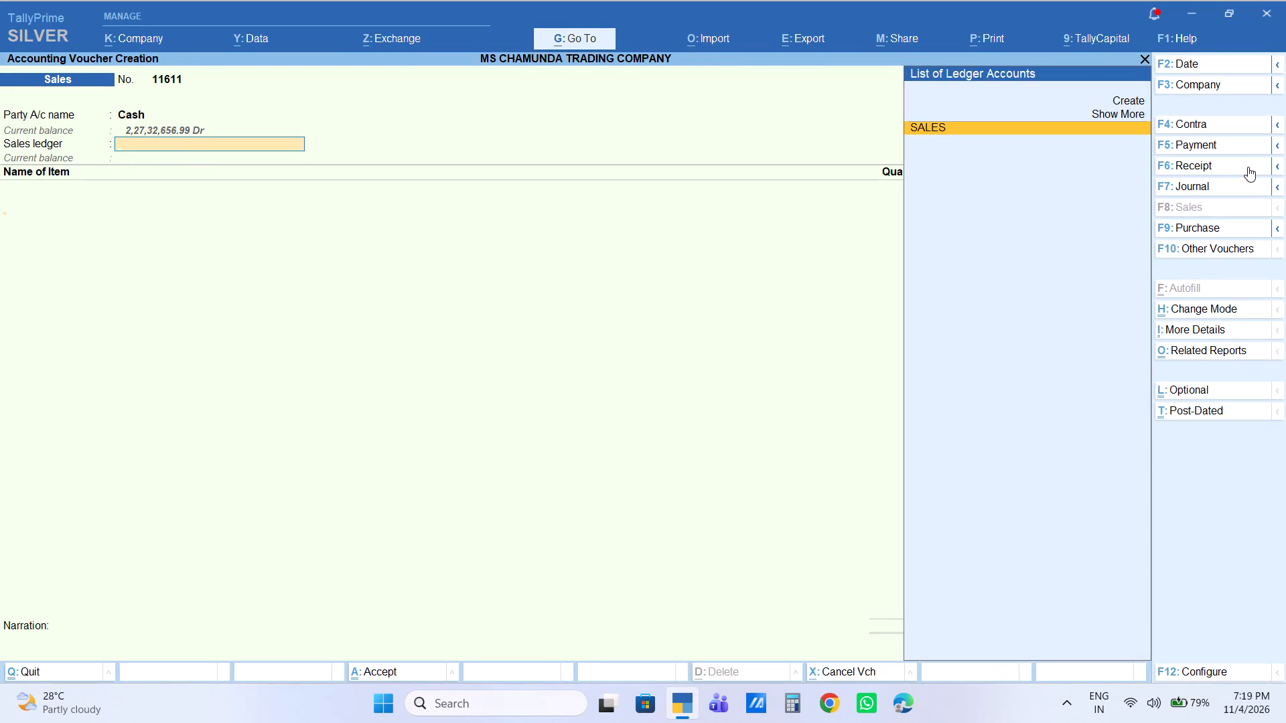
Add 1 bag of CHANA 30KG to the sales voucher with an amount of 2400.
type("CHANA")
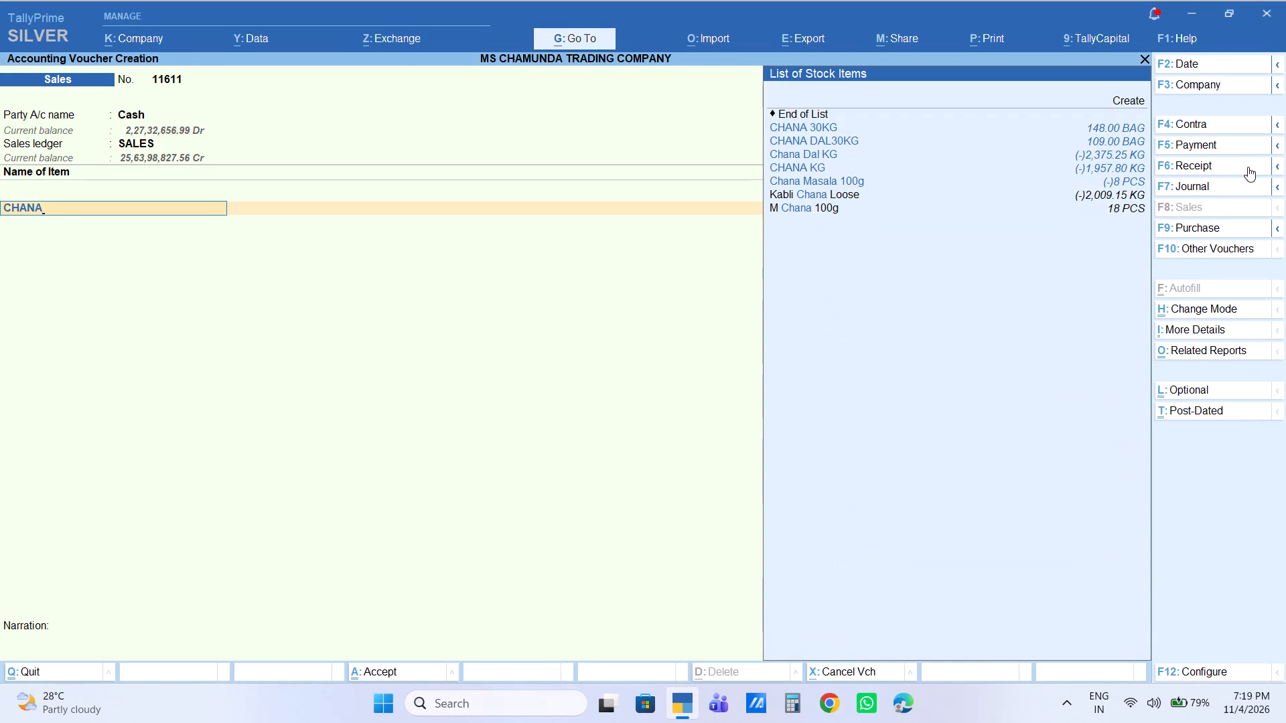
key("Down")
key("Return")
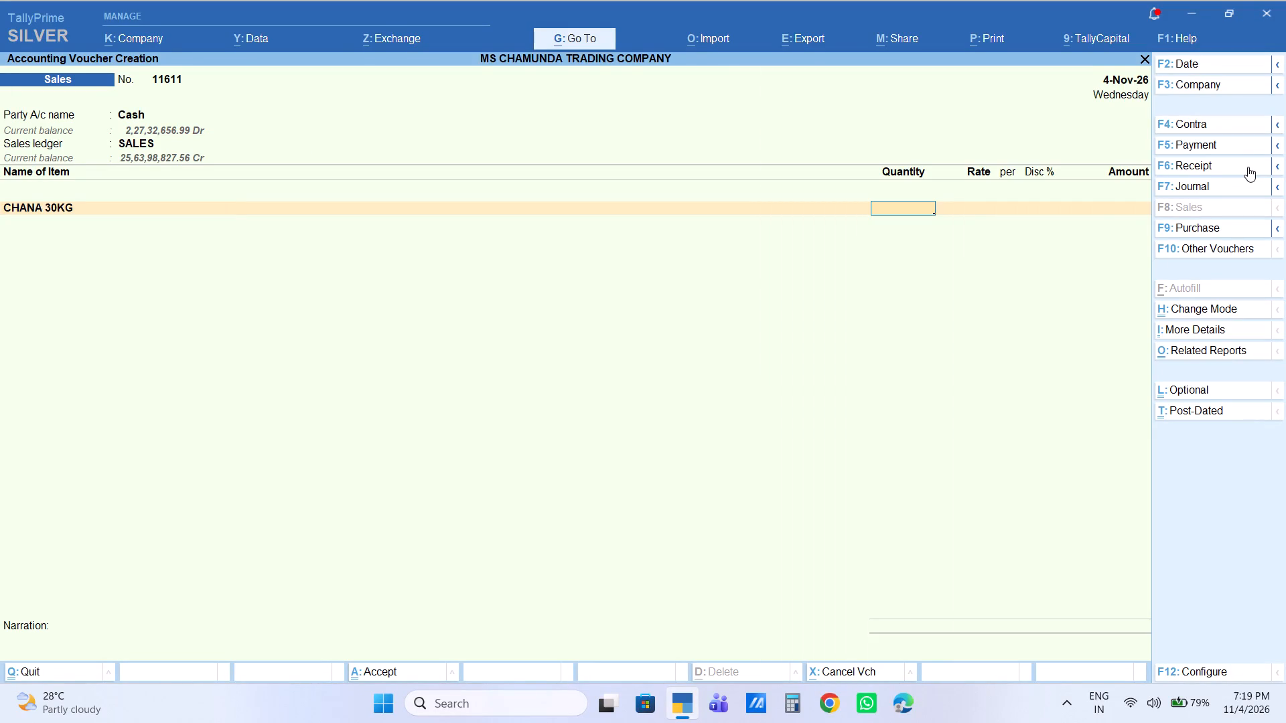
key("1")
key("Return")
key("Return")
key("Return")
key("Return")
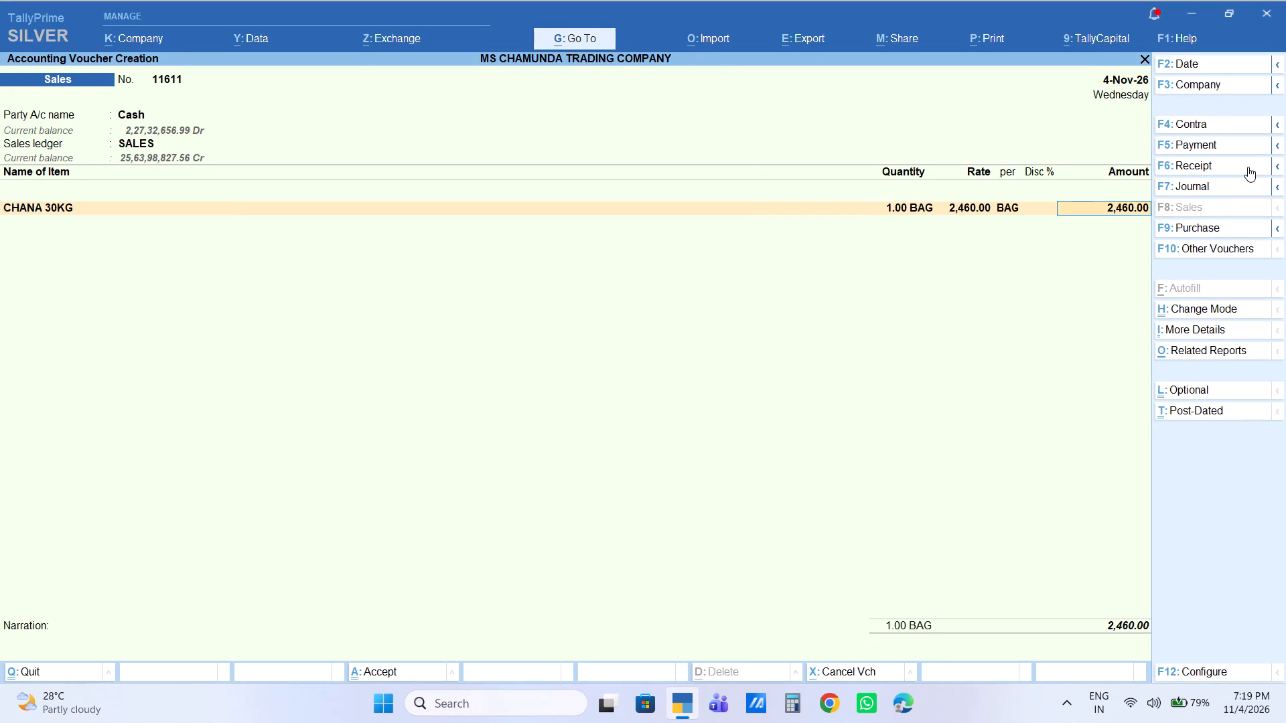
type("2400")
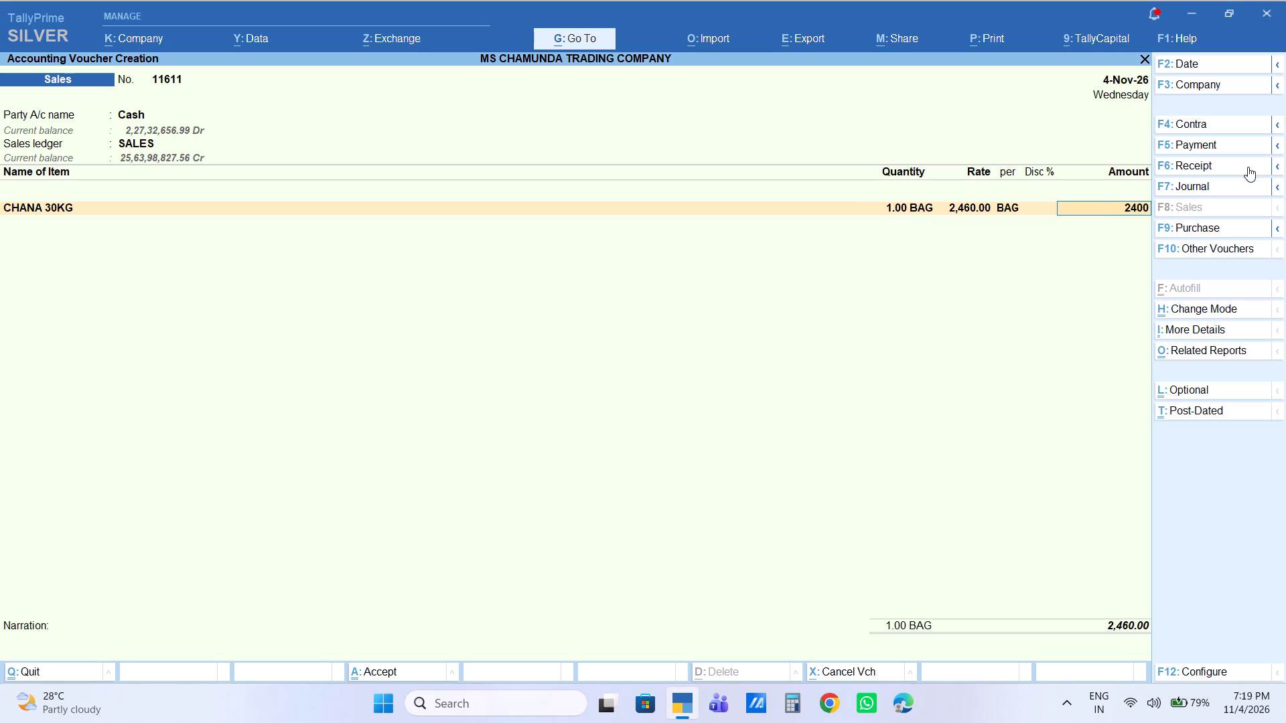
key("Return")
End the item list, leave the narration blank and save sales voucher 11611.
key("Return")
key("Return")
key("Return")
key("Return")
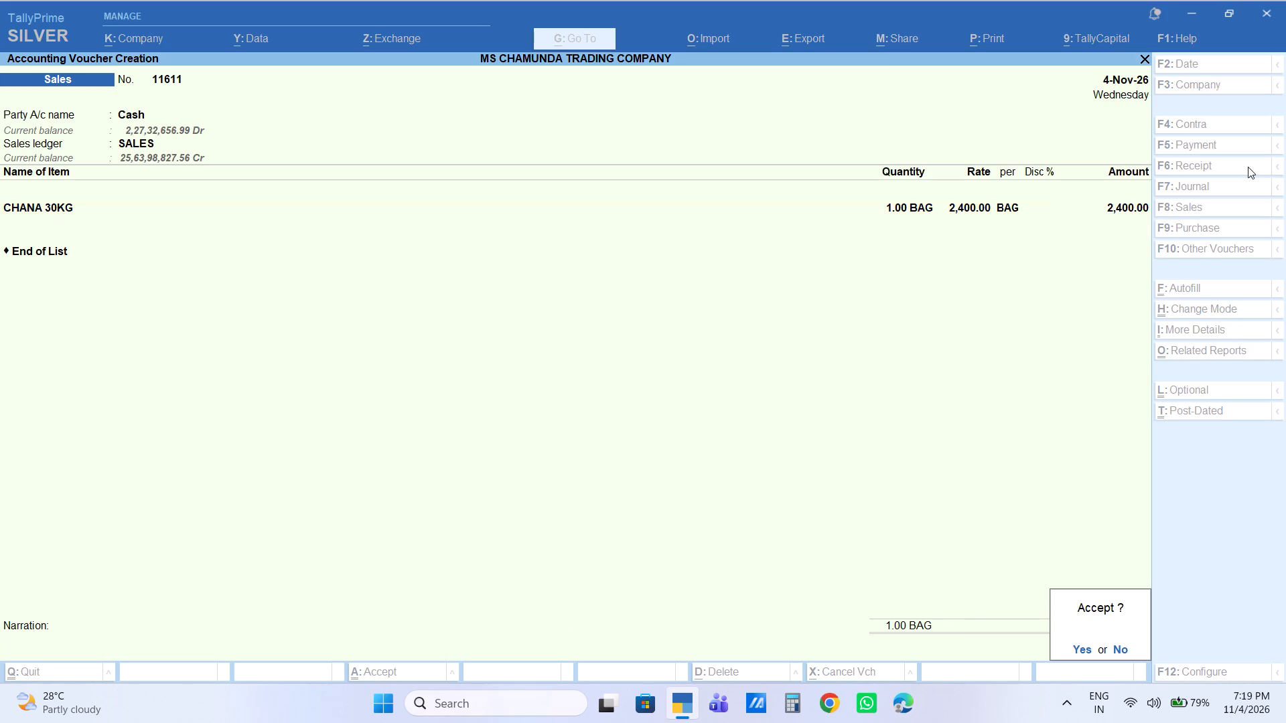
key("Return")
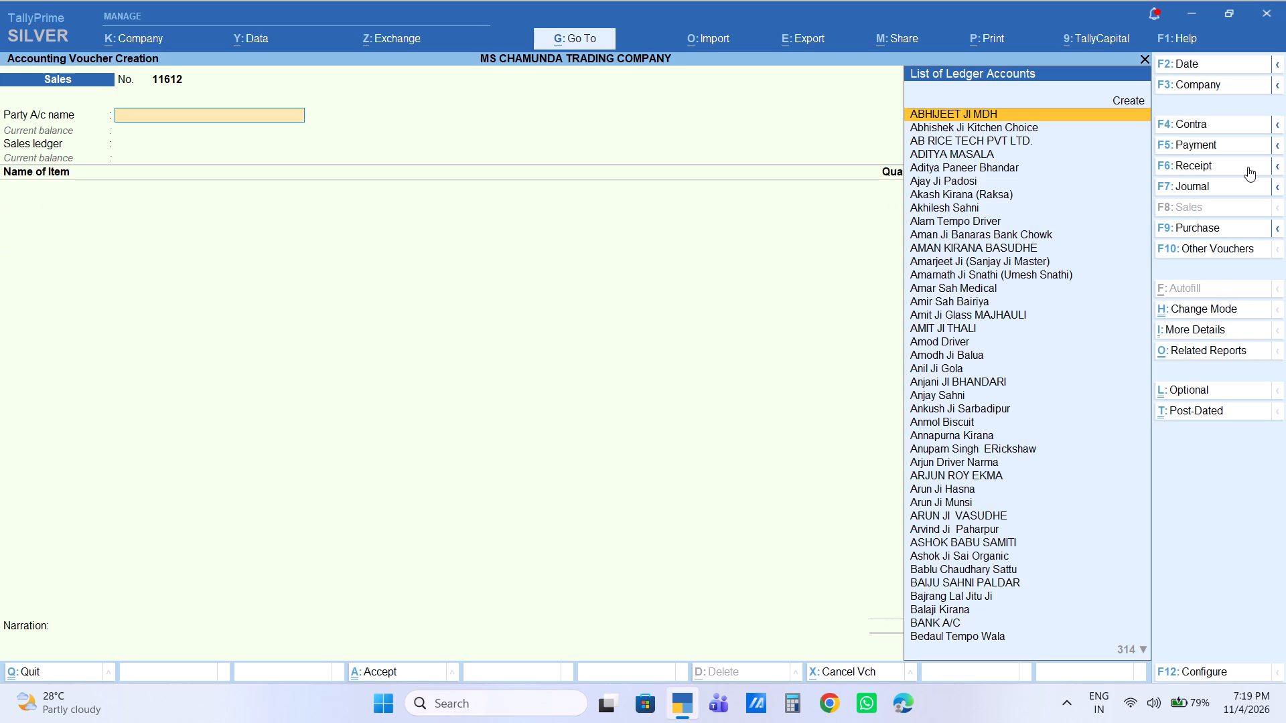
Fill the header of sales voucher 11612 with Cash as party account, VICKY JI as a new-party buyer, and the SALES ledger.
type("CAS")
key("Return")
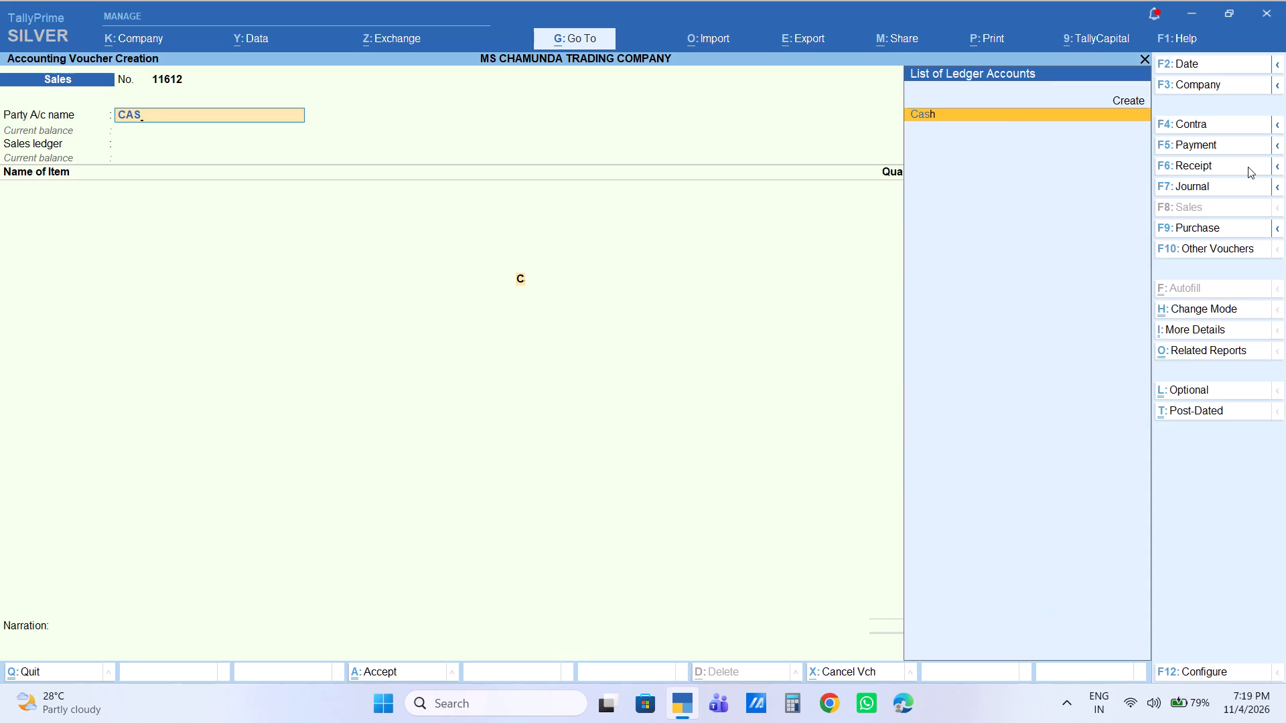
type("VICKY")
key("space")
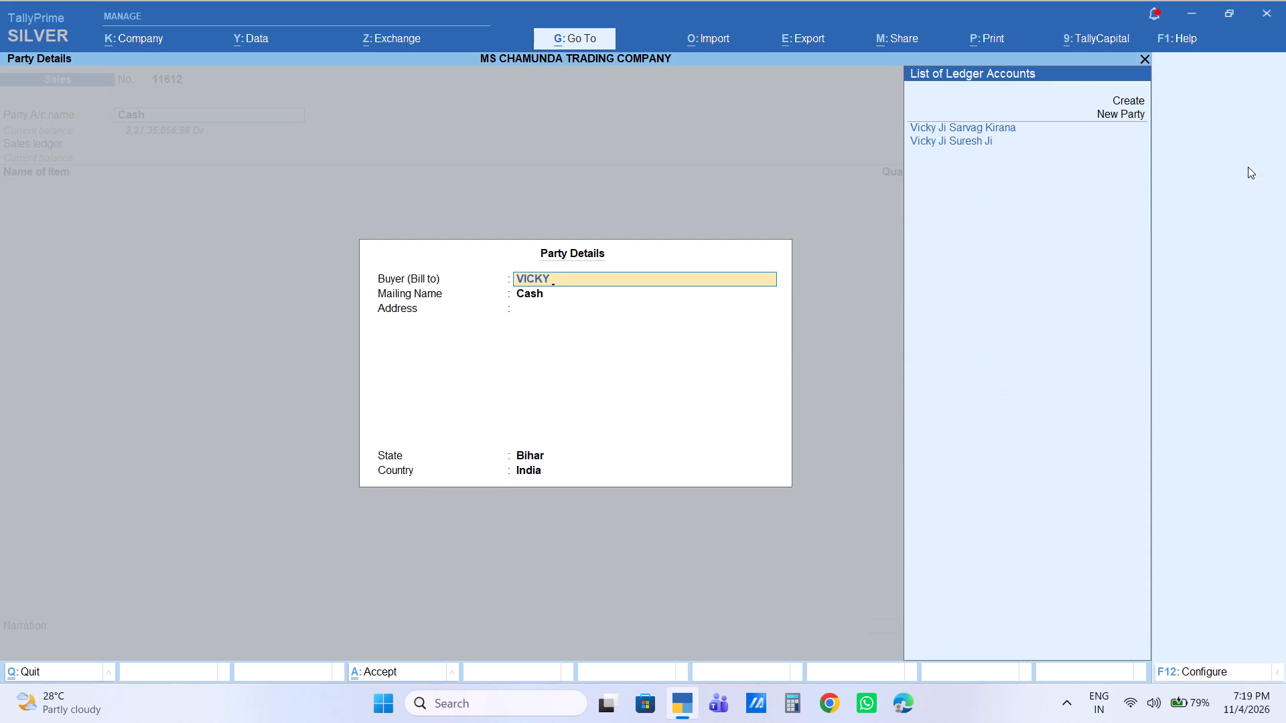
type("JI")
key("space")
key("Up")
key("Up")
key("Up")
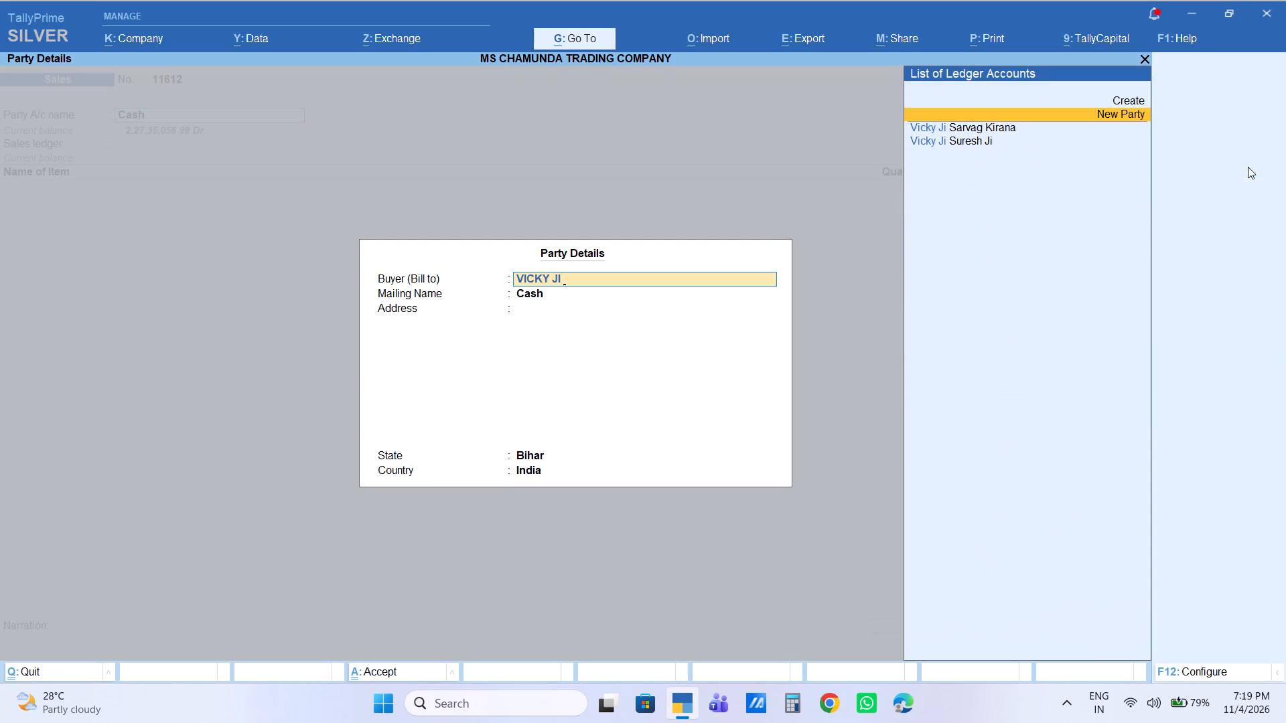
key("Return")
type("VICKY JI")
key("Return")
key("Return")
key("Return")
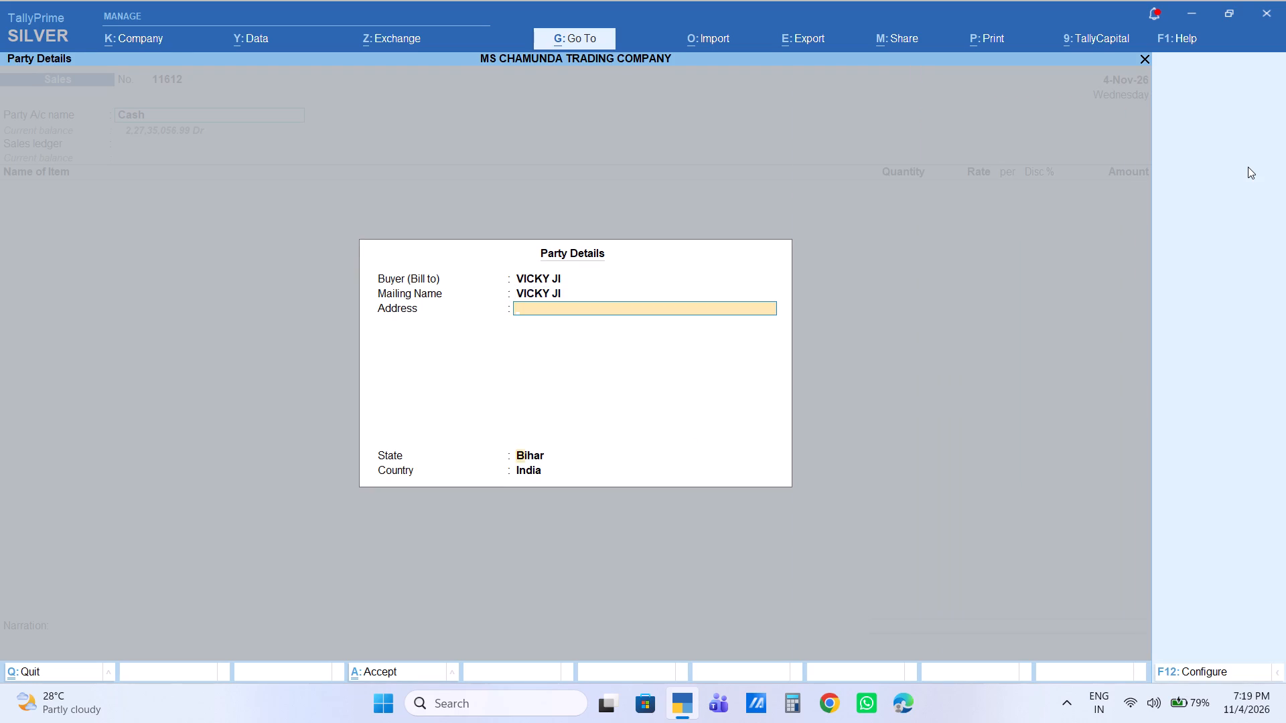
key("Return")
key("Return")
Add 1 bag of CHINI SF 50kg to voucher 11612 at the default rate of 3,250.
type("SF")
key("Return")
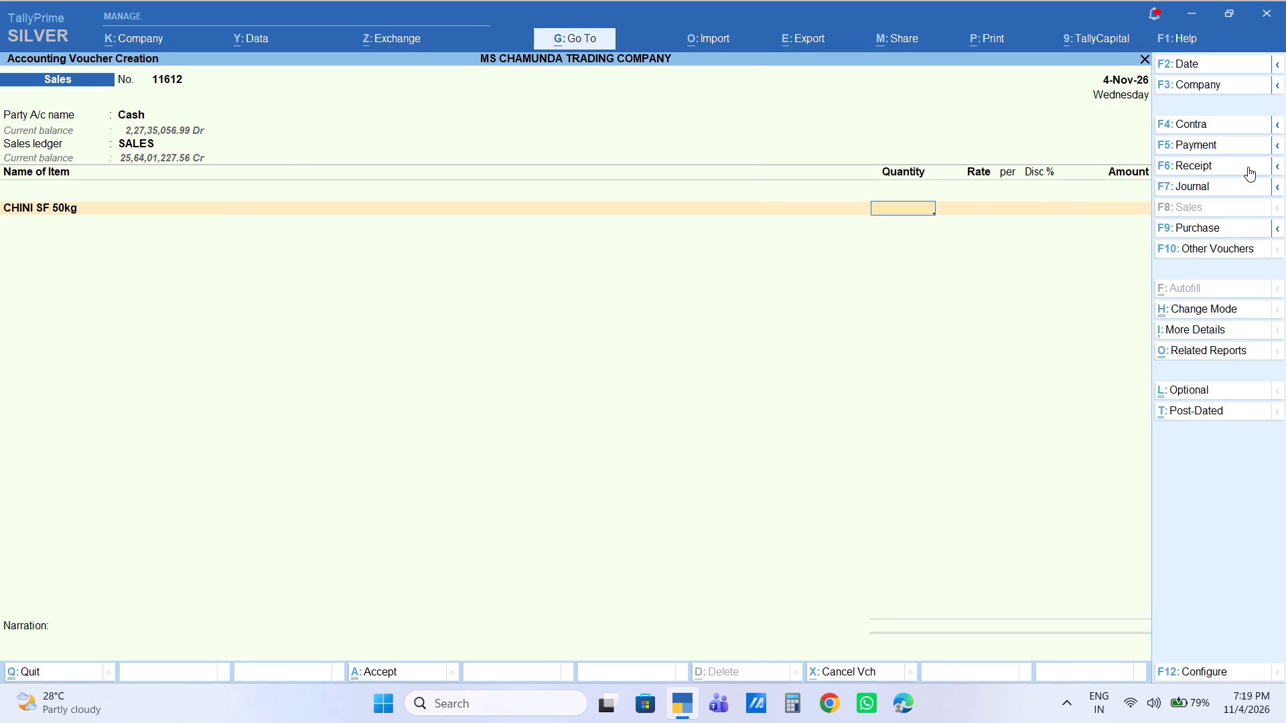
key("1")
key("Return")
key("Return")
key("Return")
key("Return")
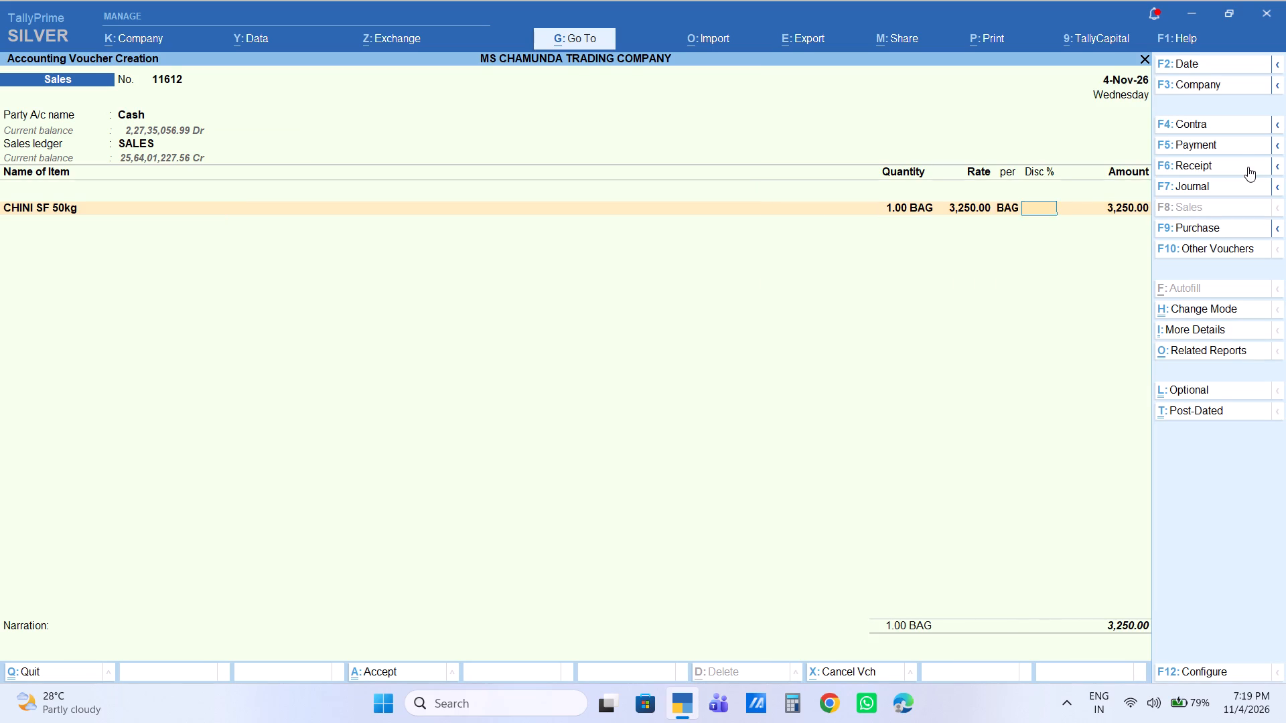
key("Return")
Add 1 bag of MAIDA LV as the second item at the default rate of 1,580.
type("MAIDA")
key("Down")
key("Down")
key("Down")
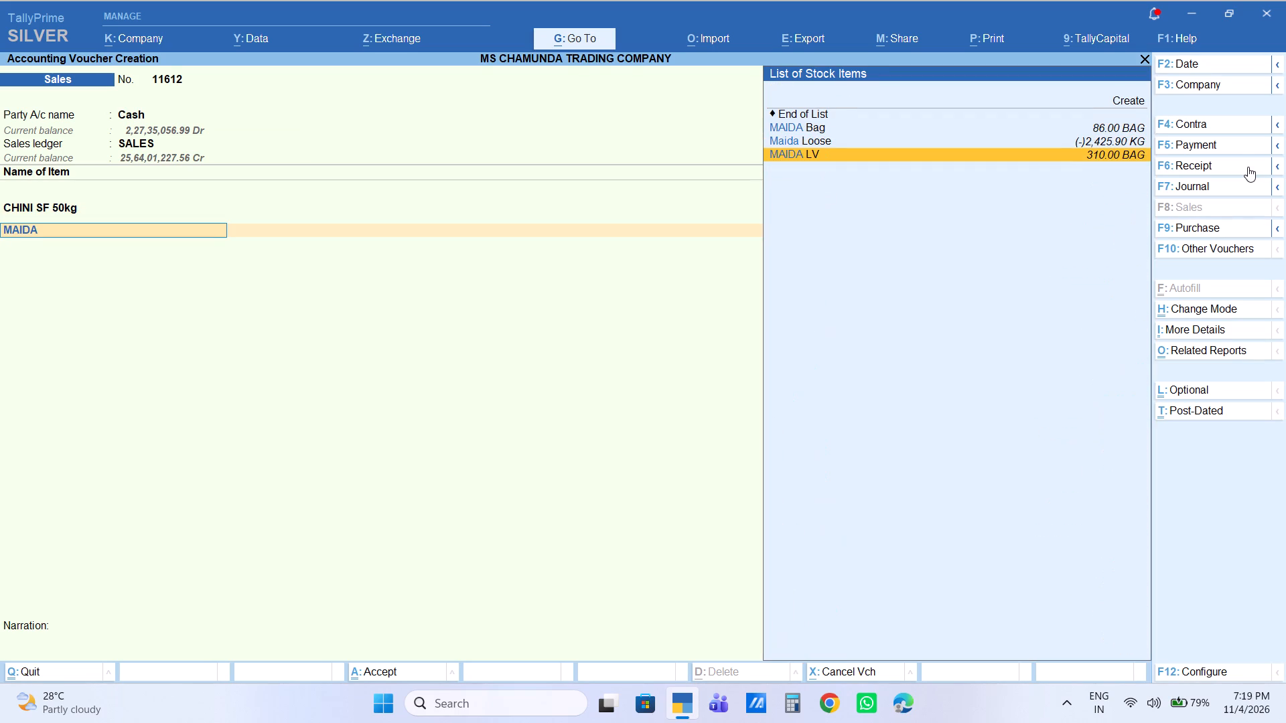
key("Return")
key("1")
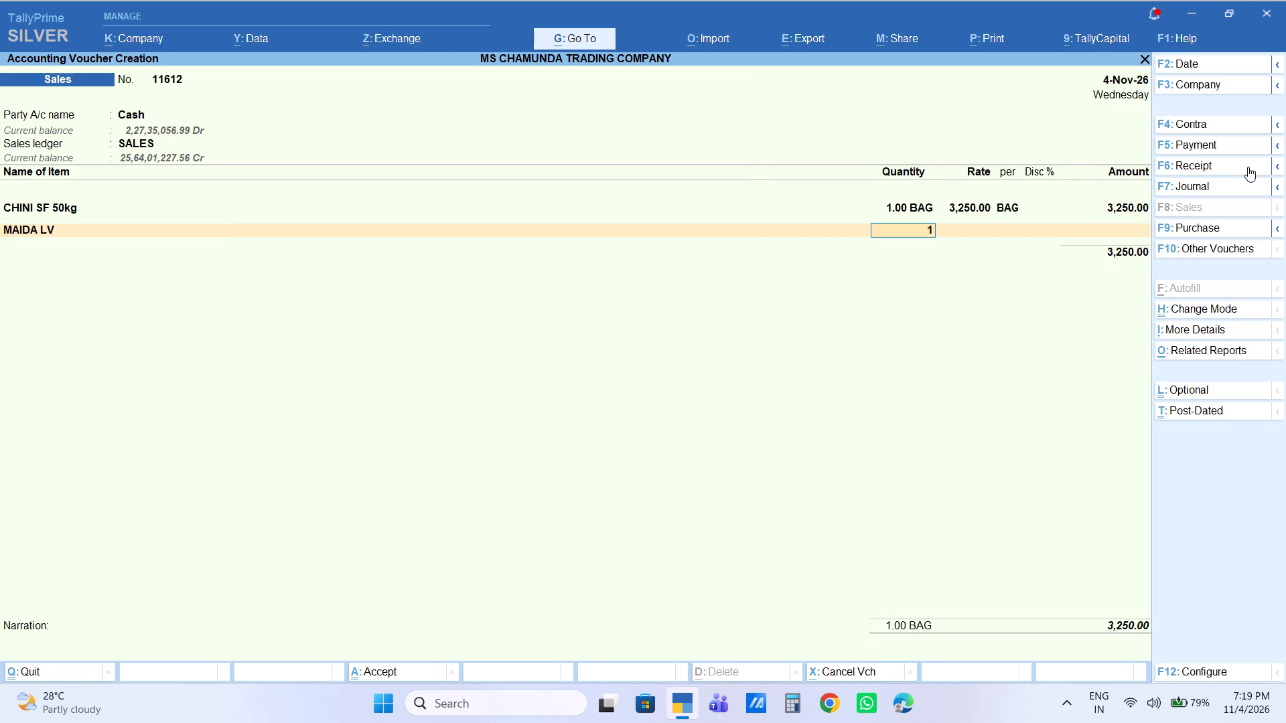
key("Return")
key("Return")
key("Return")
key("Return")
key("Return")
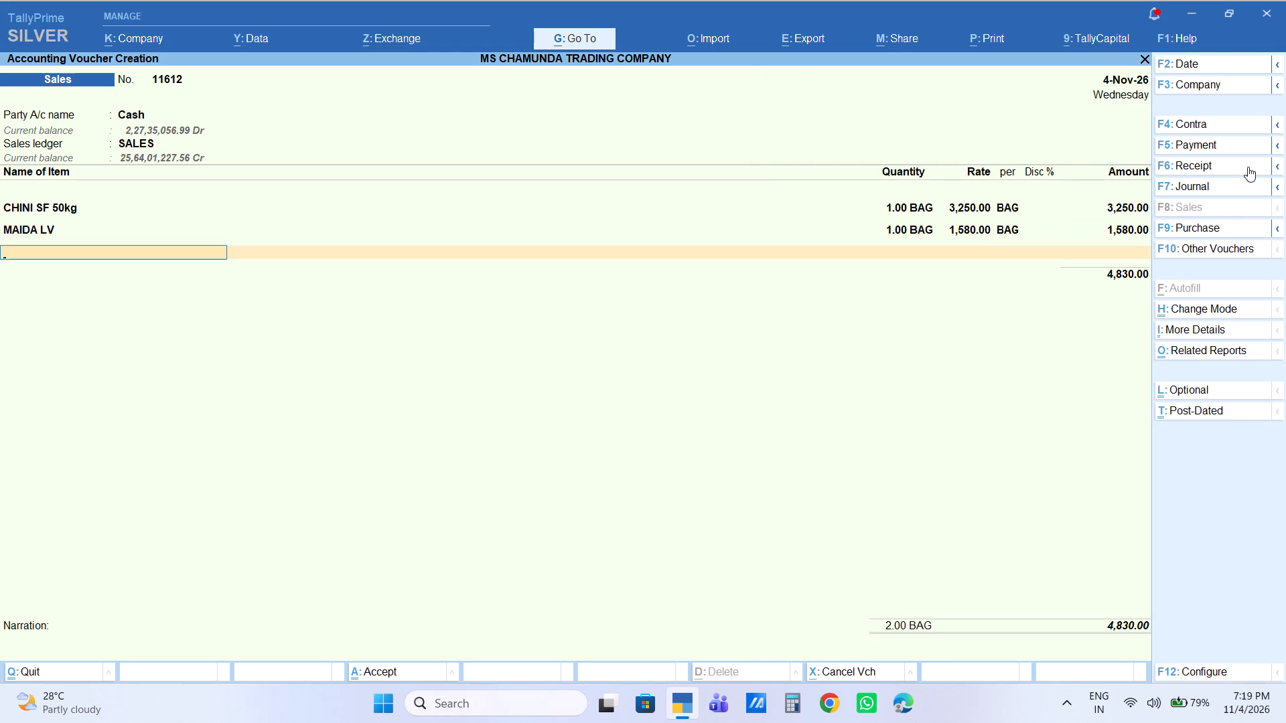
Add 1 peti of FORTUNE 1L PETI as the third item at the default rate of 2,630.
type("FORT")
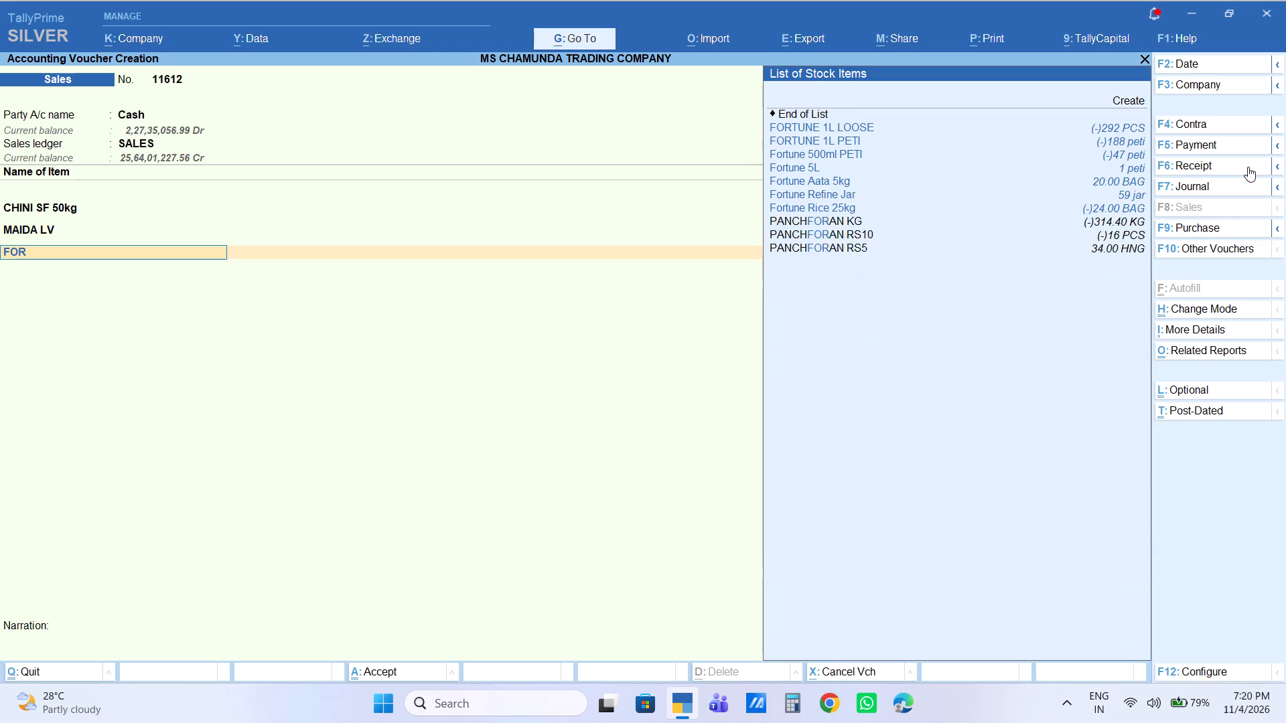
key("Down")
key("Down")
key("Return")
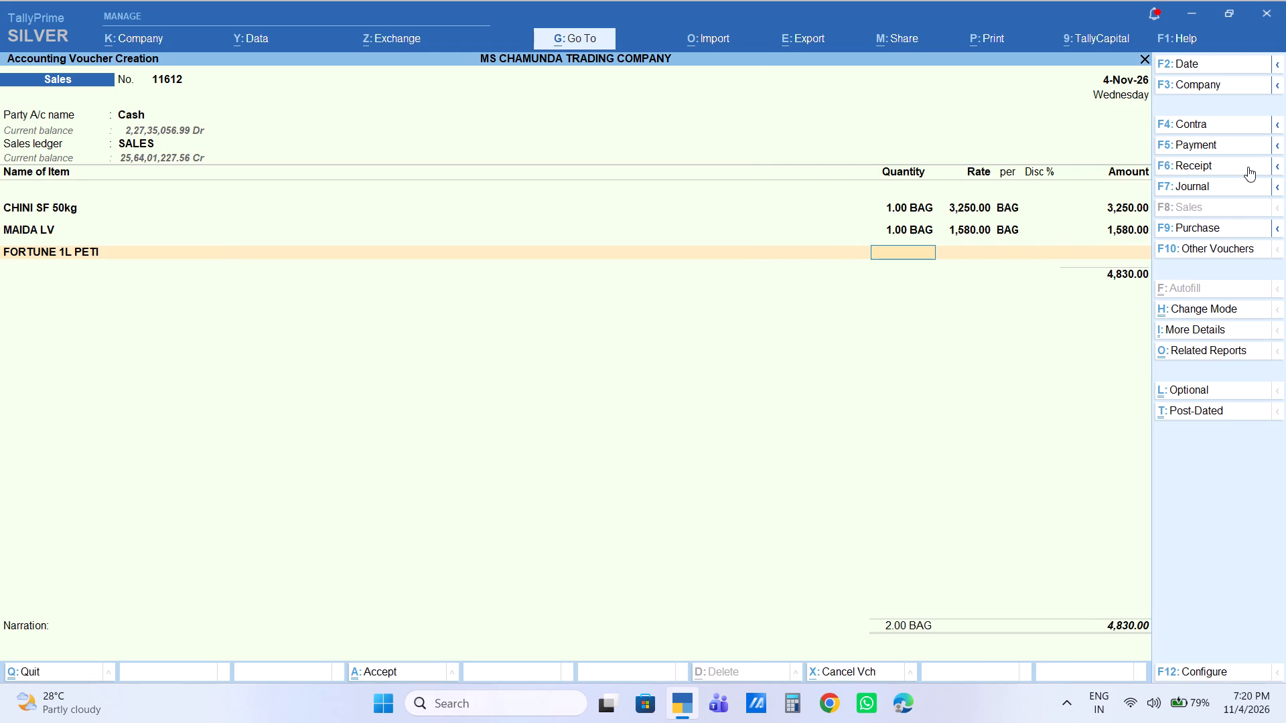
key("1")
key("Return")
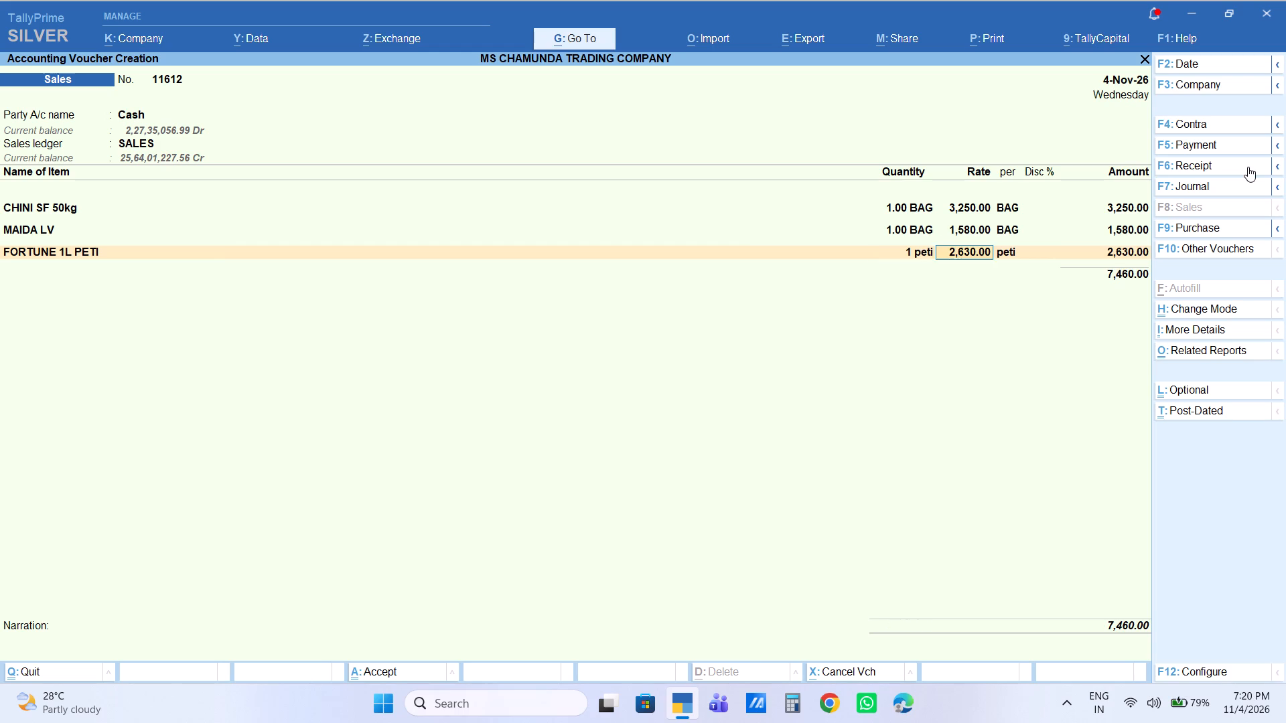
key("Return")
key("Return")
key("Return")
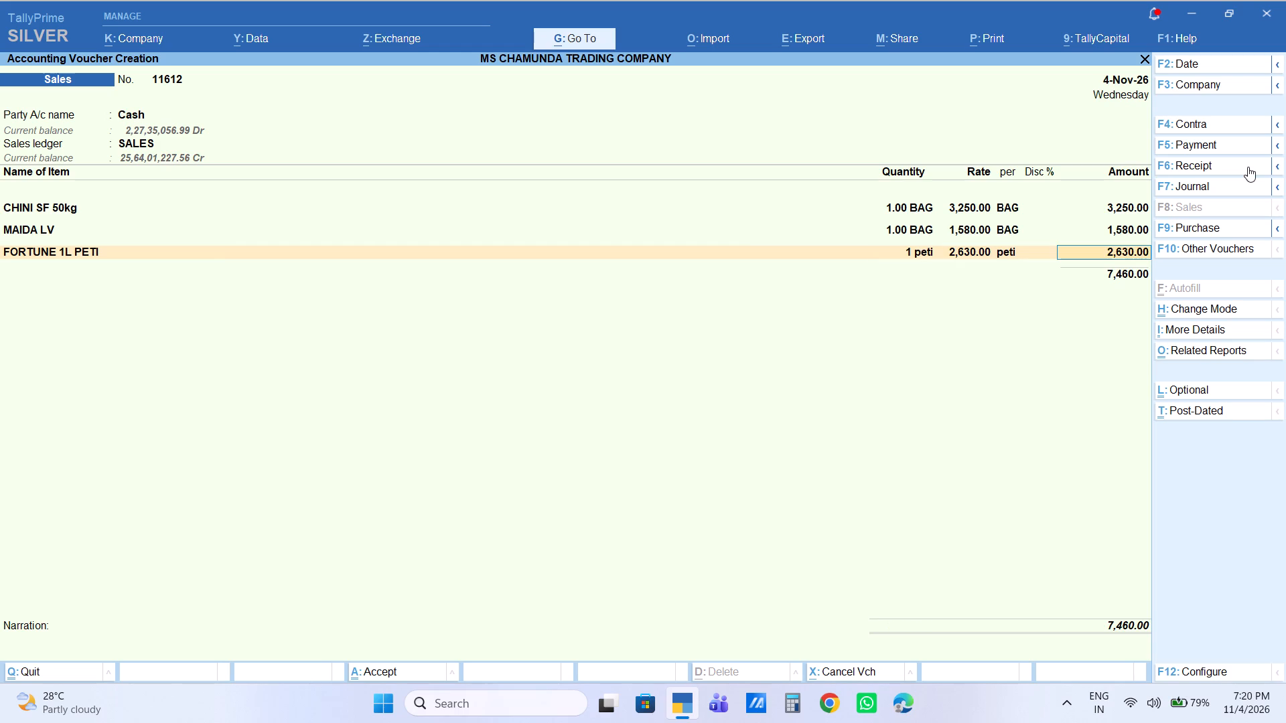
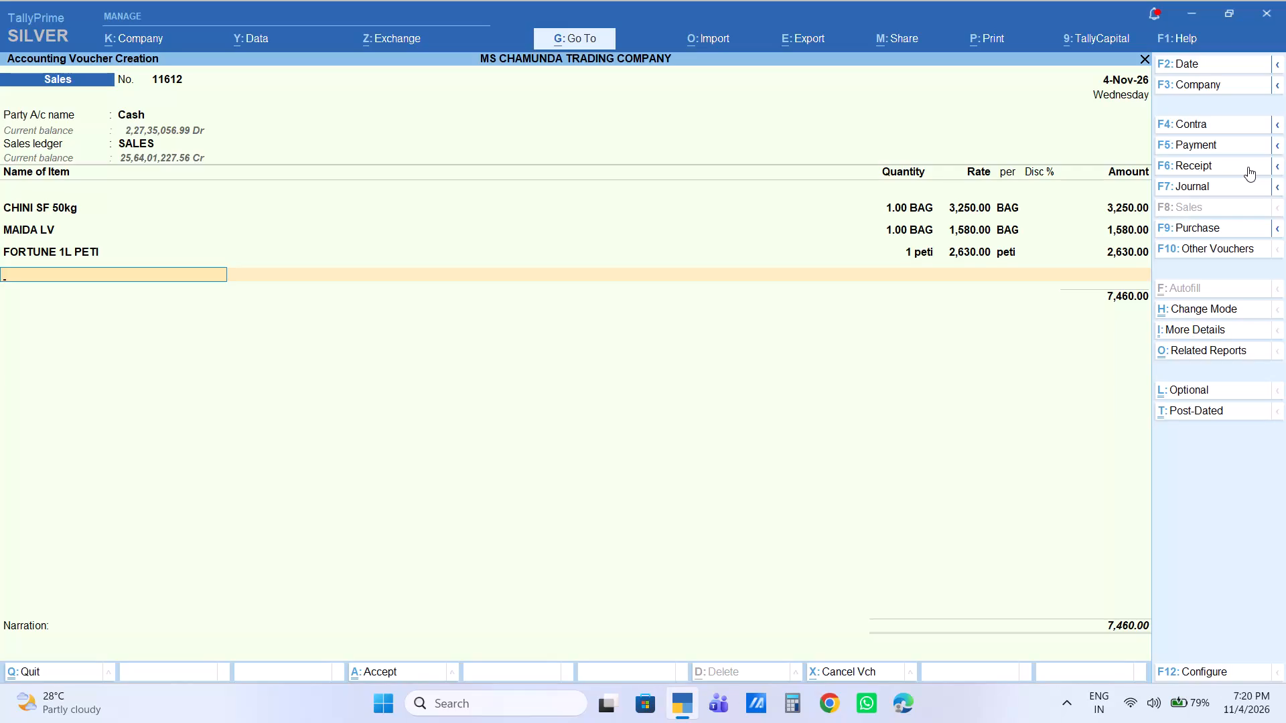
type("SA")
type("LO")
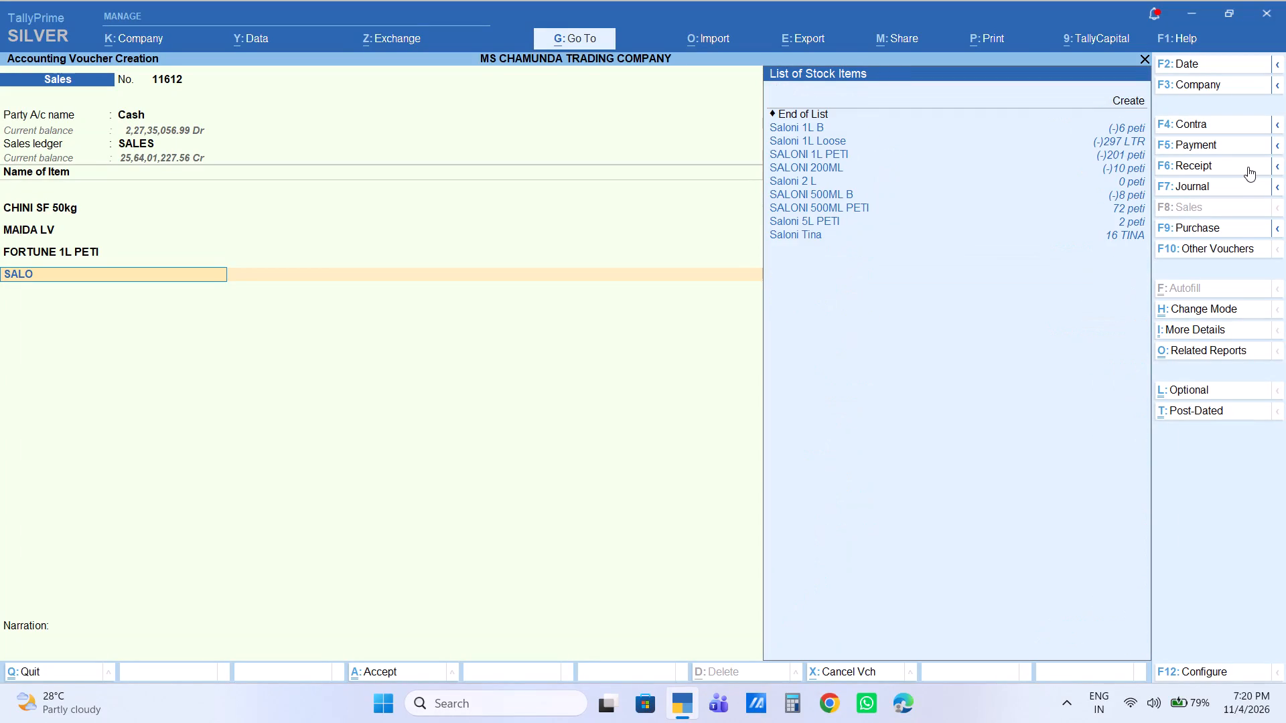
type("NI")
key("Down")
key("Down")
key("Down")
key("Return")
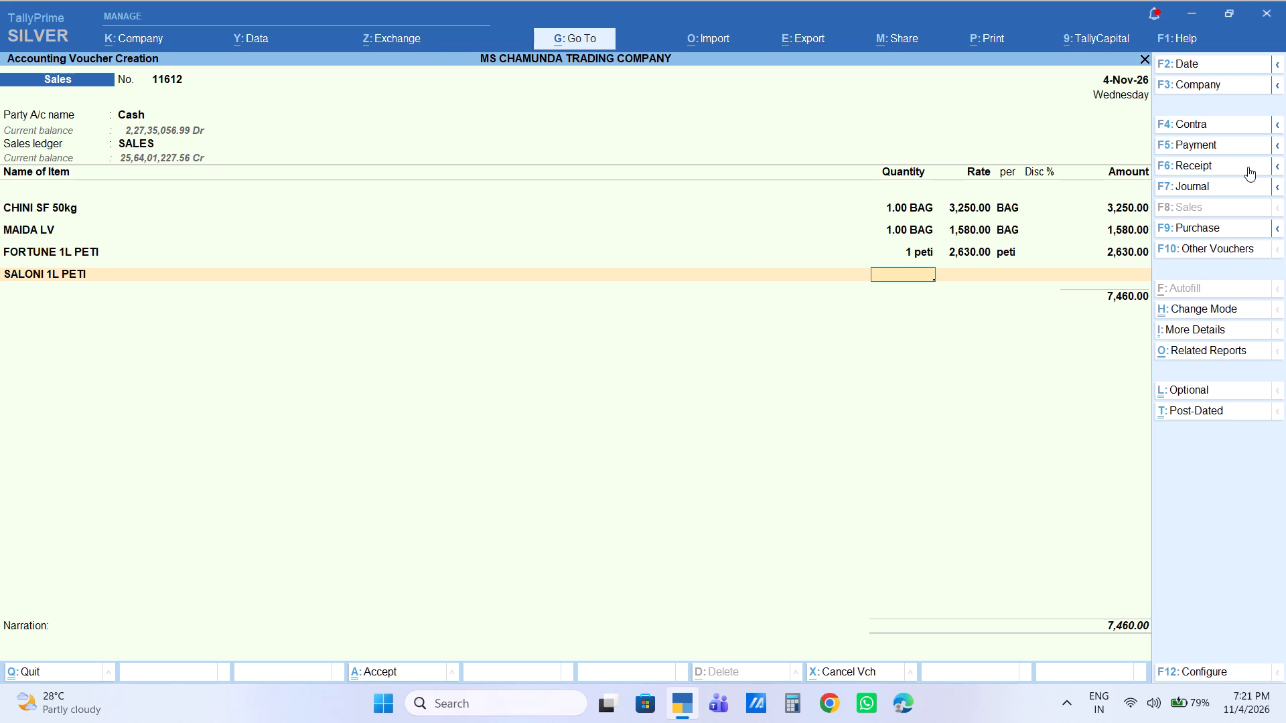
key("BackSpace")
Add 1 peti of SALONI 500ML PETI as the fourth item of voucher 11612 at the default rate of 3,600.
type("SALONI500")
key("Down")
key("Down")
key("Return")
key("1")
key("Return")
key("Return")
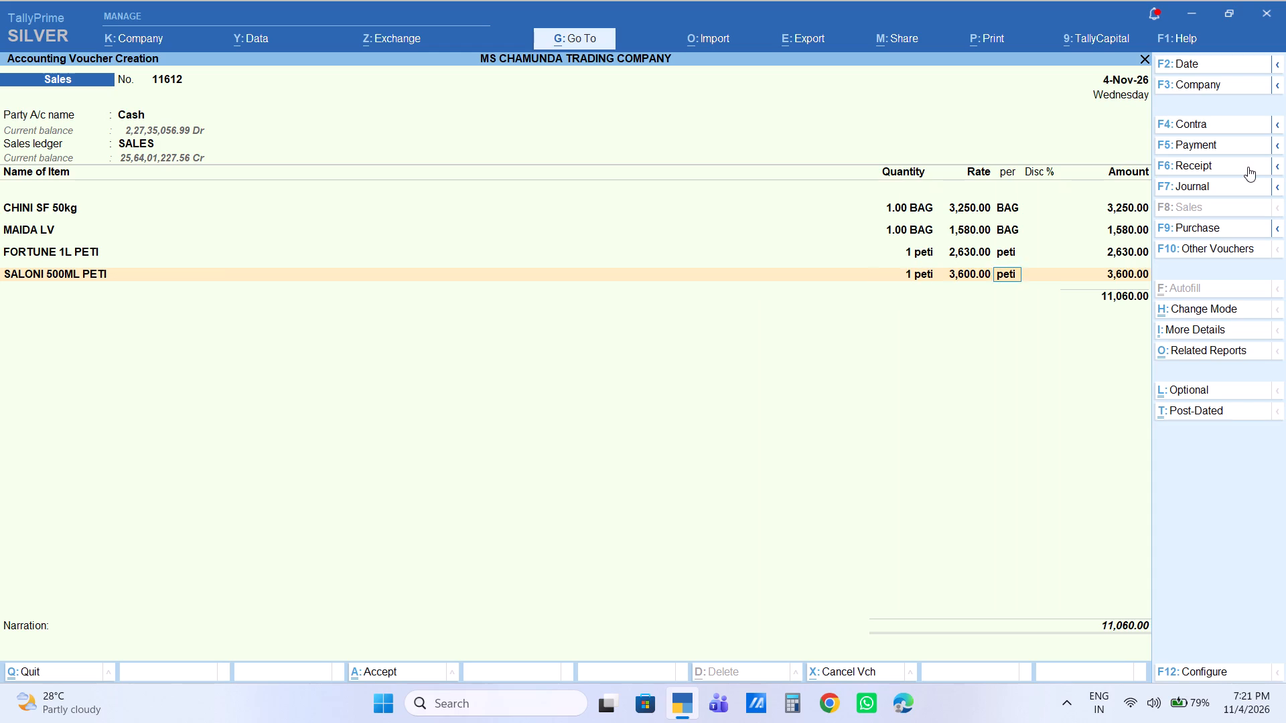
key("Return")
key("Return")
key("Return")
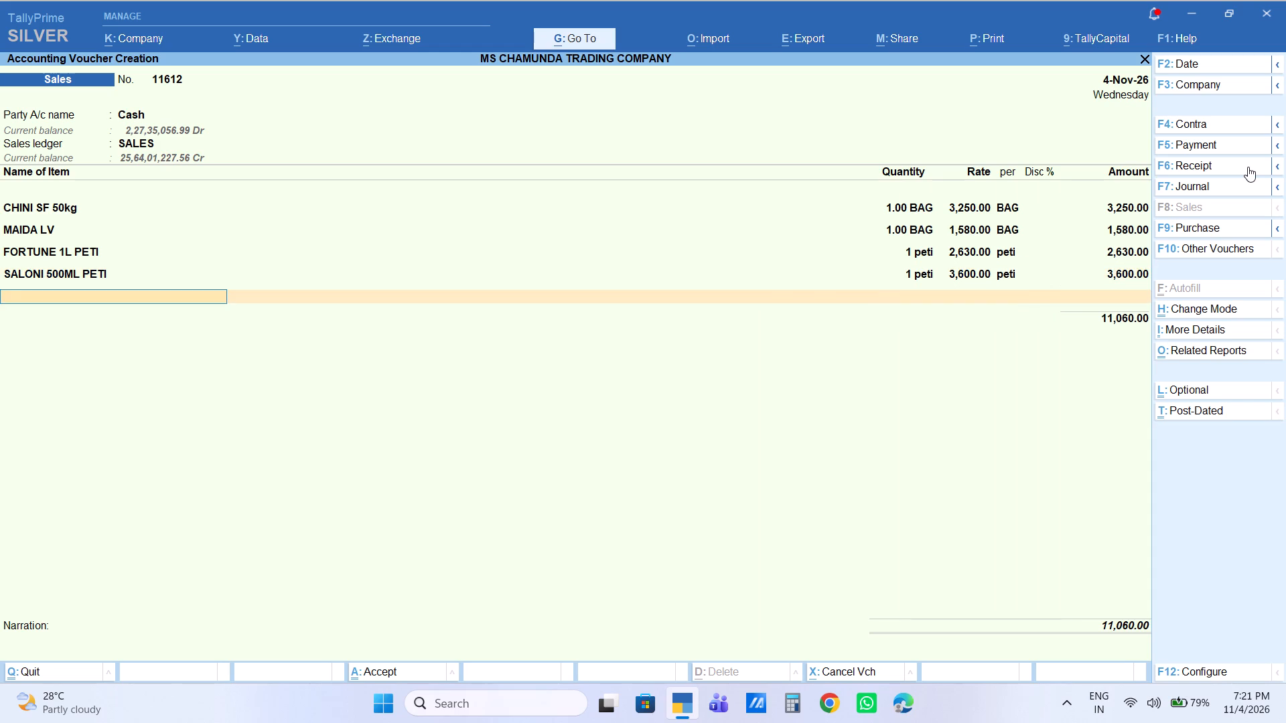
Add 1 bag of Rajkanya 25kg as the fifth item at the default rate of 1,100.
type("RAJKA")
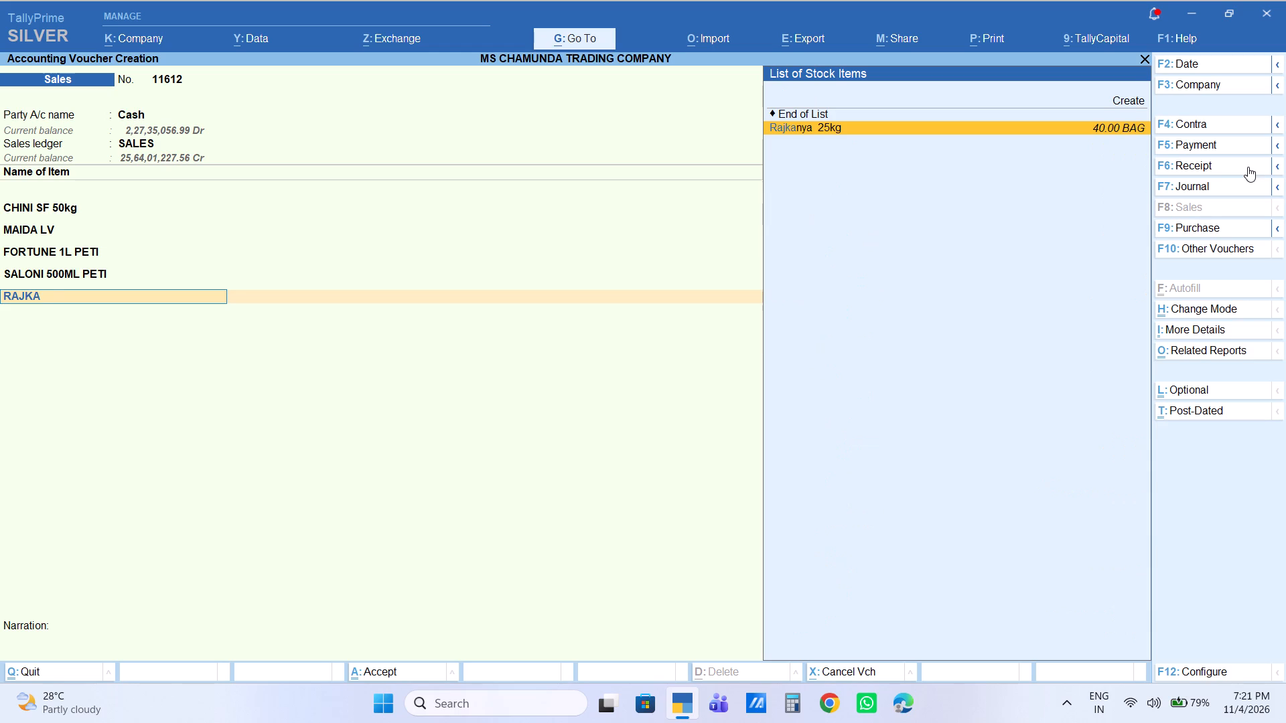
key("Return")
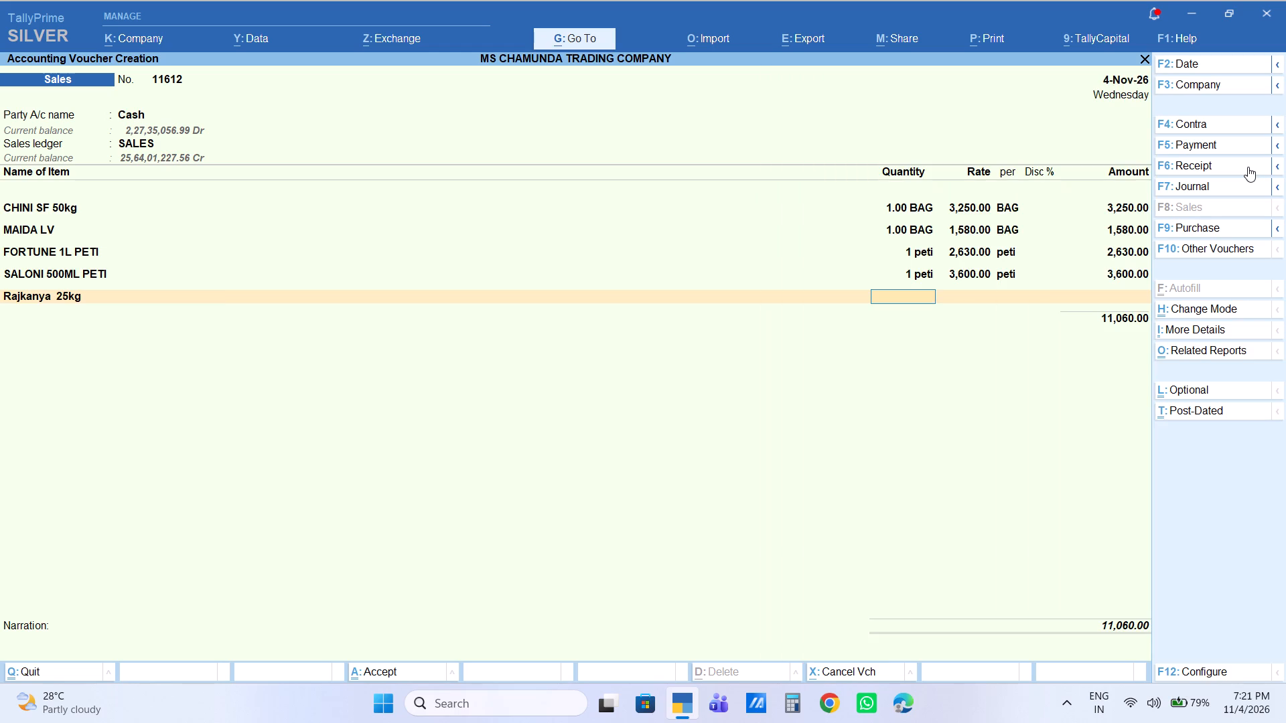
key("1")
key("Return")
key("Return")
key("Return")
key("Return")
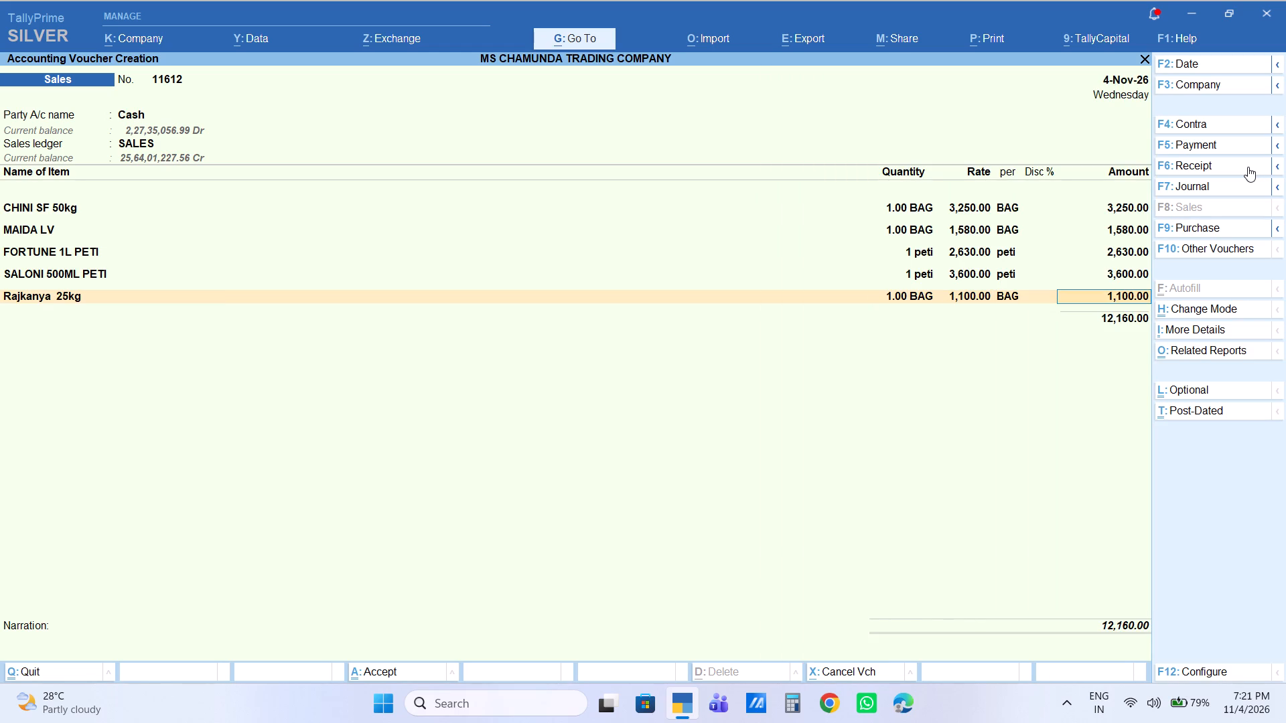
key("Return")
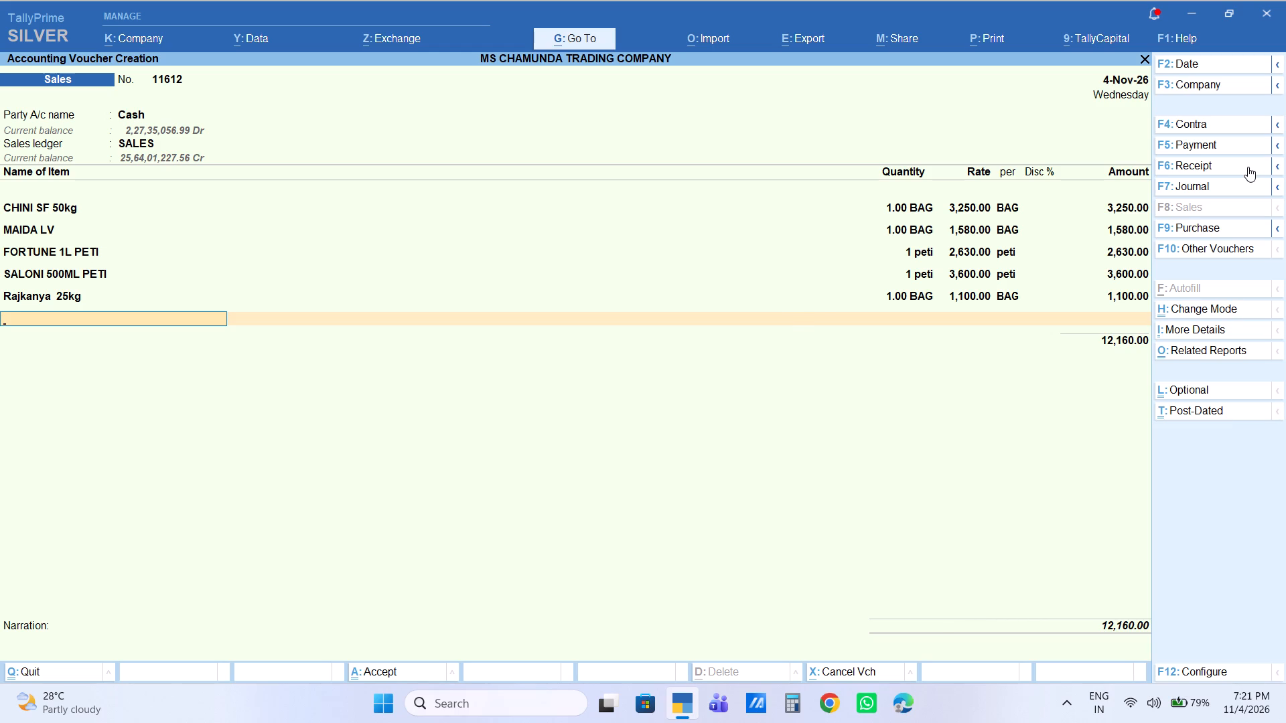
Add 1 peti of Nepali 1L as the sixth item at the default rate of 1,050.
type("NEPALI")
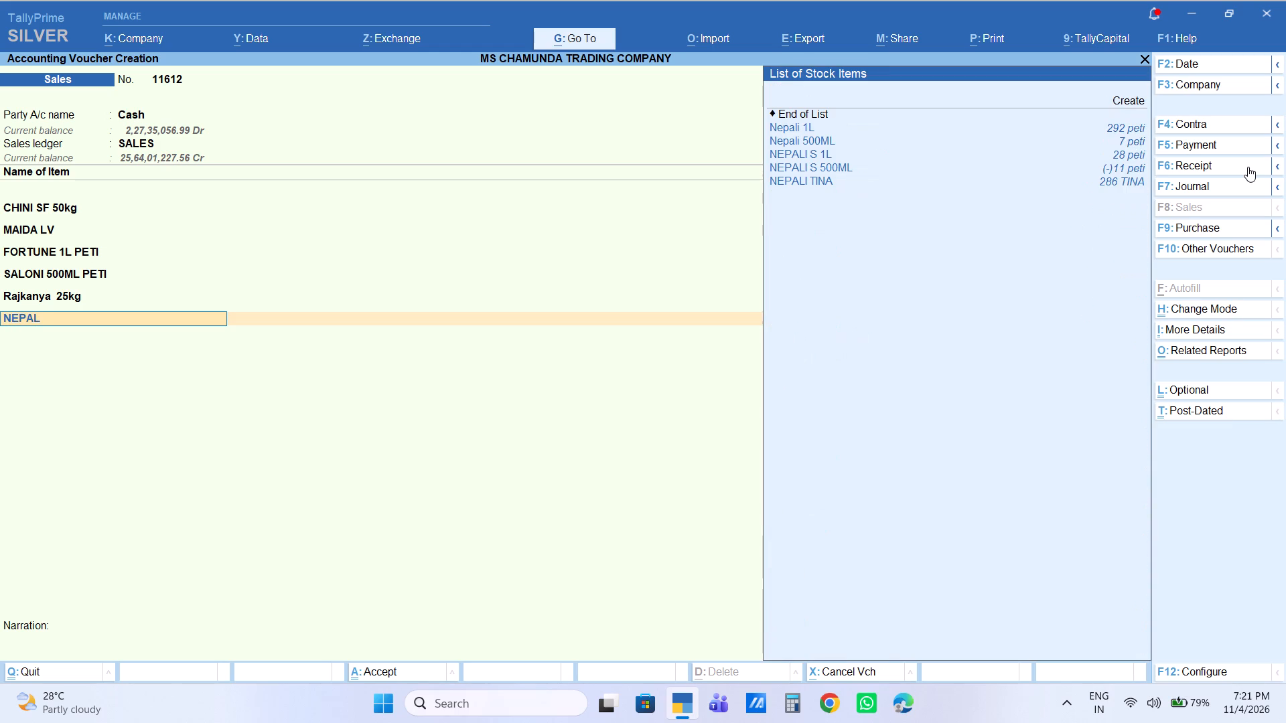
key("Down")
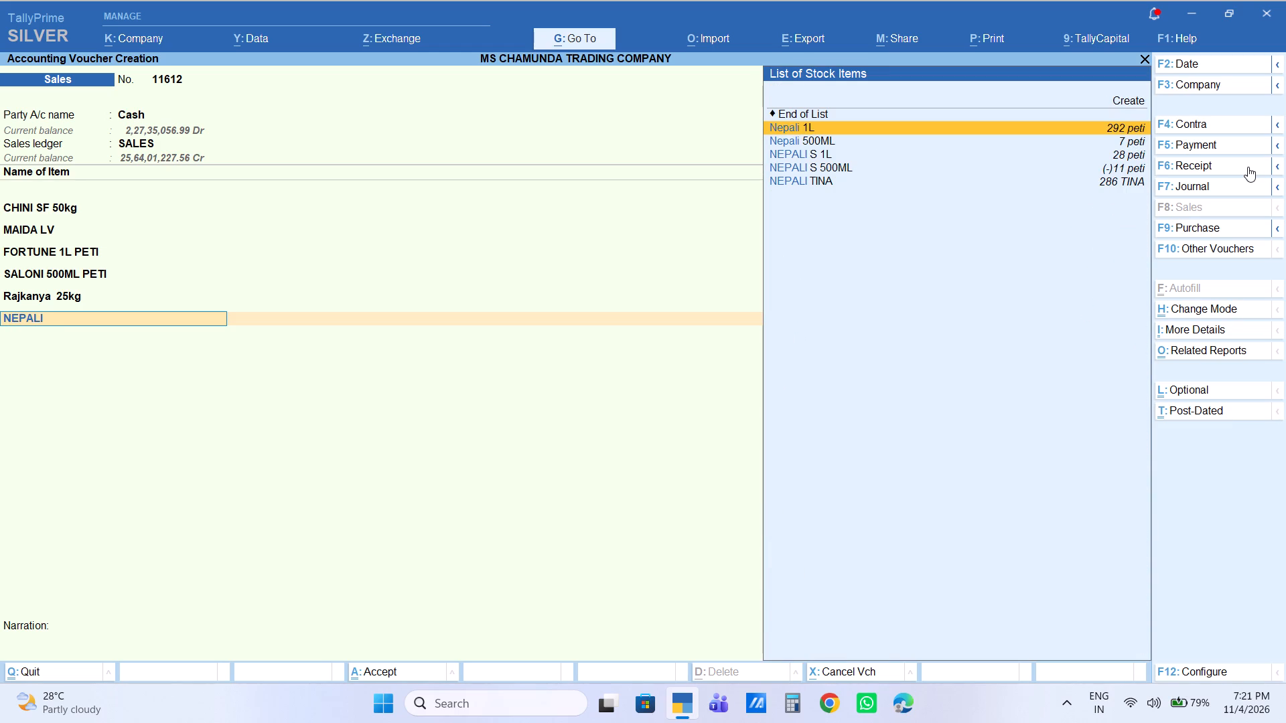
key("Return")
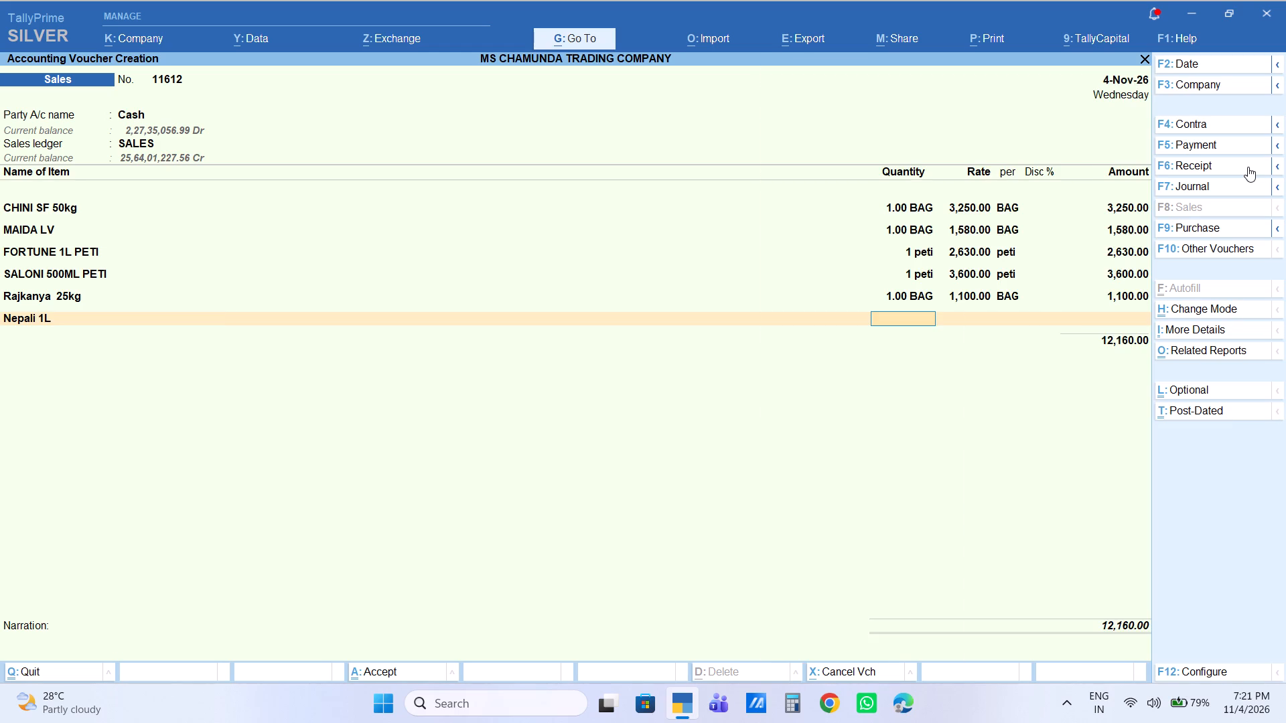
key("1")
key("Return")
key("Return")
key("Return")
key("Return")
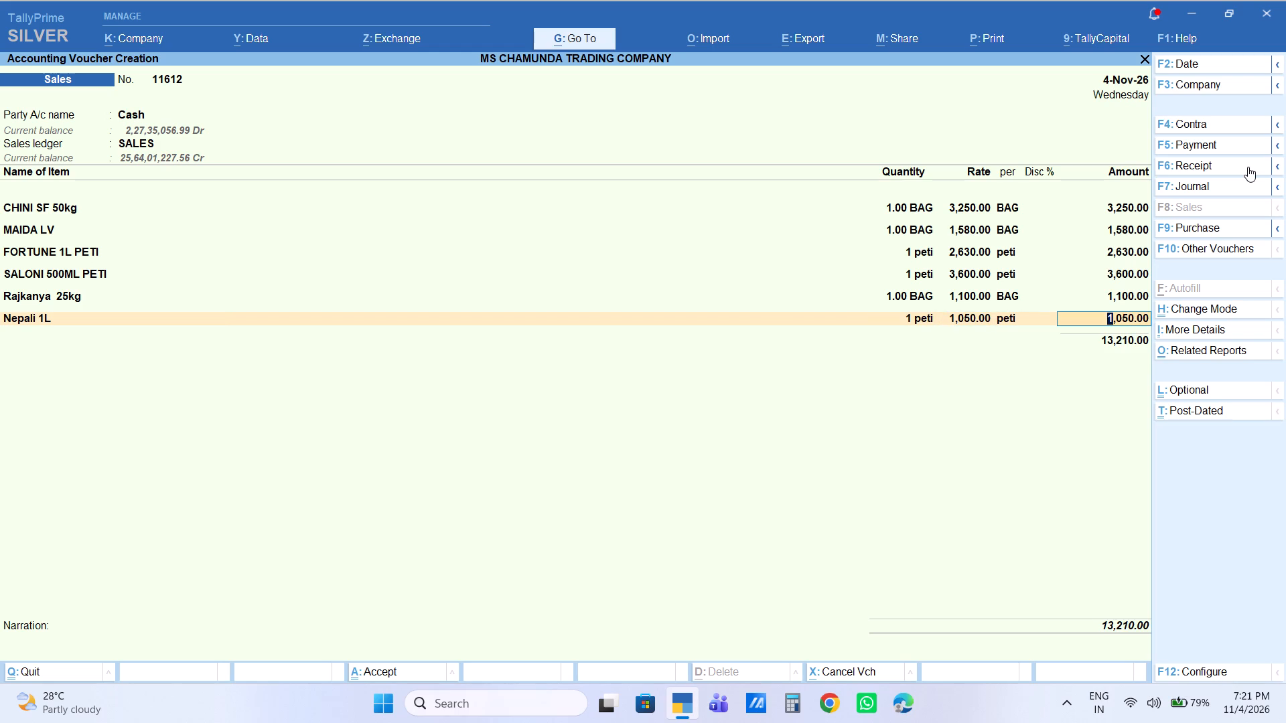
key("Return")
Add 1 bag of Surf Excel Rs10 Bag as the seventh item at the default rate of 1,030.
type("SURF")
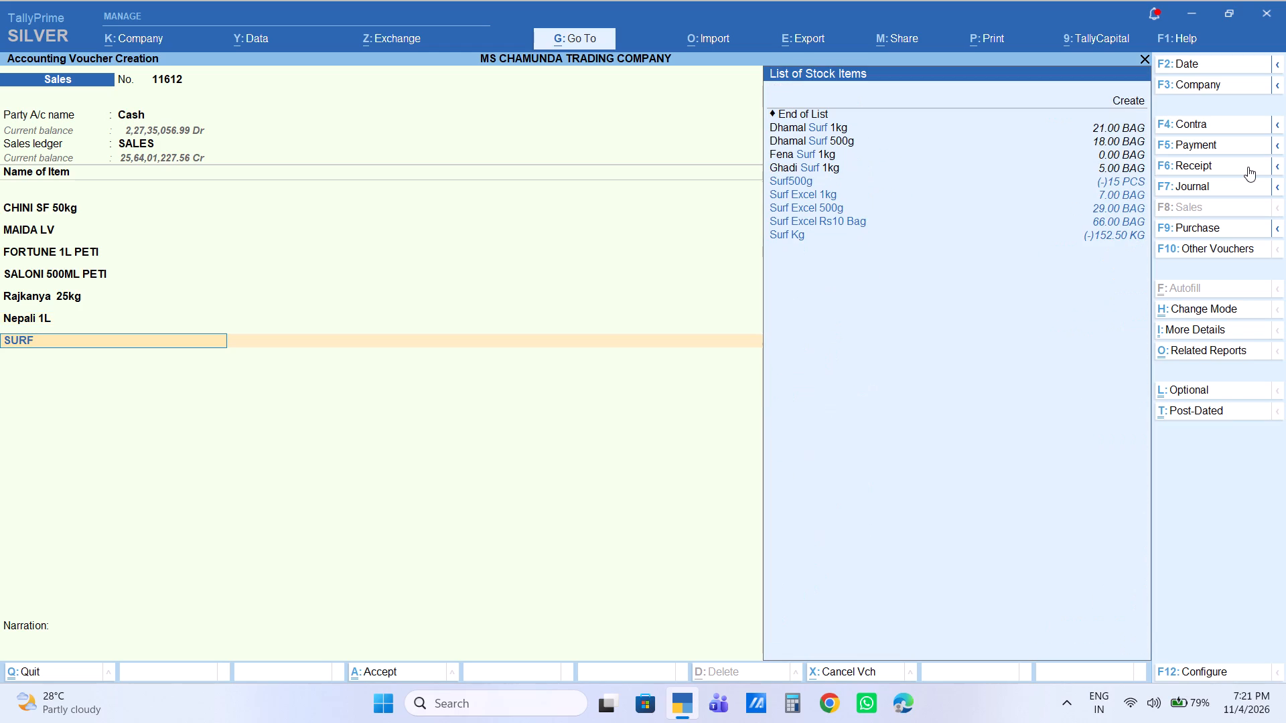
key("Down")
key("Down")
key("Down")
key("Down")
key("Return")
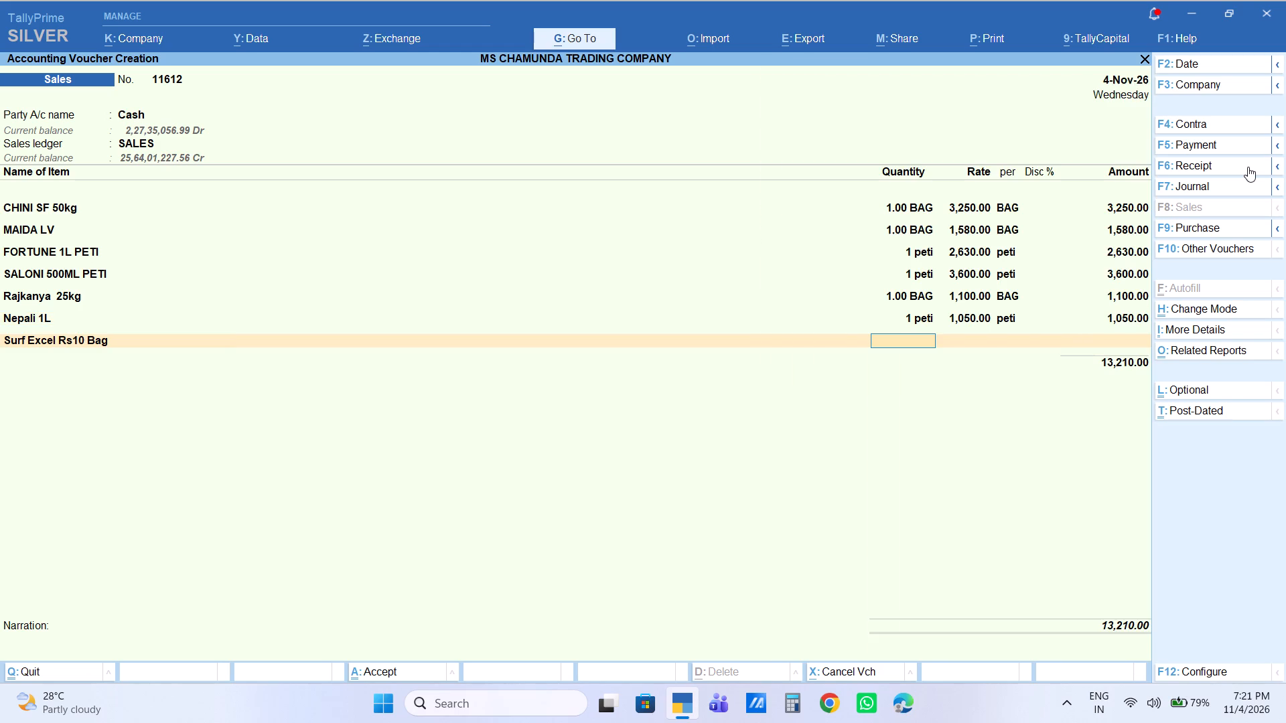
key("1")
key("Return")
key("Return")
key("Return")
key("Return")
key("Return")
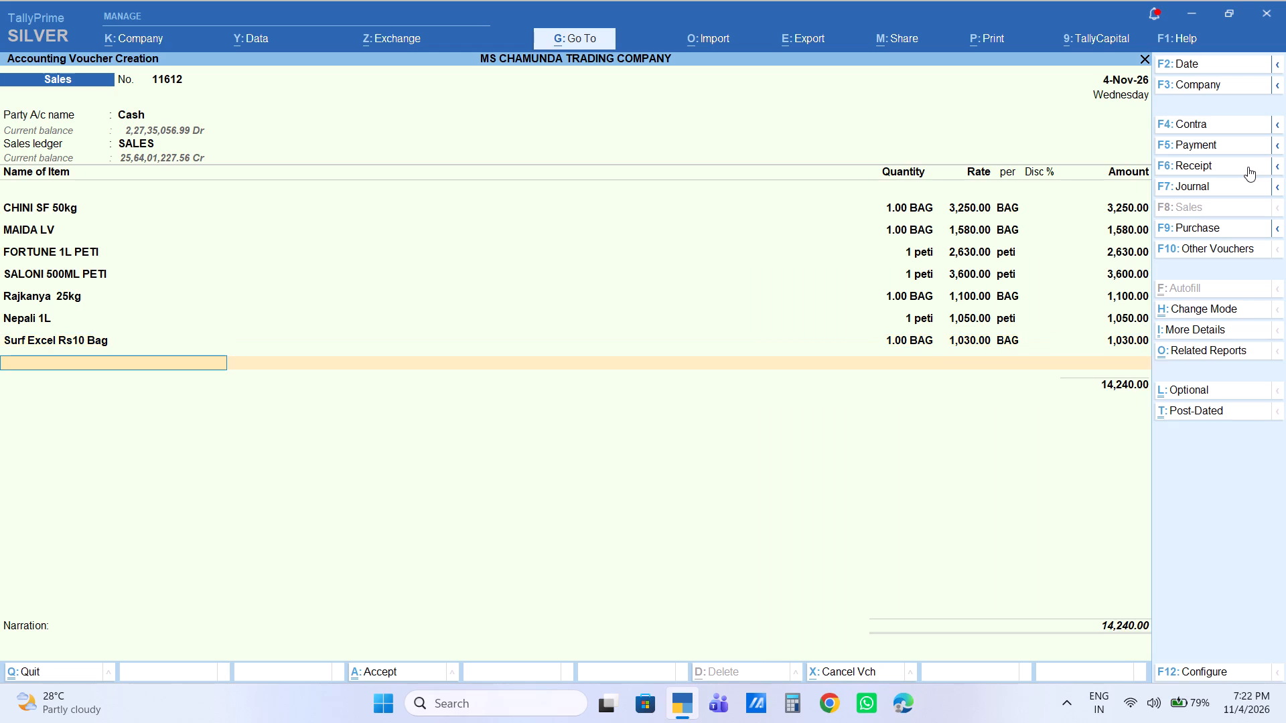
key("Return")
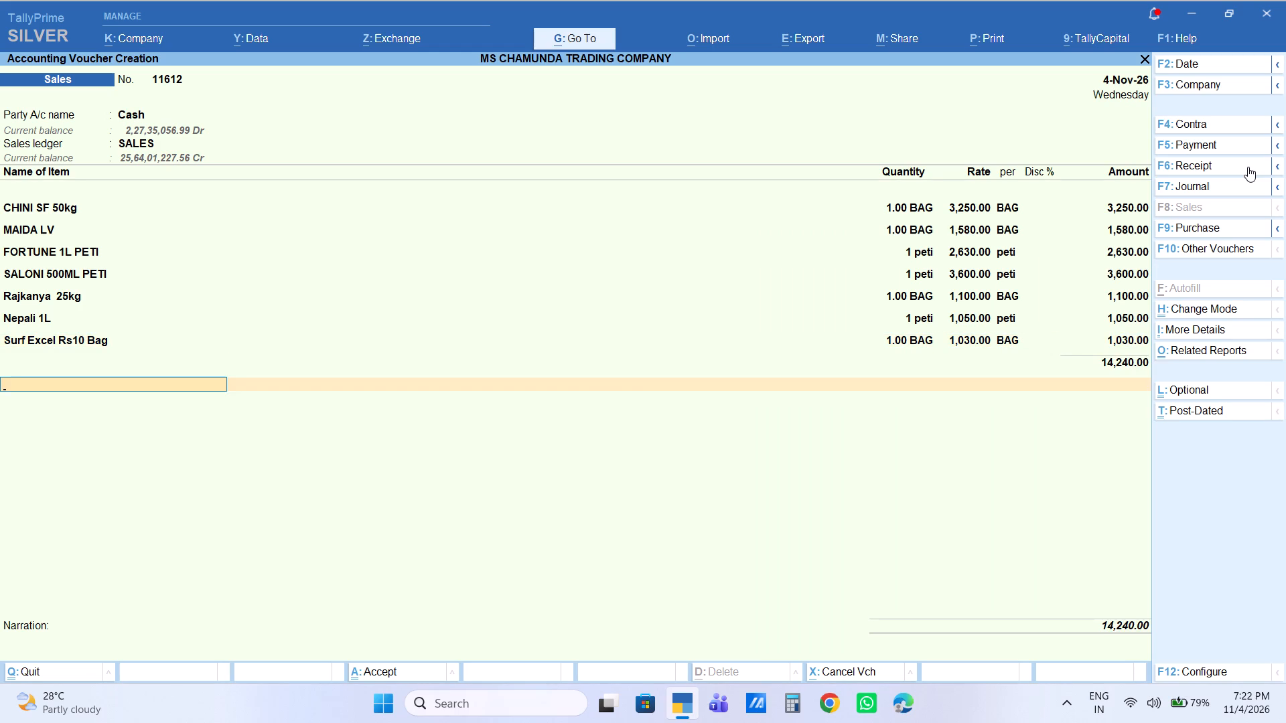
key("BackSpace")
key("Return")
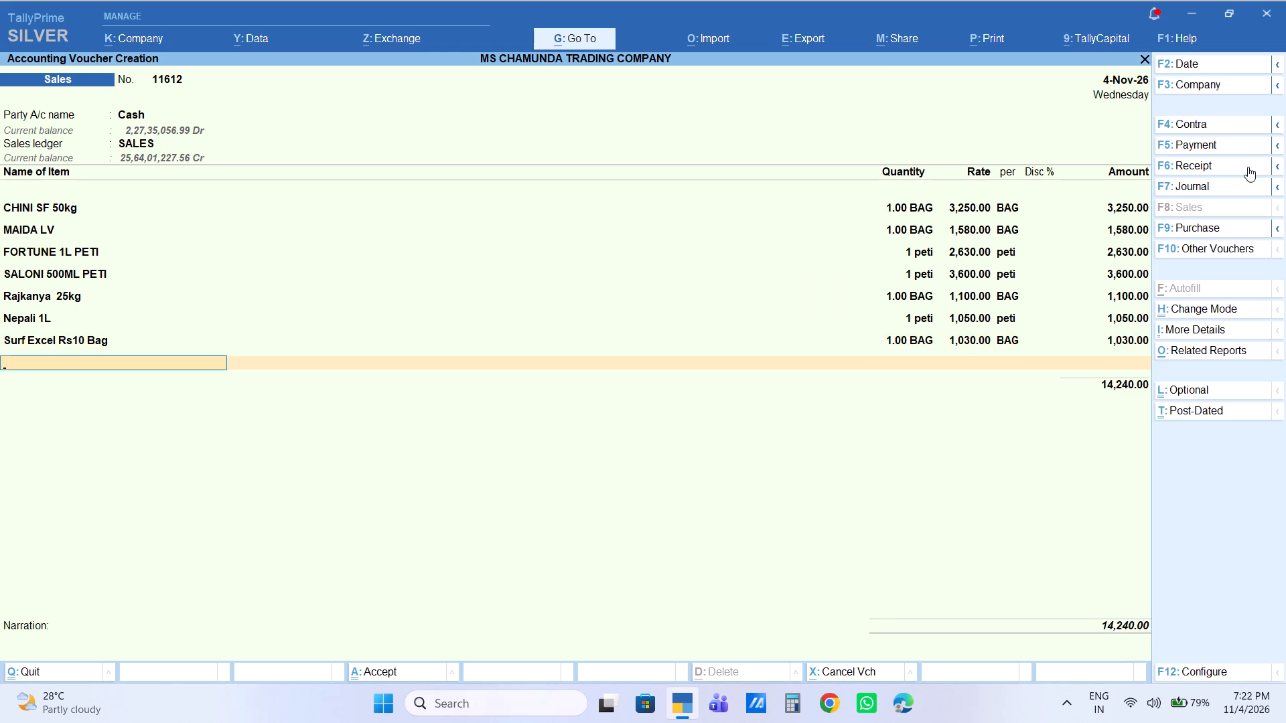
Add 1 peti of Parle G Rs3 as the eighth item at the default rate of 530.
type("PARLE")
key("Down")
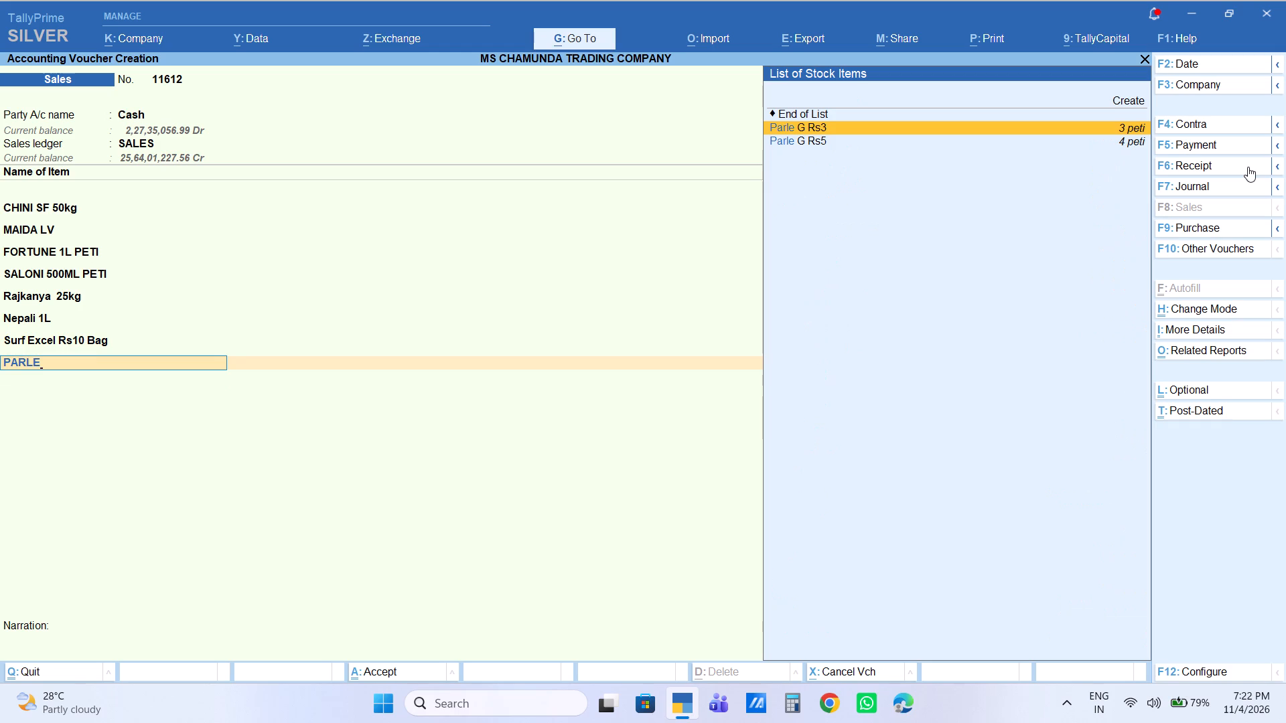
key("Return")
key("1")
key("Return")
key("Return")
key("Return")
key("Return")
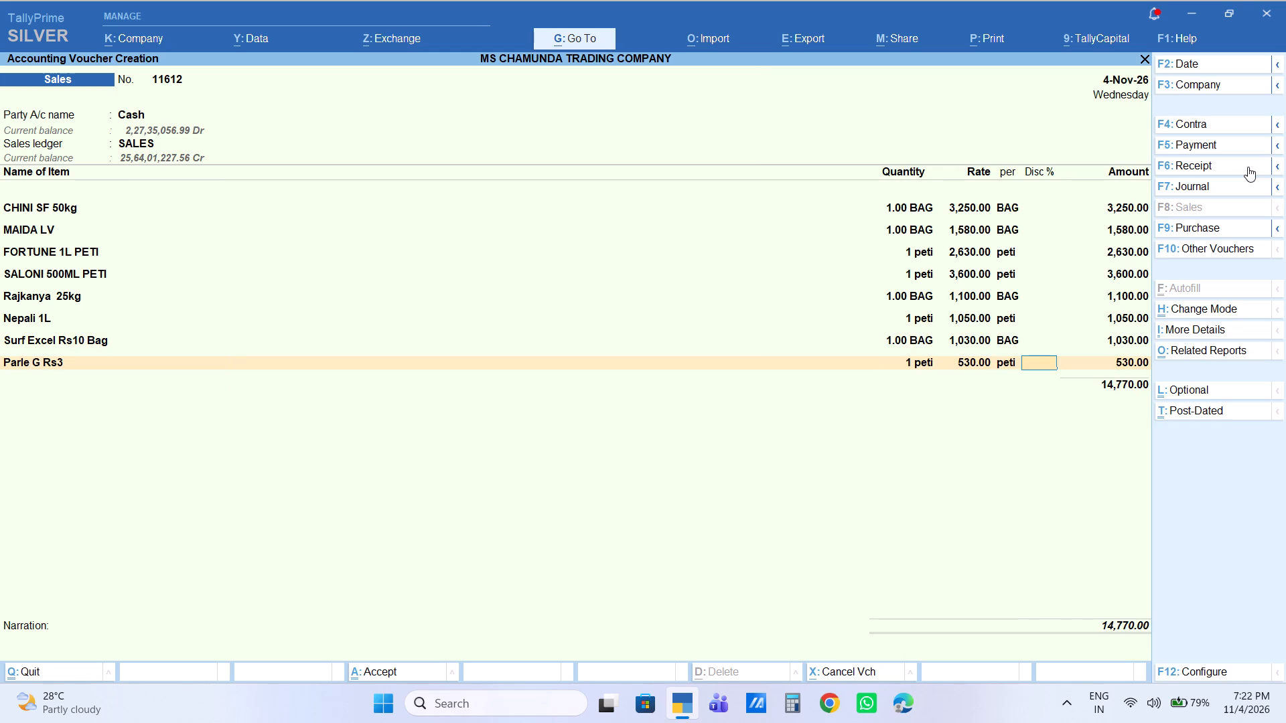
key("Return")
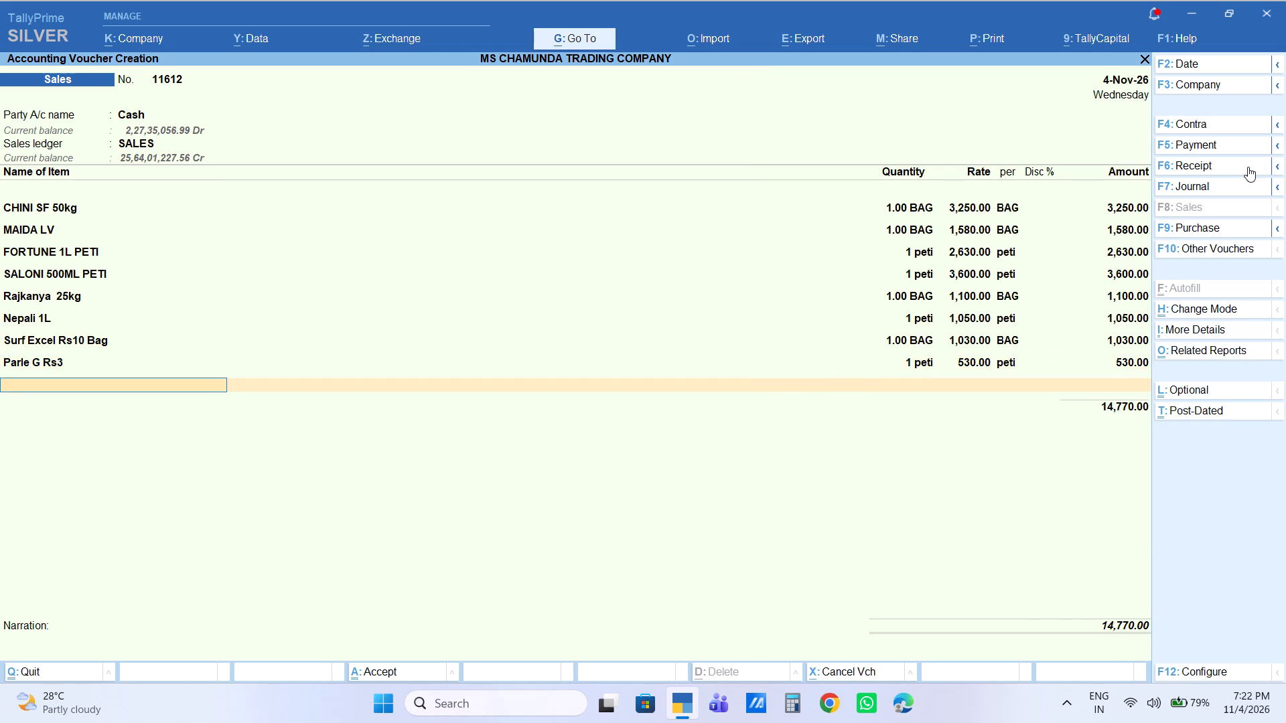
Add 1 peti of B Good Day Rs5 as the ninth item at the default rate of 780.
type("B GO")
key("Return")
key("1")
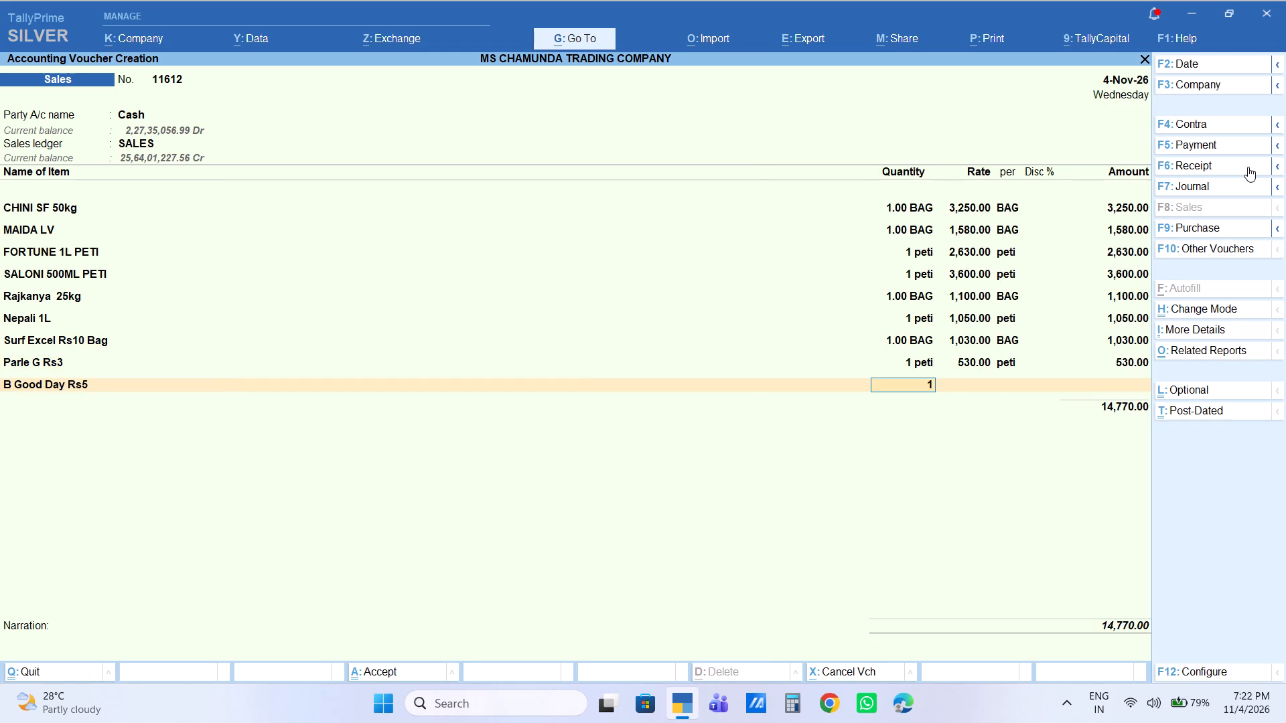
key("Return")
key("Return")
key("Return")
key("Return")
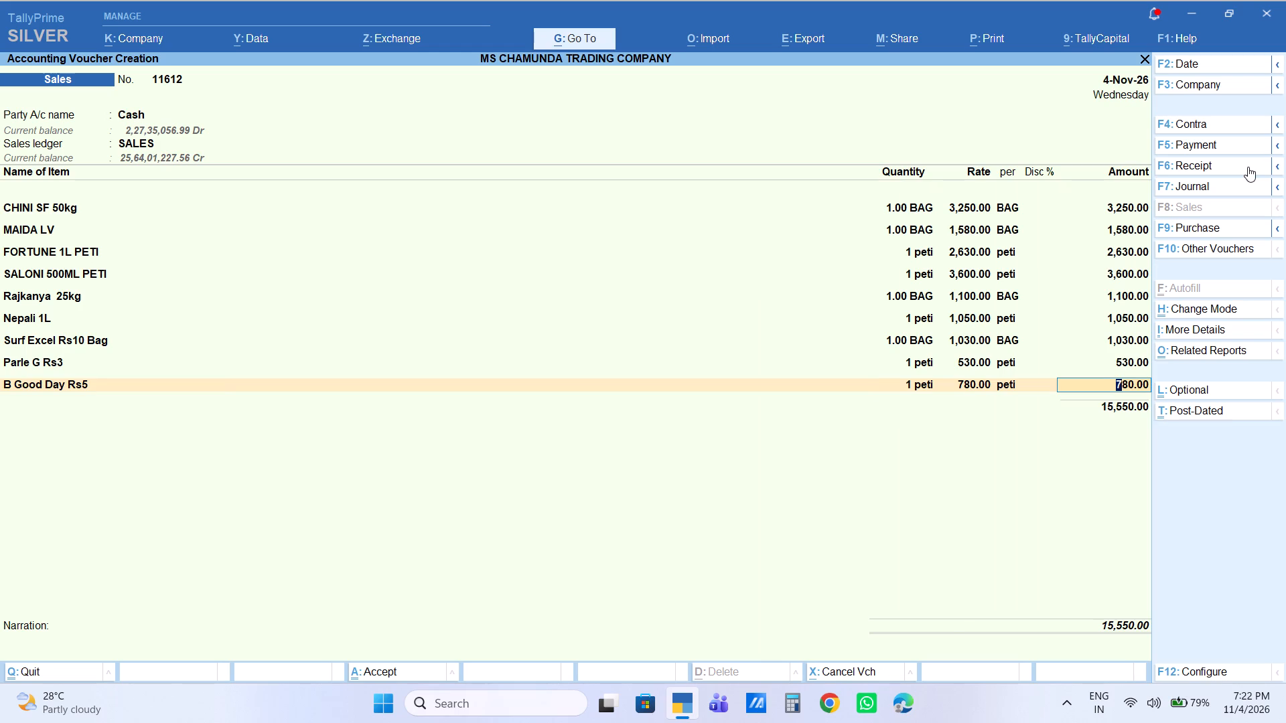
key("Return")
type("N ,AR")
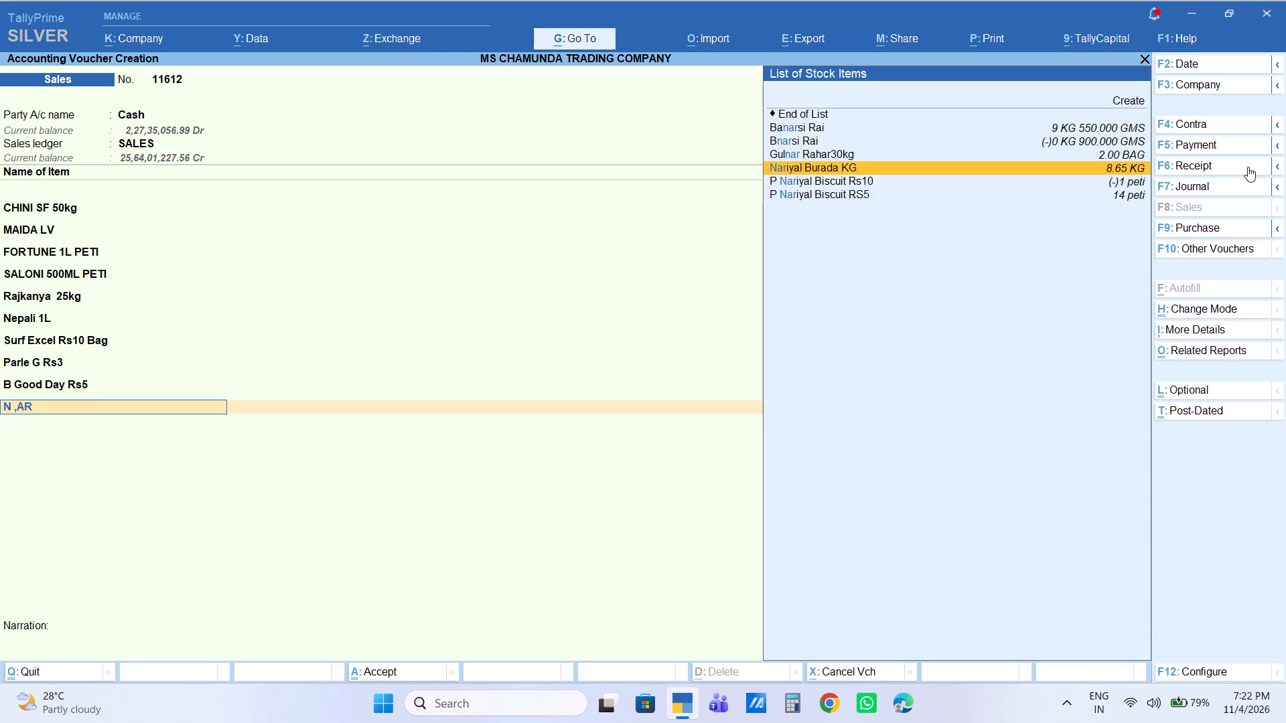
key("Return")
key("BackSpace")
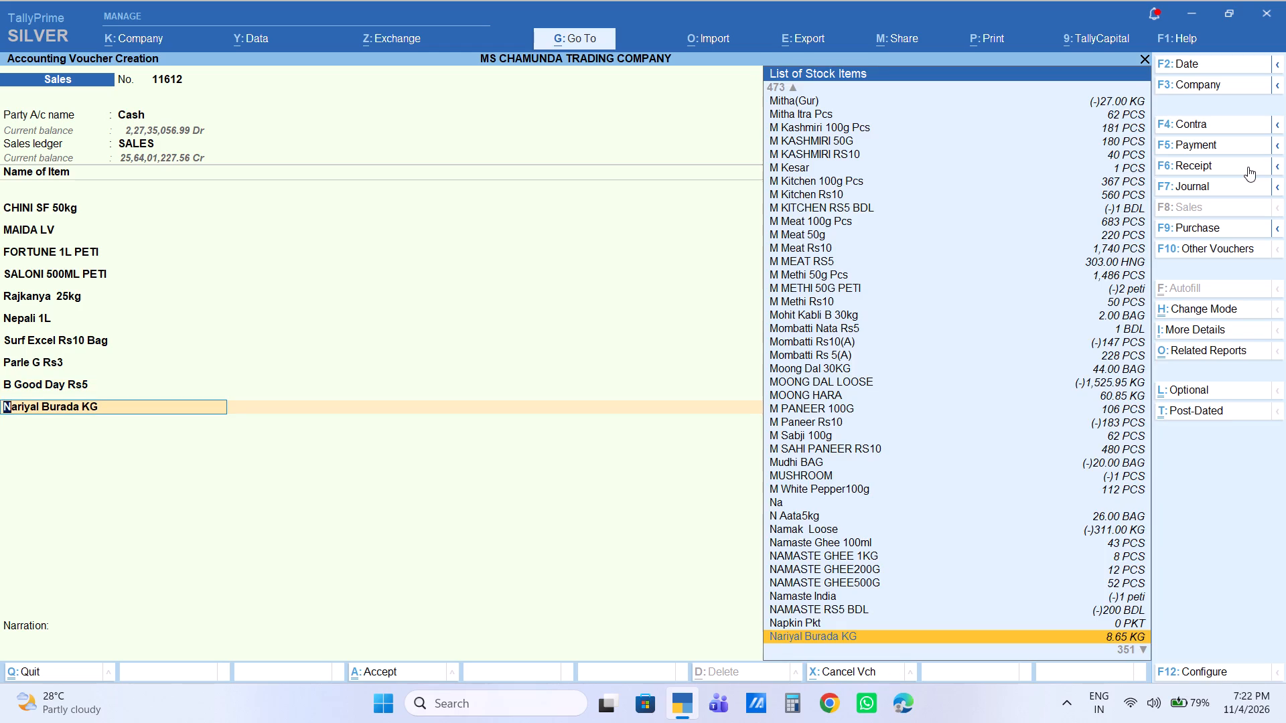
Add 1 peti of B Marrie Gold Rs5 as the tenth item at the default rate of 620.
type("B MAR")
key("Return")
key("1")
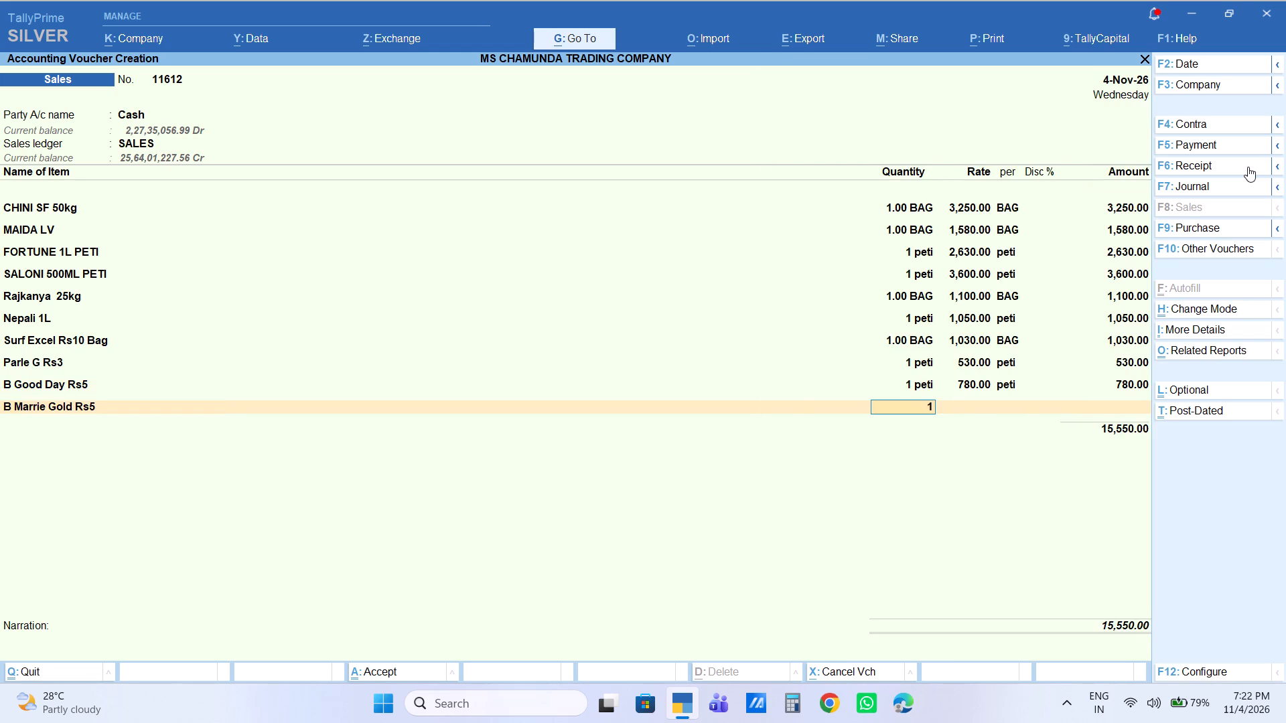
key("Return")
key("Return")
key("Return")
key("Return")
key("Return")
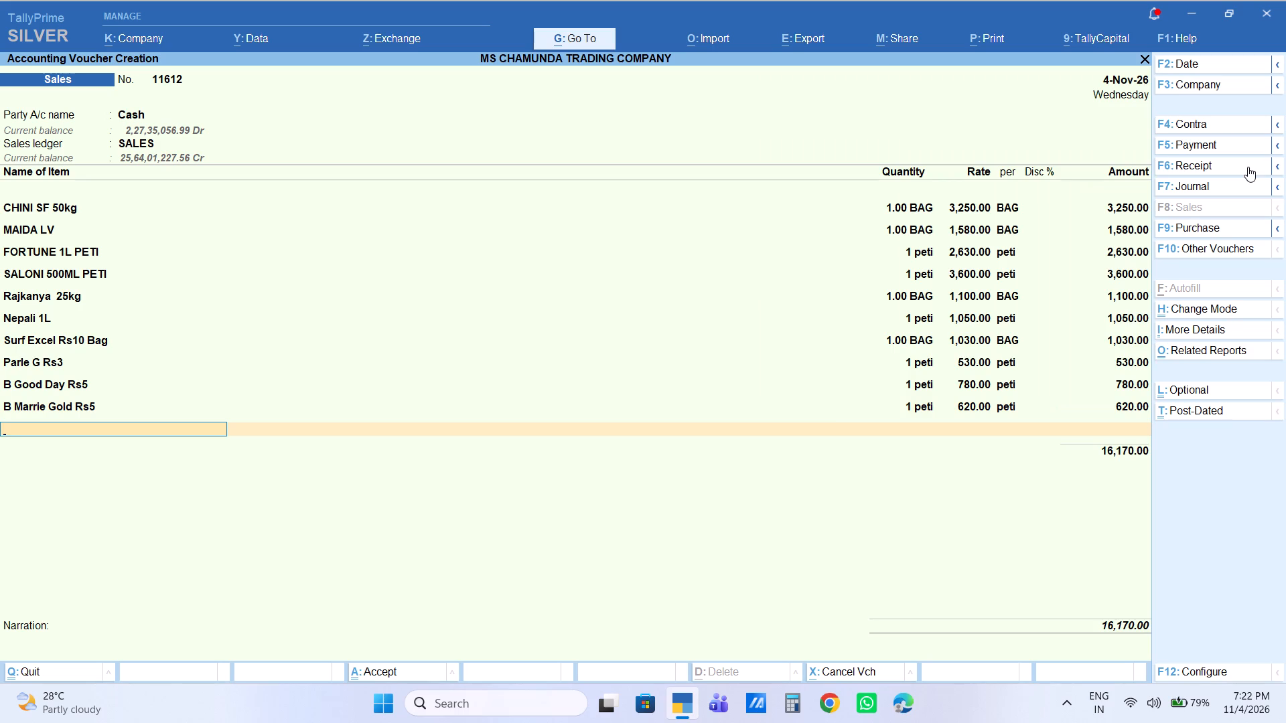
Add 1 peti of A Snacks Rs5 as the eleventh item at the default rate of 590.
type("SNAC")
key("Down")
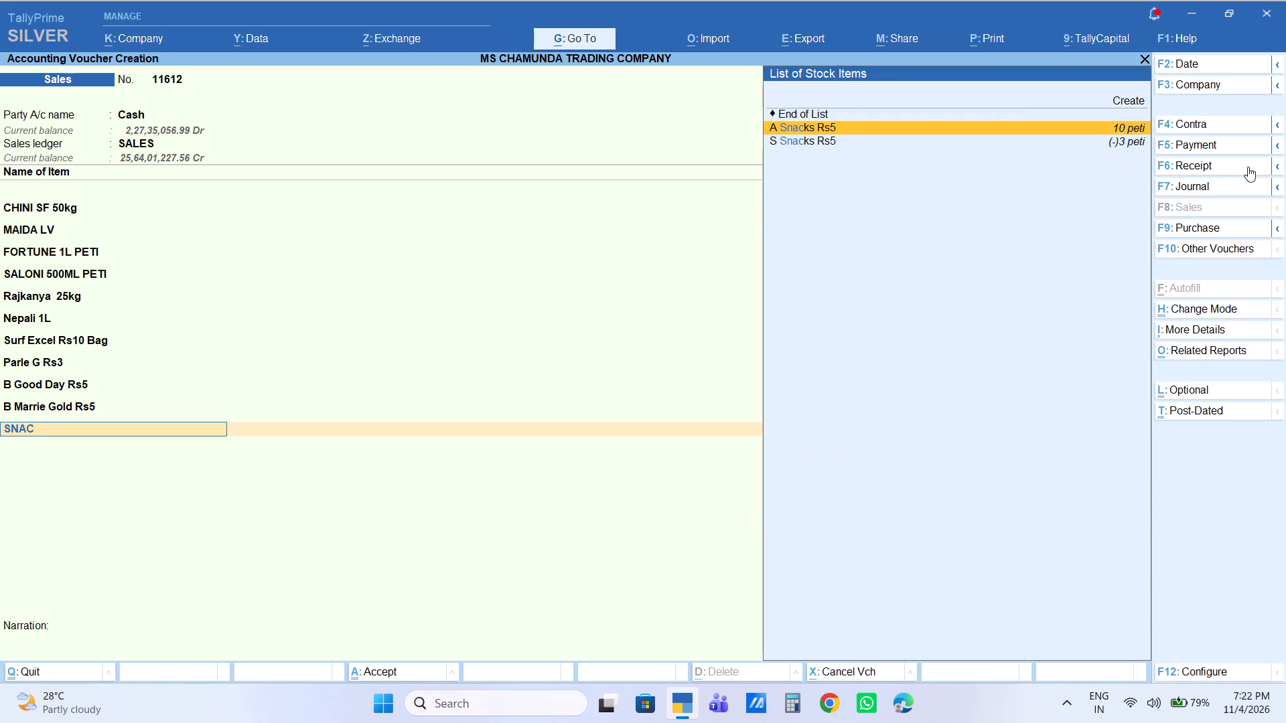
key("Return")
key("1")
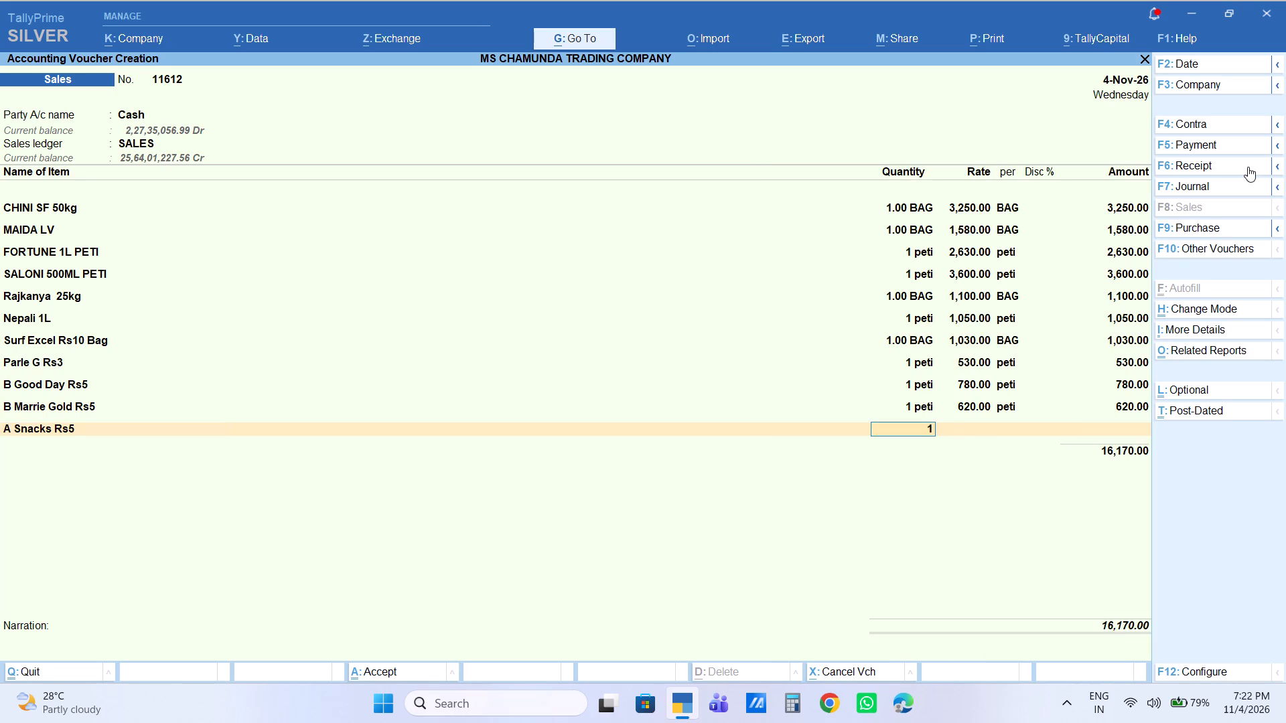
key("Return")
key("Return")
key("Return")
key("Return")
key("Return")
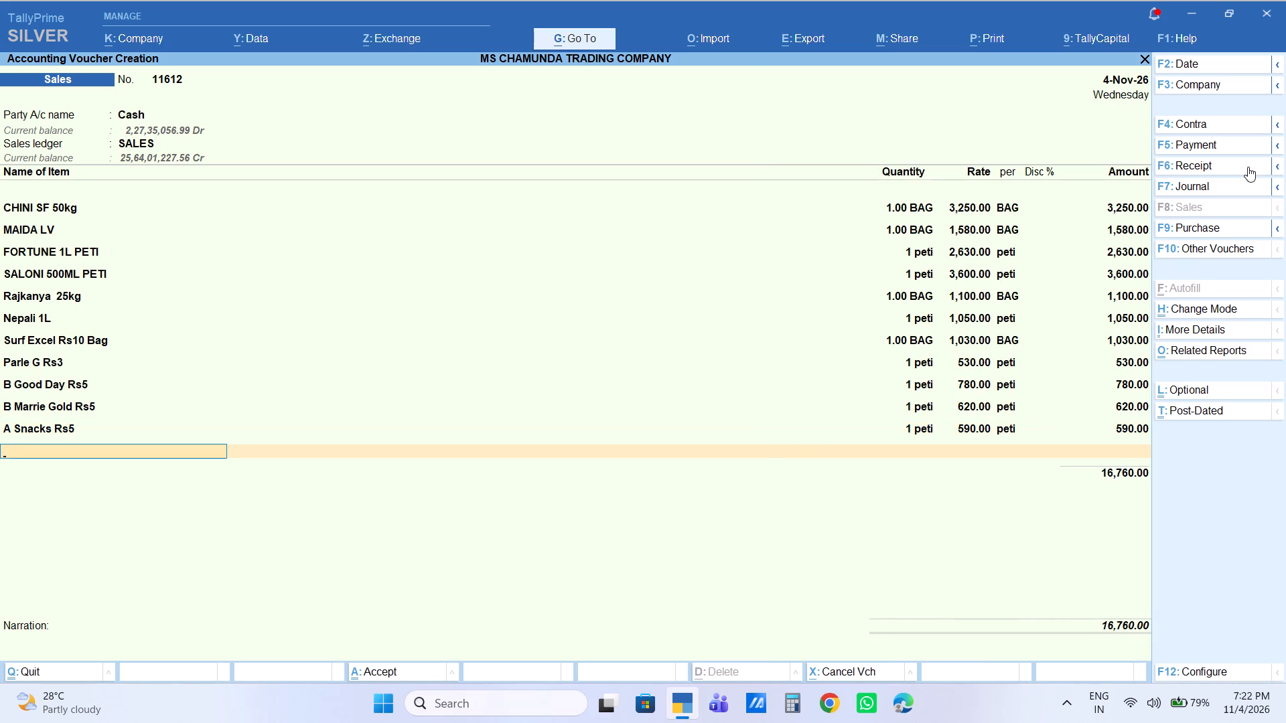
Add 1 peti of Rusk Rs5 as the twelfth item at the default rate of 240.
type("RUS")
key("Return")
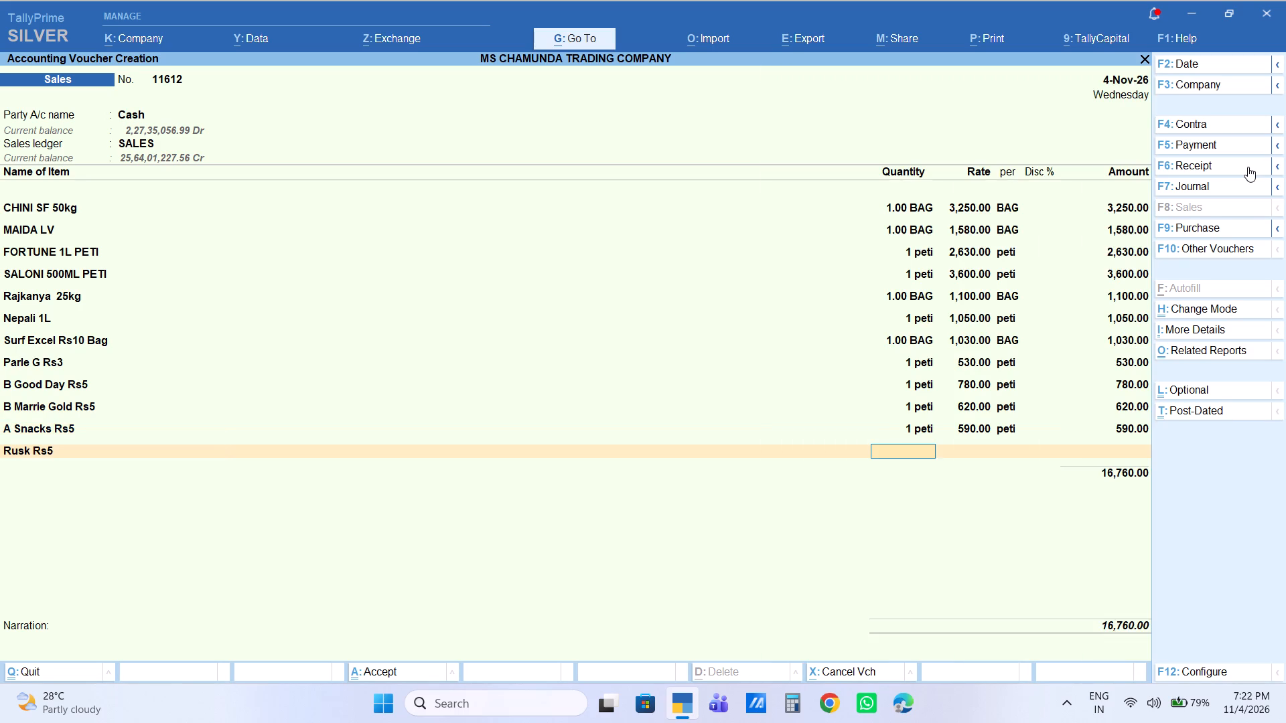
key("1")
key("Return")
key("Return")
key("Return")
key("Return")
key("Return")
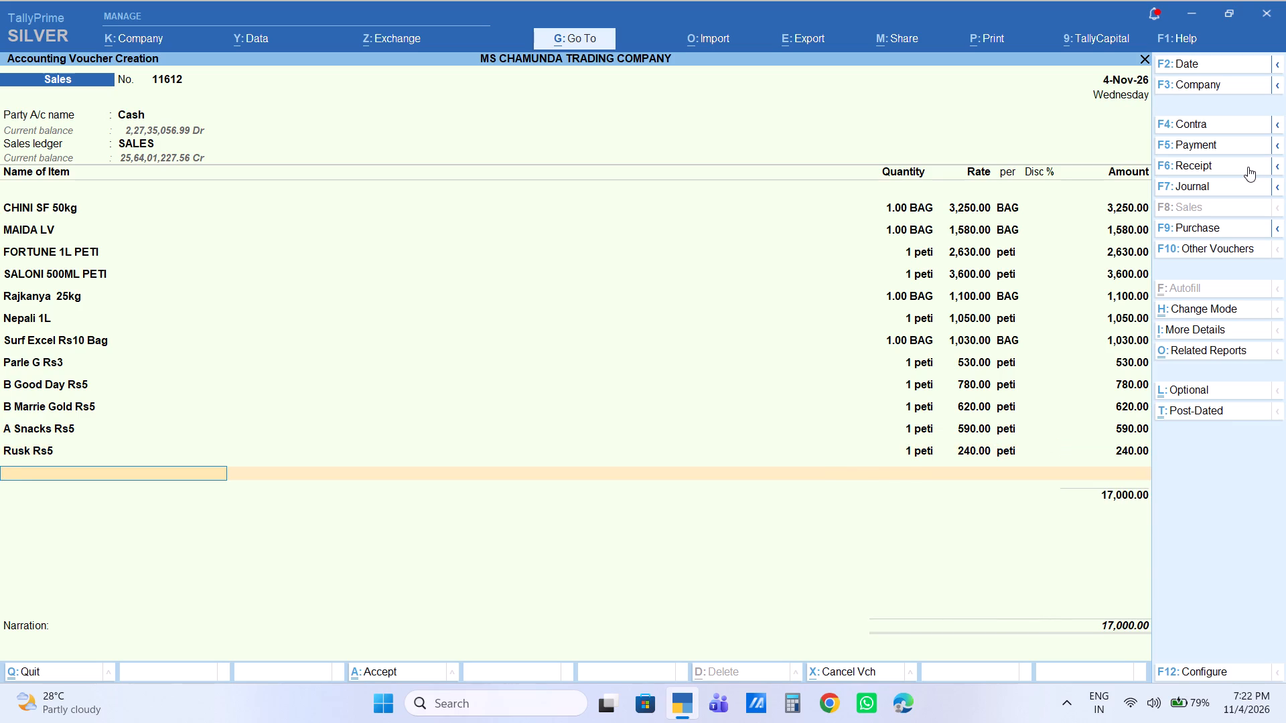
Add 1 peti of P Orange Rs5 as the thirteenth item at the default rate of 580.
type("ORANGE")
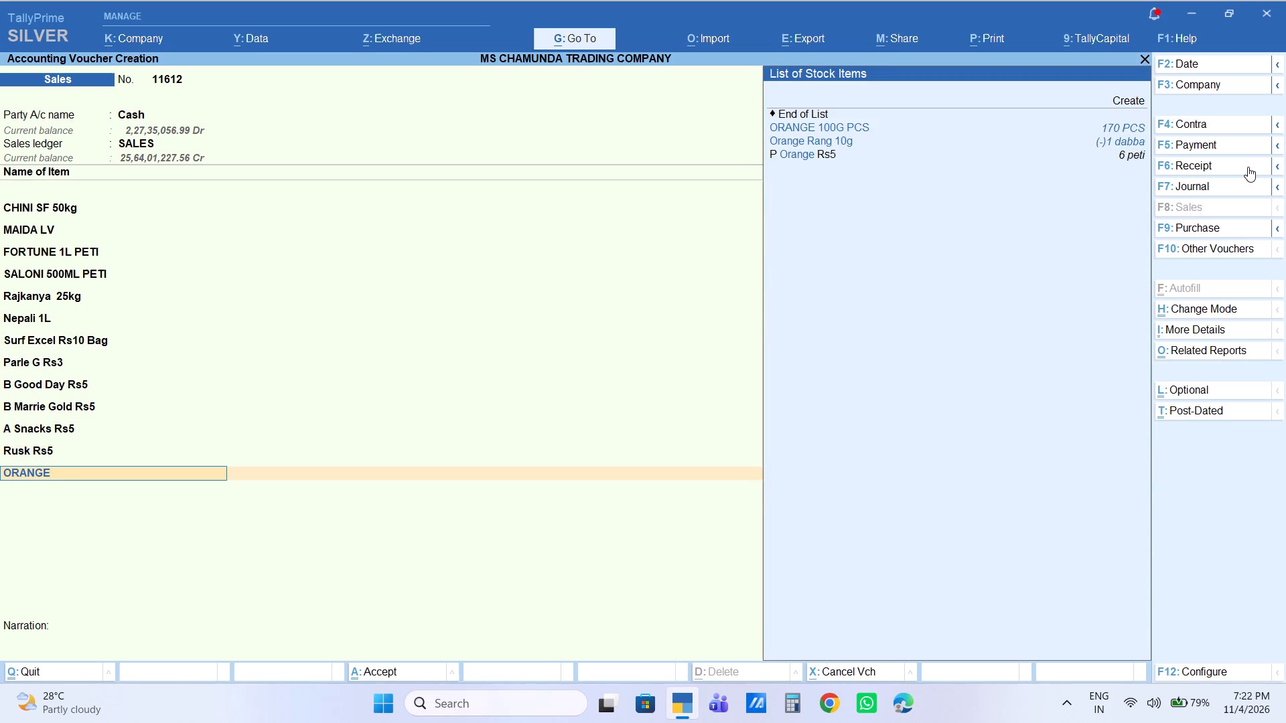
key("Down")
key("Down")
key("Down")
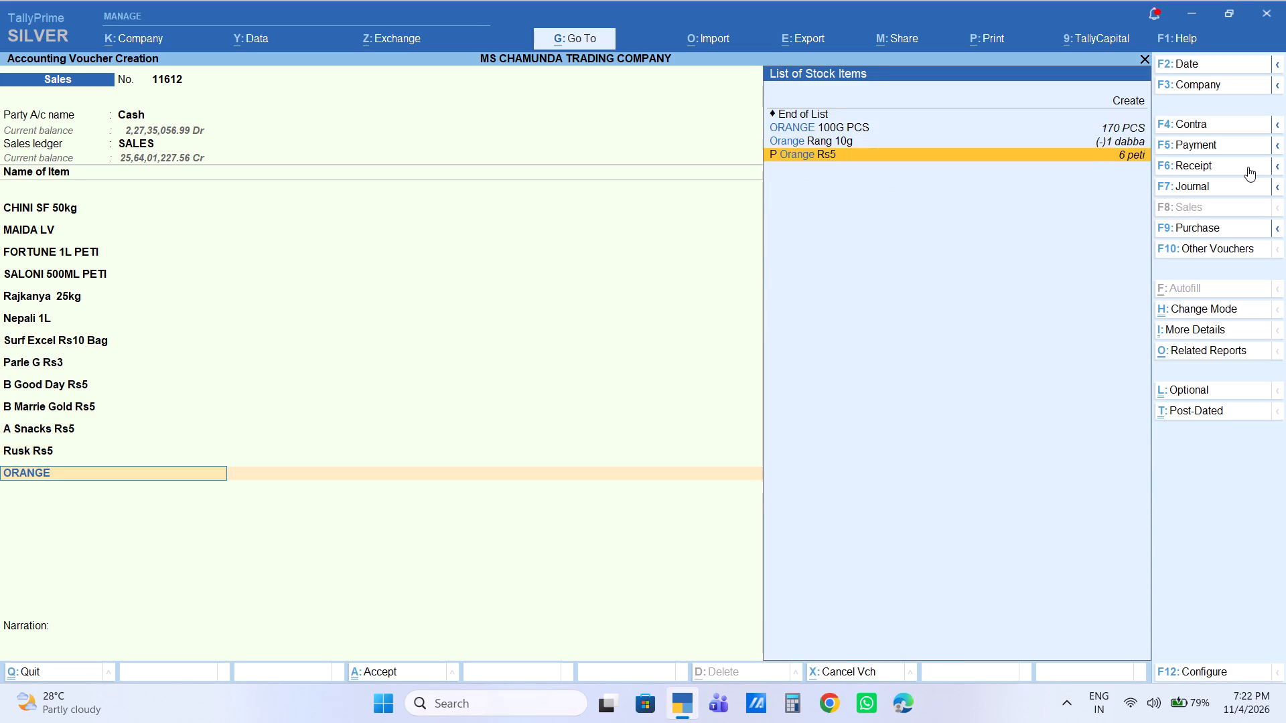
key("Return")
key("1")
key("Return")
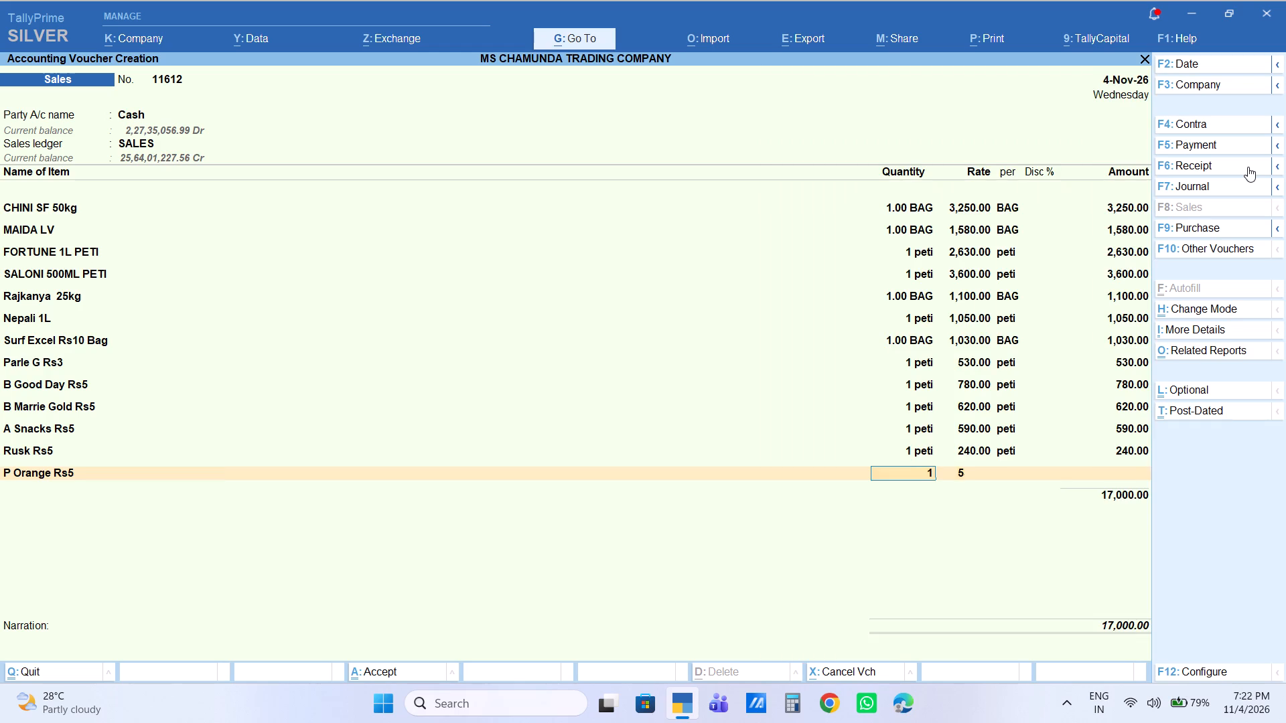
key("Return")
key("Return")
key("Return")
key("Return")
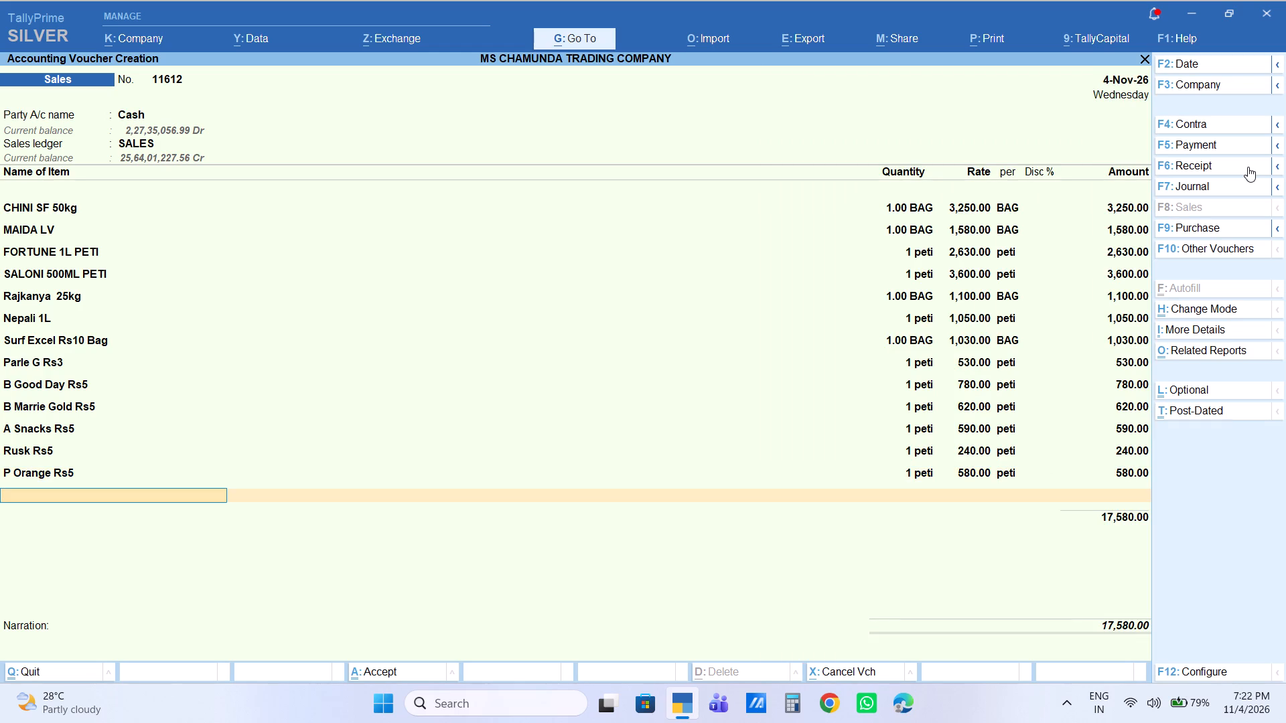
Add 1 peti of P Happy Happy Rs5 as the fourteenth item at the default rate of 620.
type("HAPP")
key("Return")
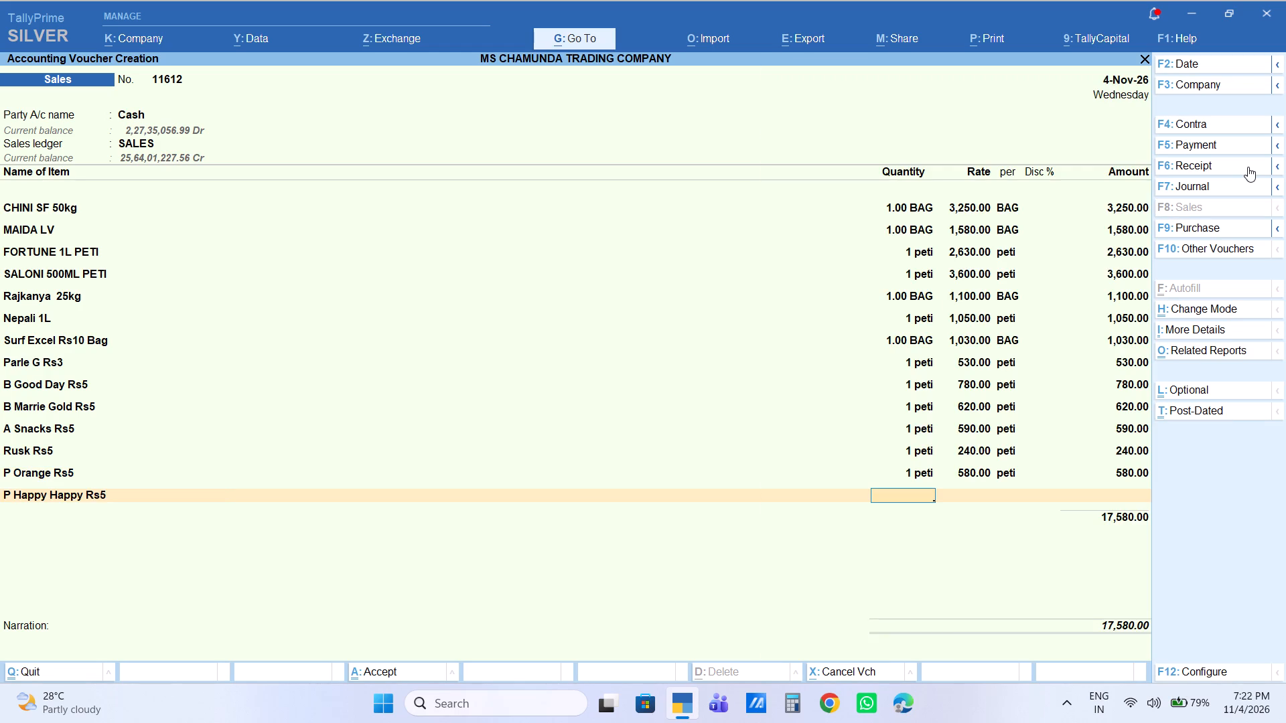
key("1")
key("Return")
key("Return")
key("Return")
key("Return")
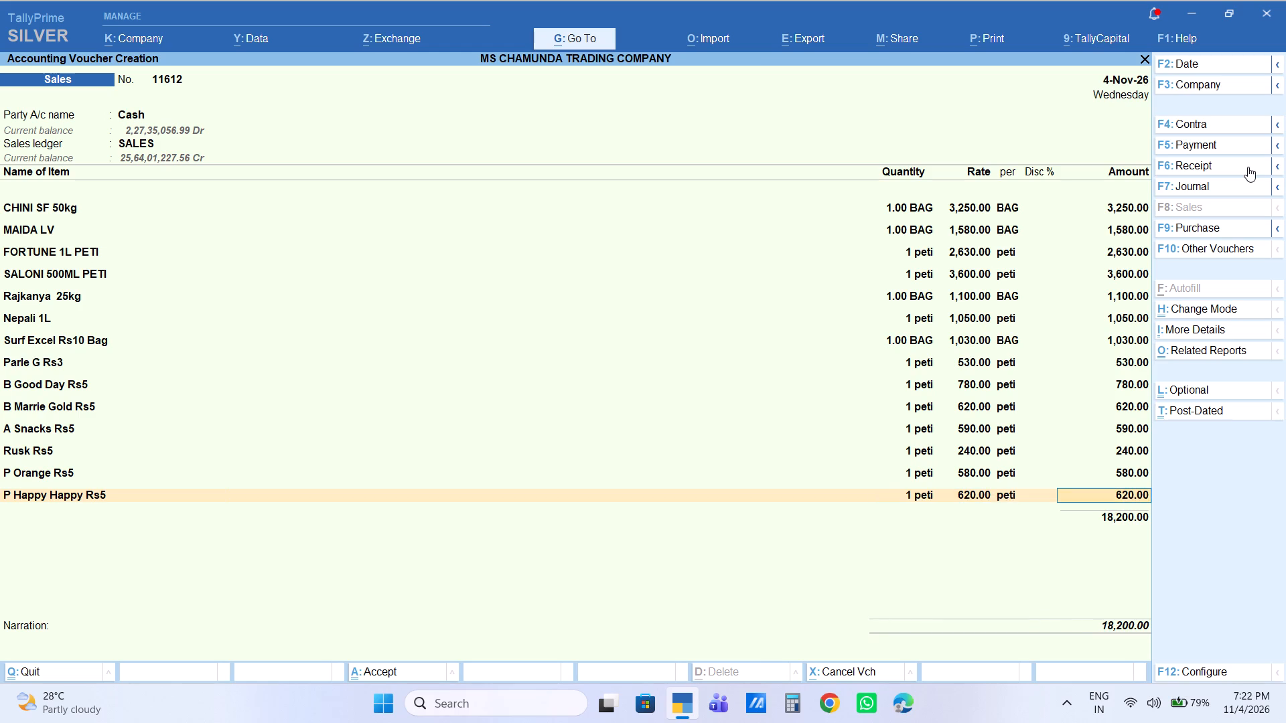
key("Return")
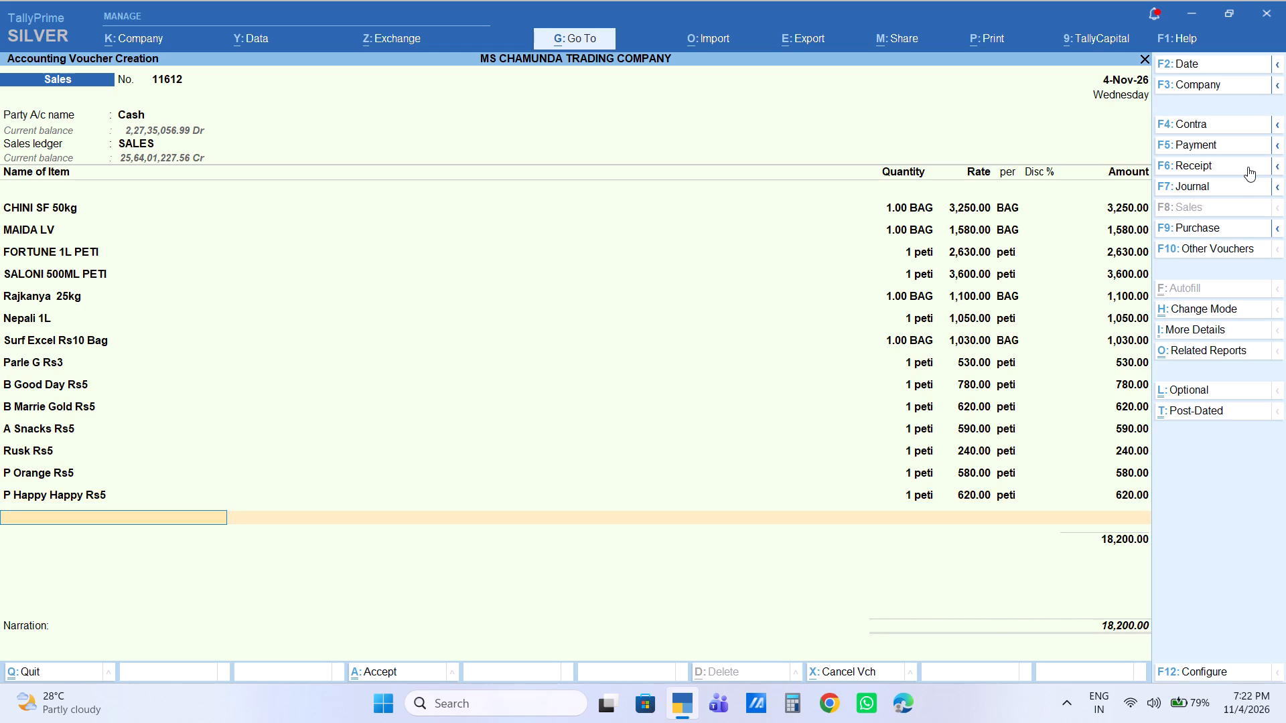
Add 1 BDL of R GARAM RS5 BdL as the fifteenth item at the default rate of 190.
type("R GARA")
key("Down")
key("Down")
key("Down")
key("Down")
key("Down")
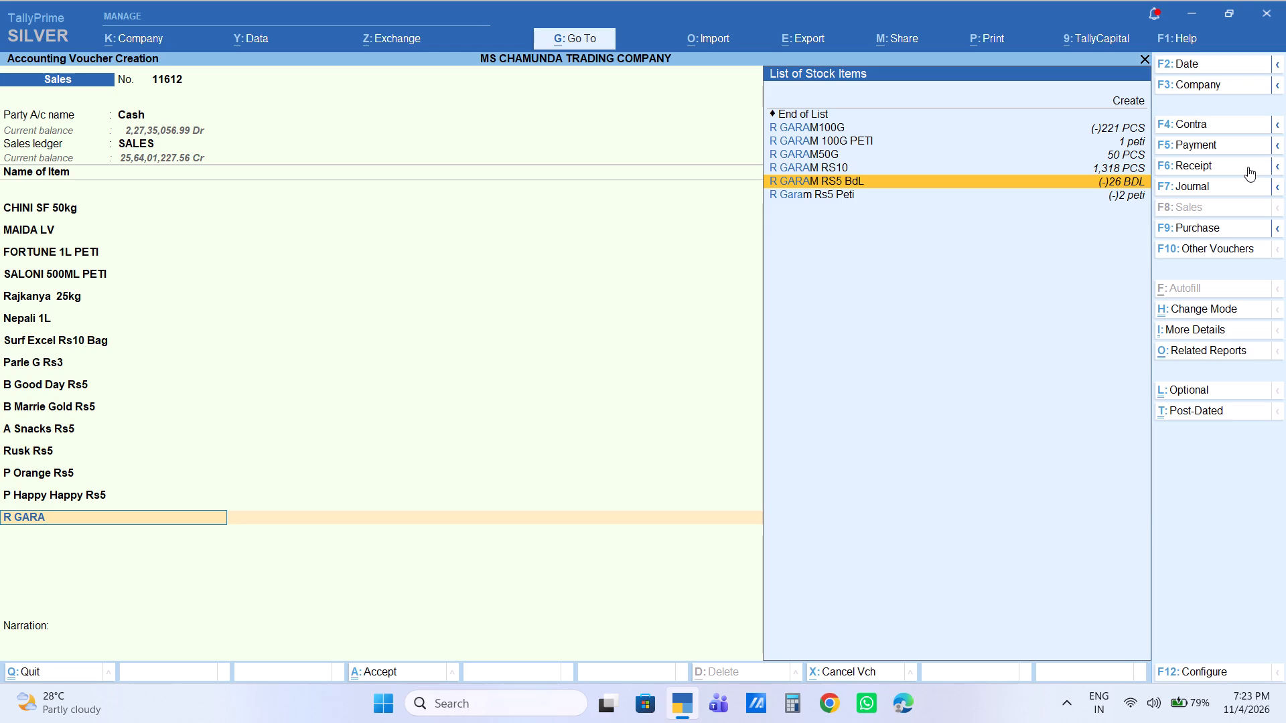
key("Return")
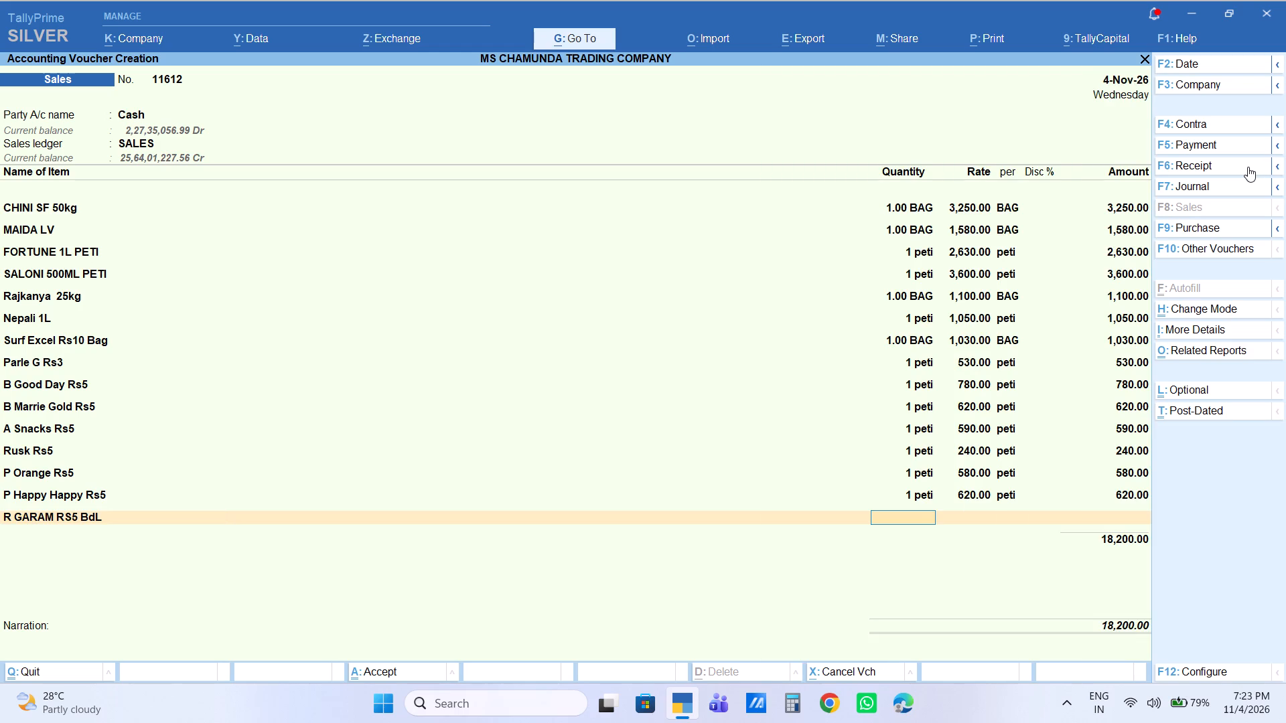
key("1")
key("Return")
key("Return")
key("Return")
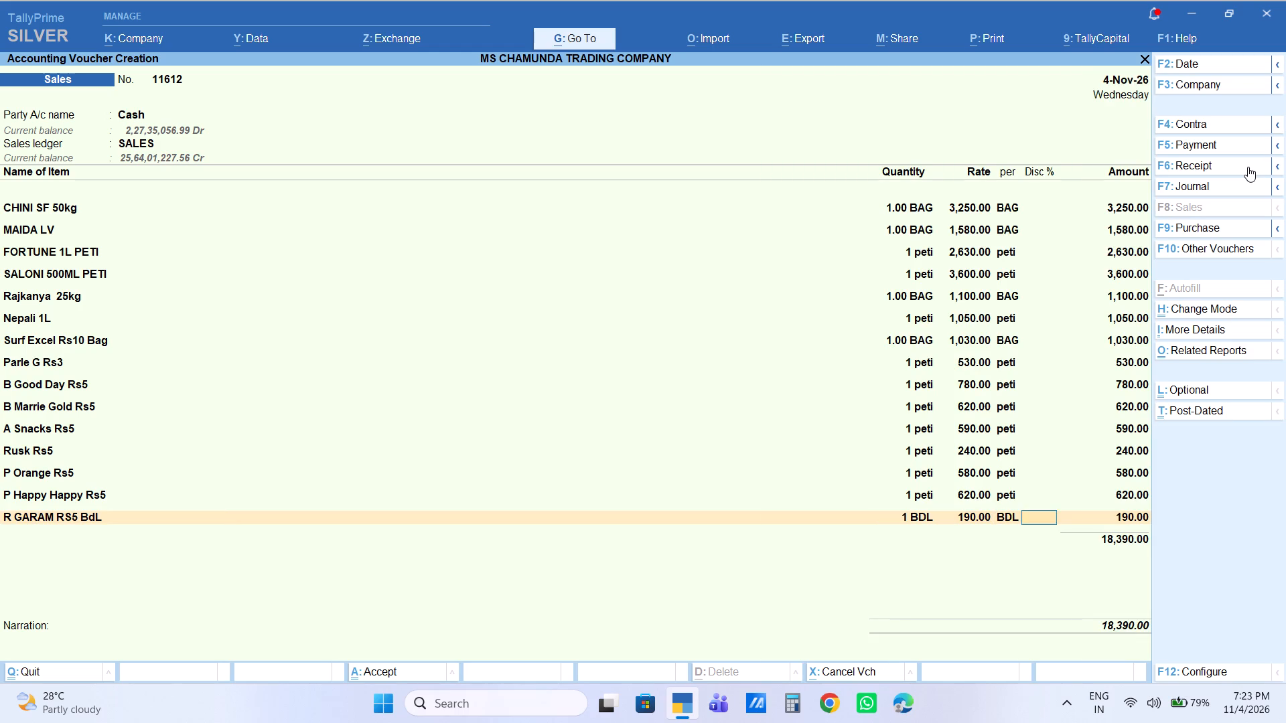
key("Return")
key("Return")
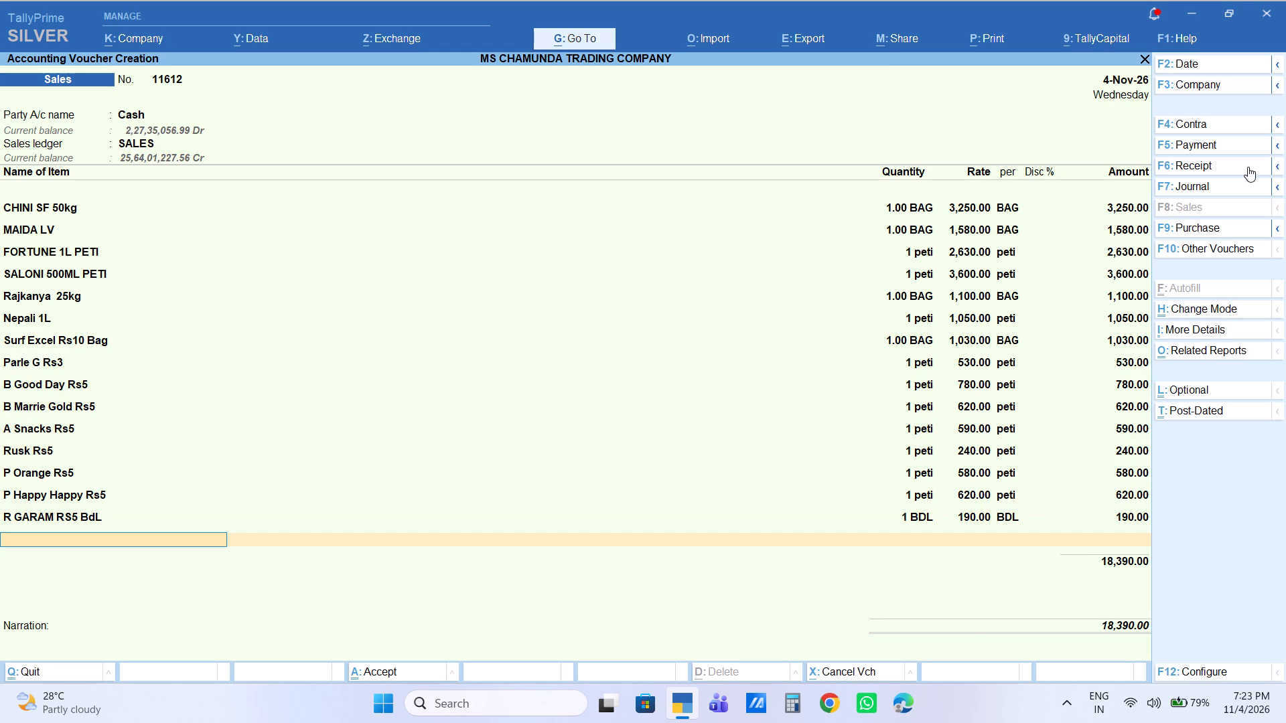
Add 1 BDL of R Meat Rs5 BDL as the sixteenth item at the default rate of 190.
type("R MEA")
key("Down")
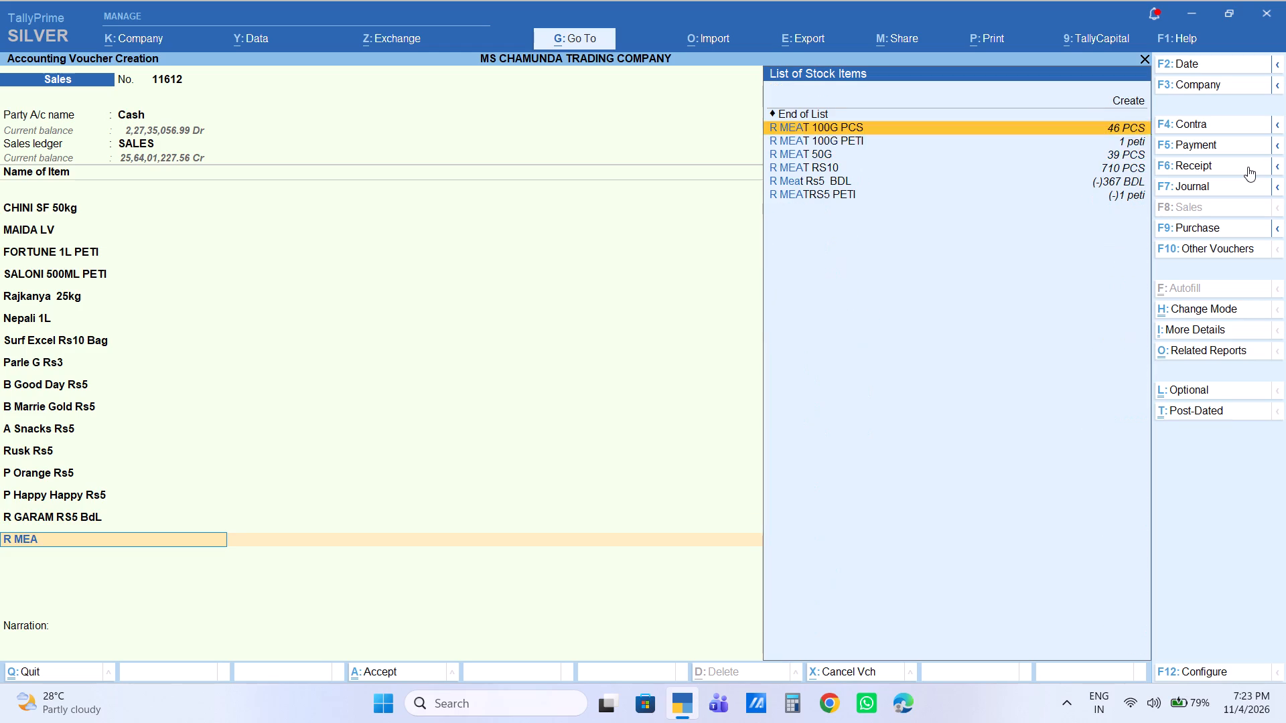
key("Down")
key("Down")
key("Down")
key("Down")
key("Return")
key("1")
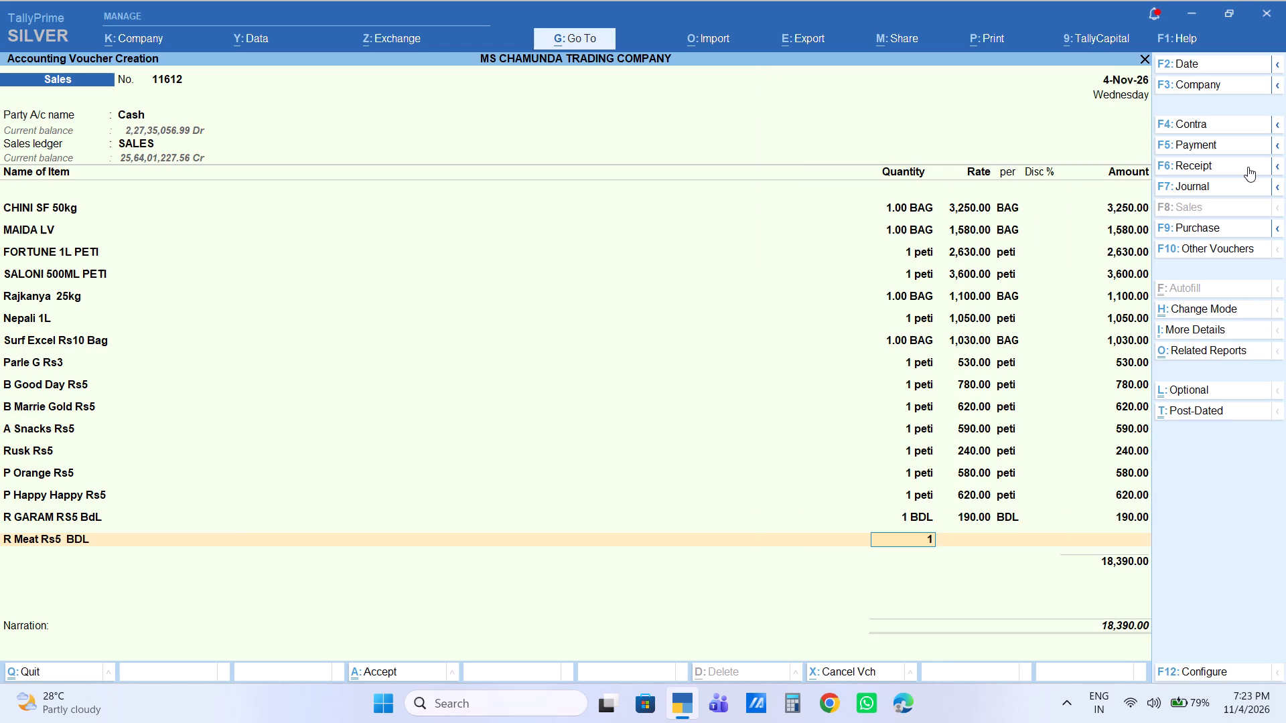
key("Return")
key("Return")
key("Return")
key("Return")
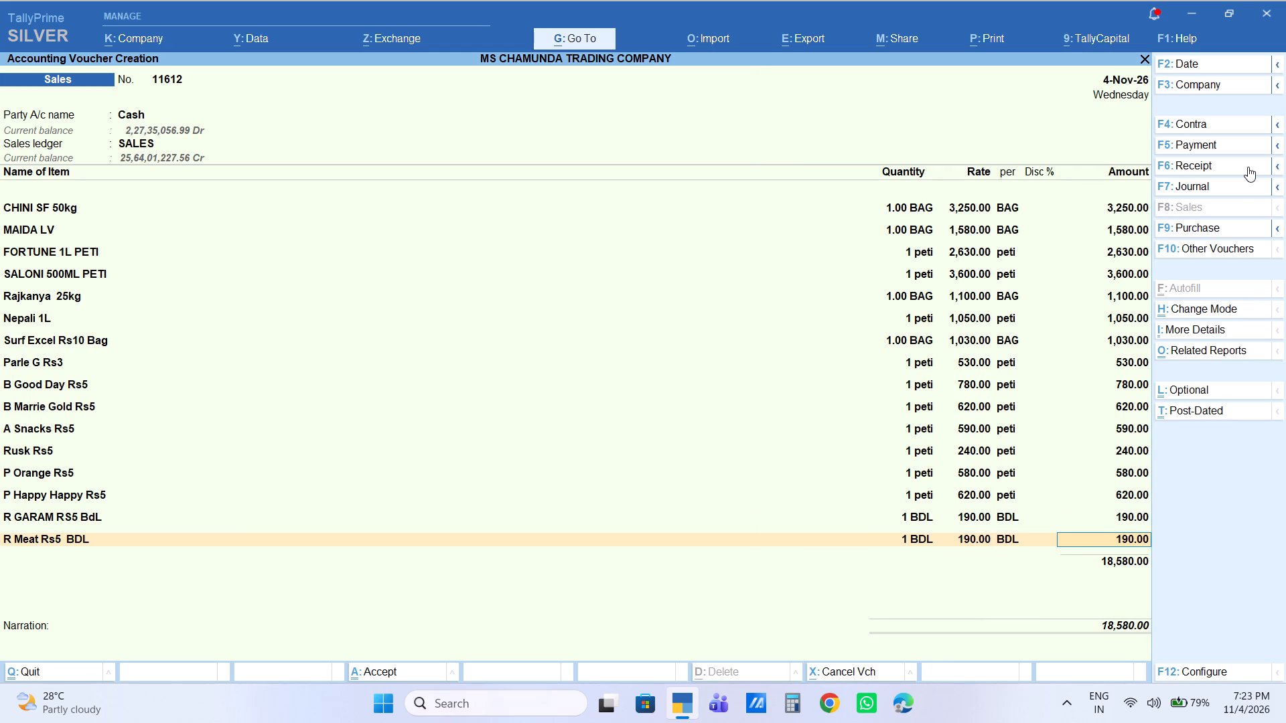
key("Return")
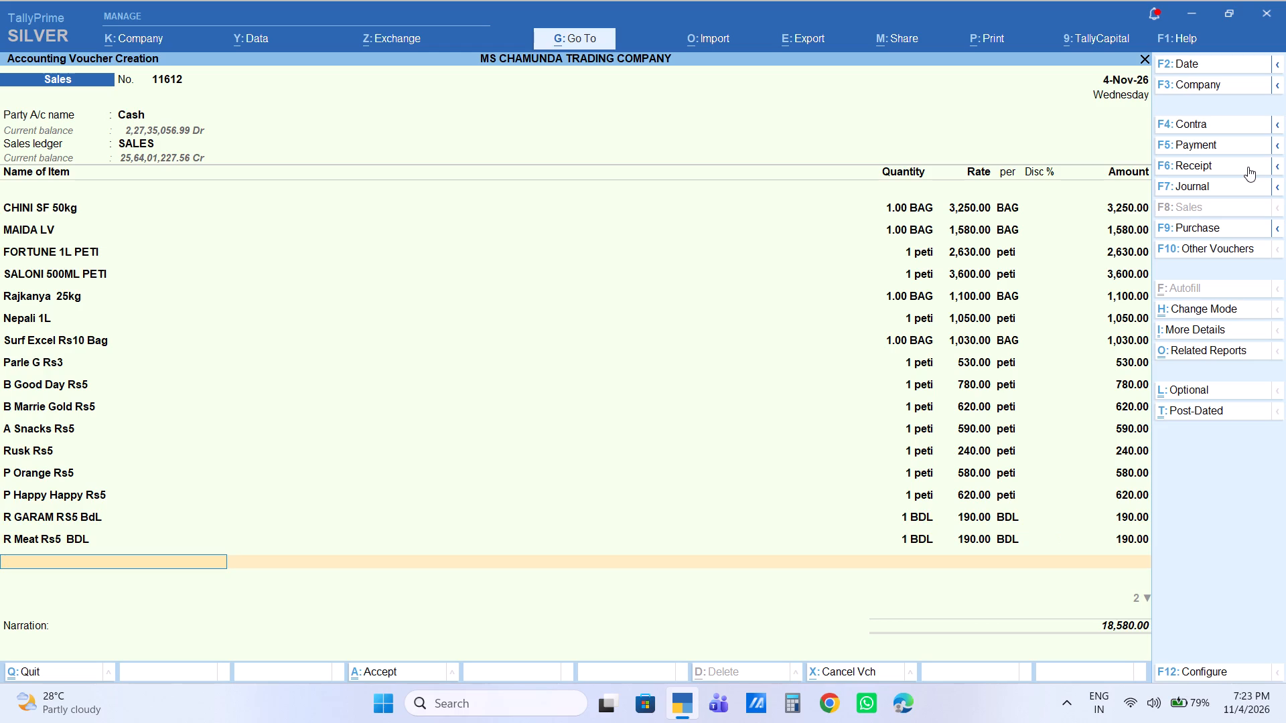
Add 1 jhola of PASTA 5KG as the seventeenth item at the default rate of 220.
type("PASTA")
key("Down")
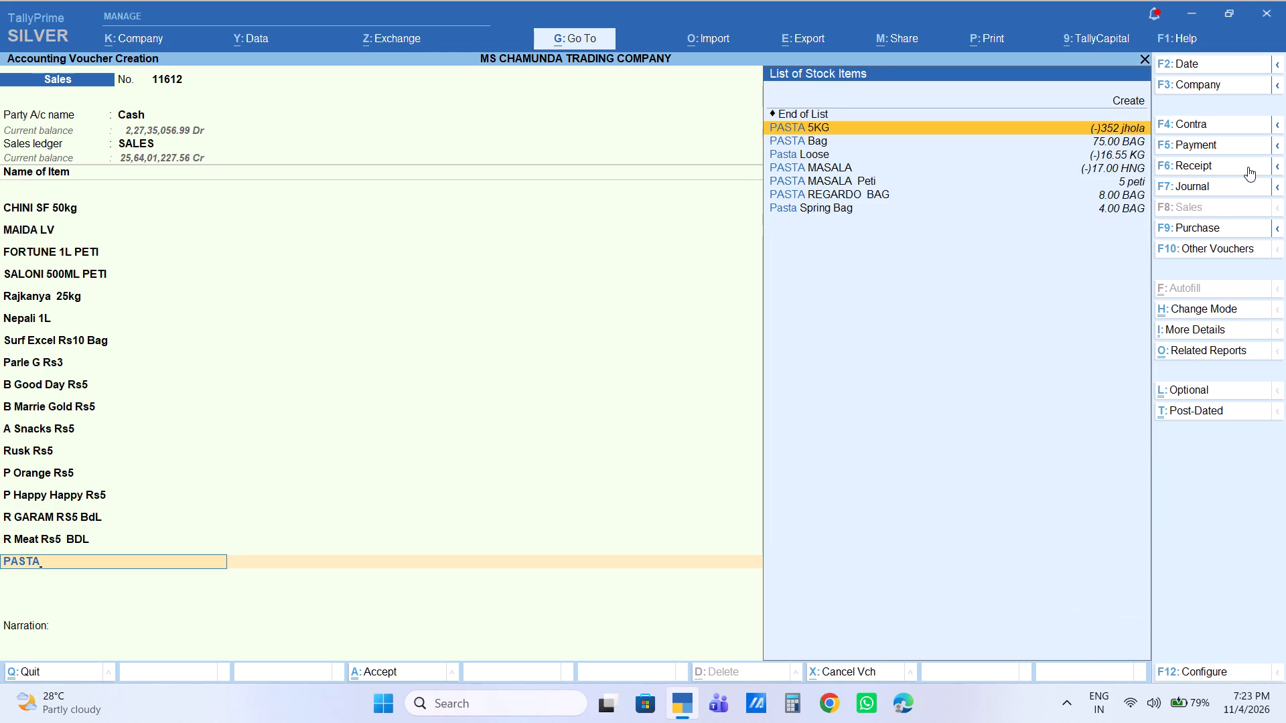
key("Return")
key("1")
key("Return")
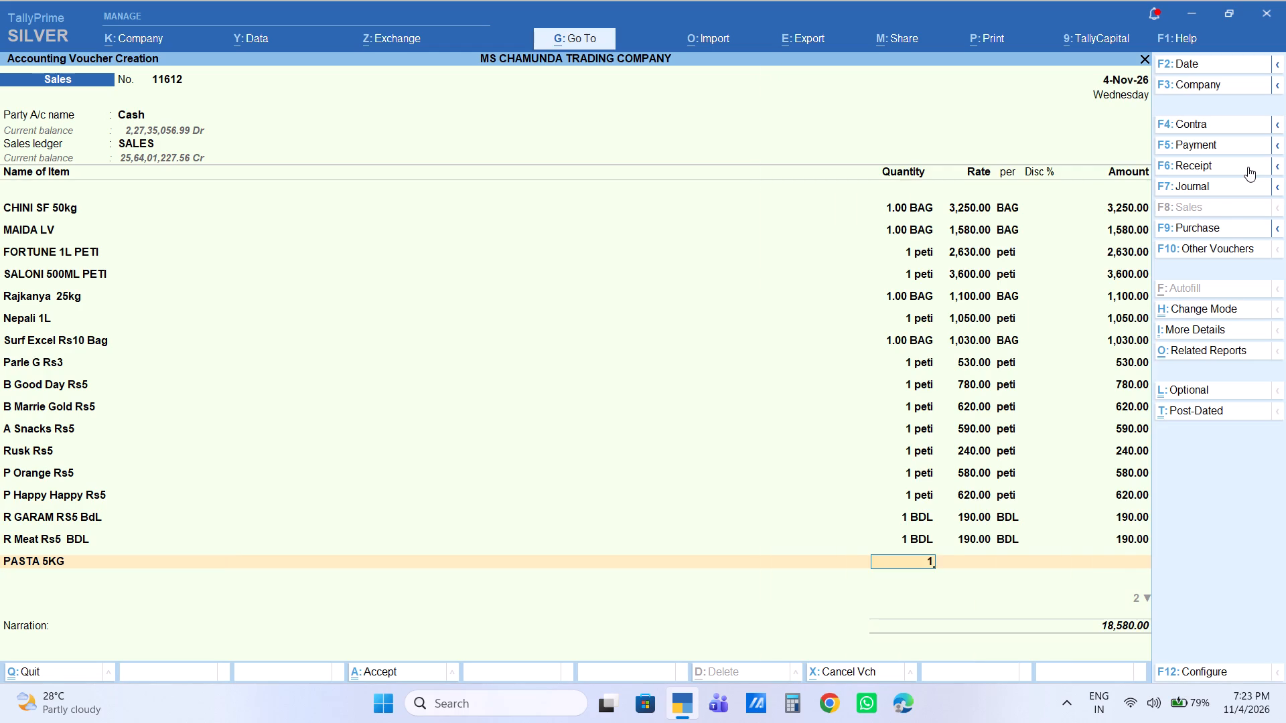
key("Return")
key("Return")
key("Return")
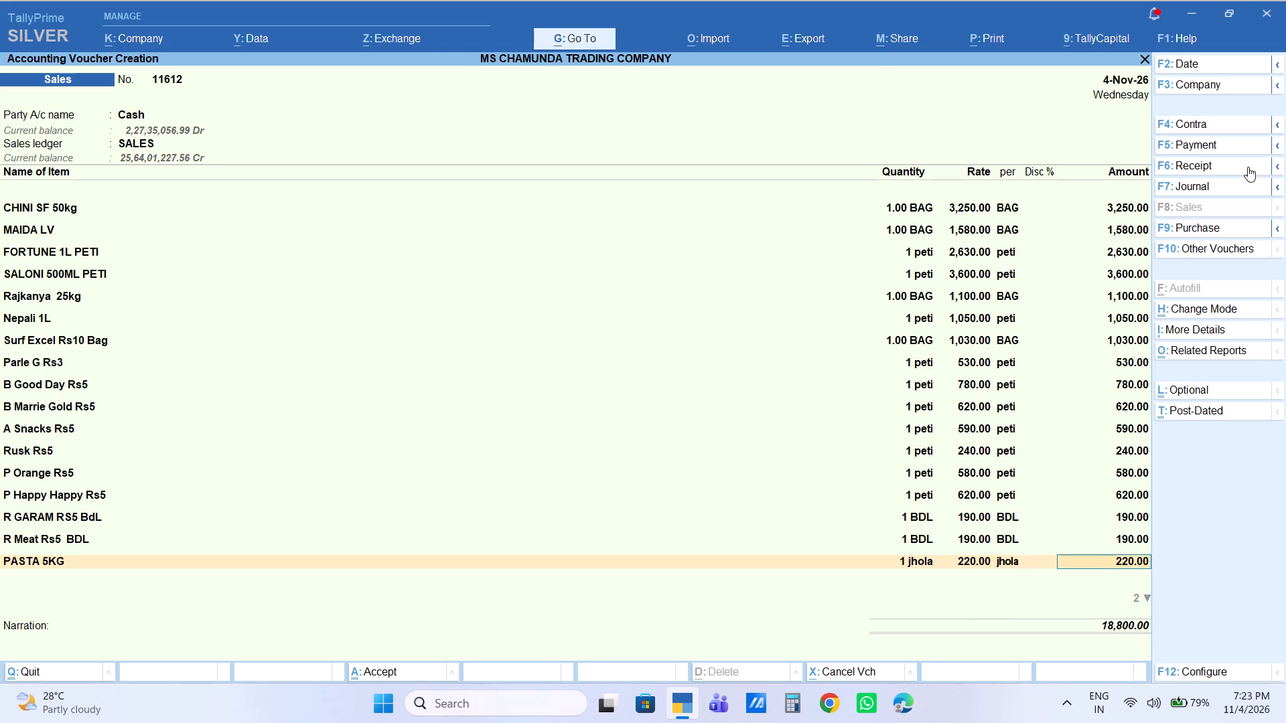
key("Return")
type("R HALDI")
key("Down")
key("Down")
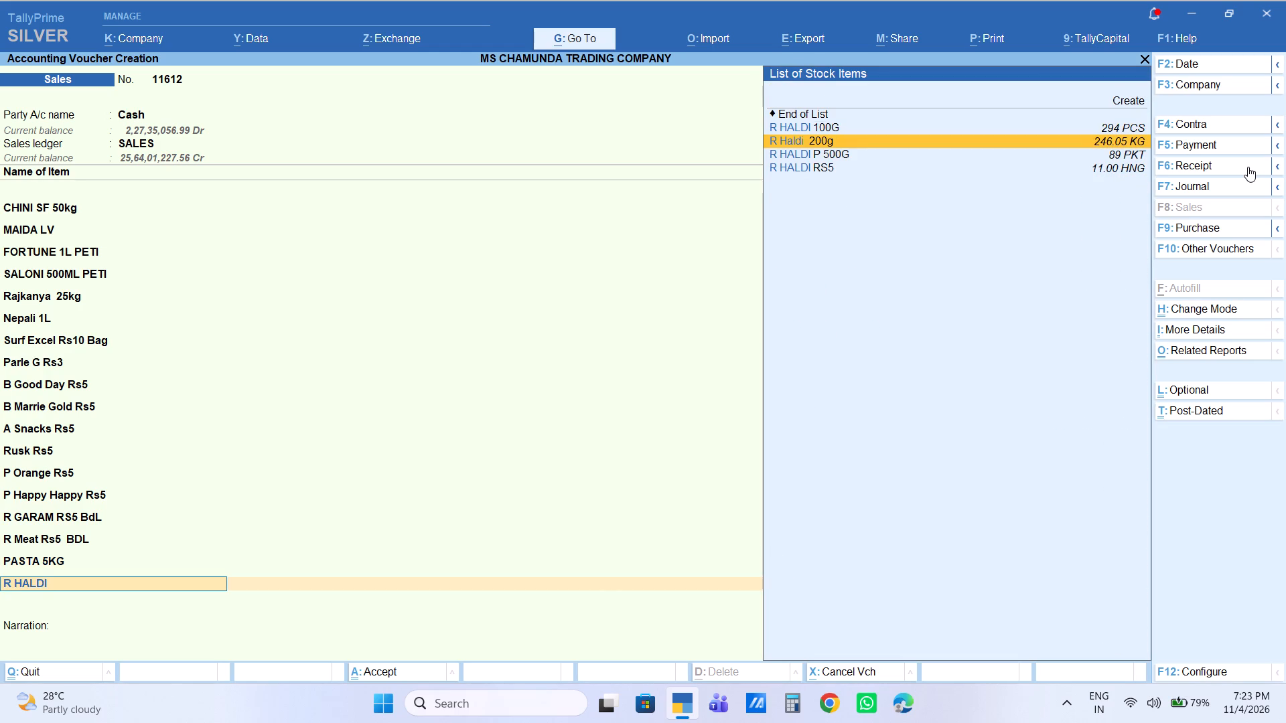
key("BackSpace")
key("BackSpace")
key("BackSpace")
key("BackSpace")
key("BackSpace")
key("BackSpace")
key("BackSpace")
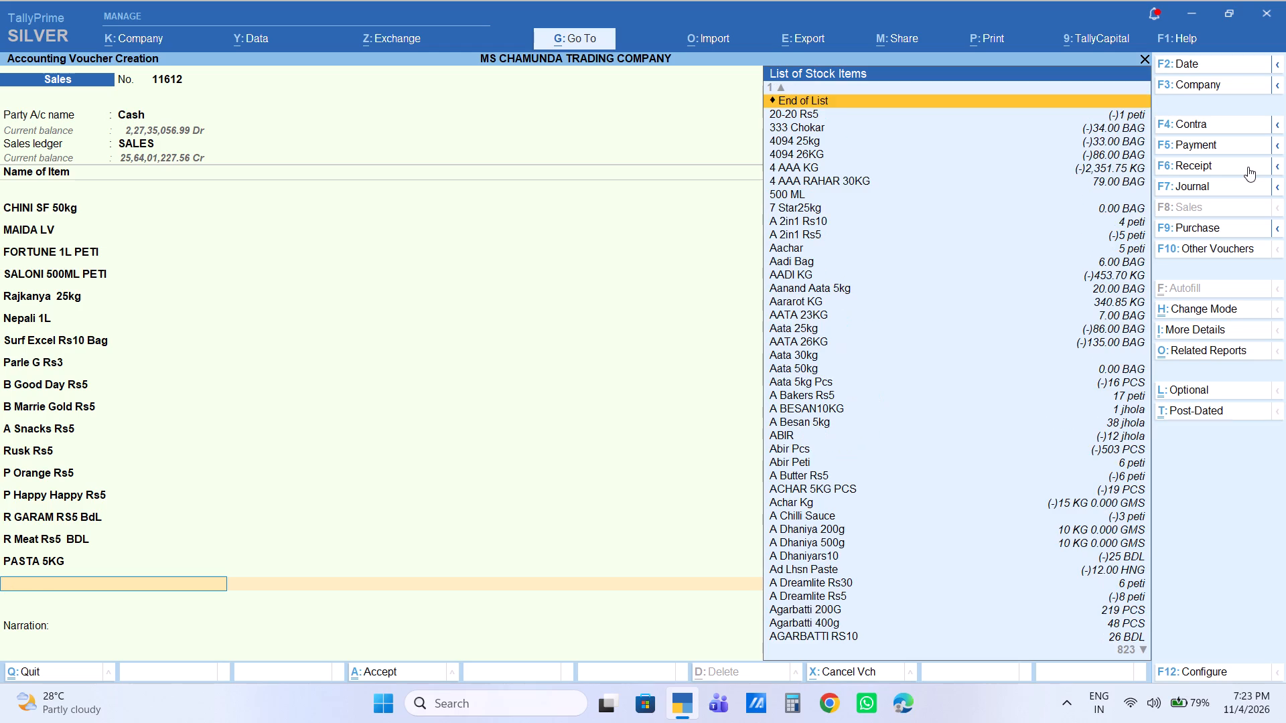
Add 1 BDL of P Haldi Rs10 as the eighteenth item and set its amount to 150.
type("P HALDI")
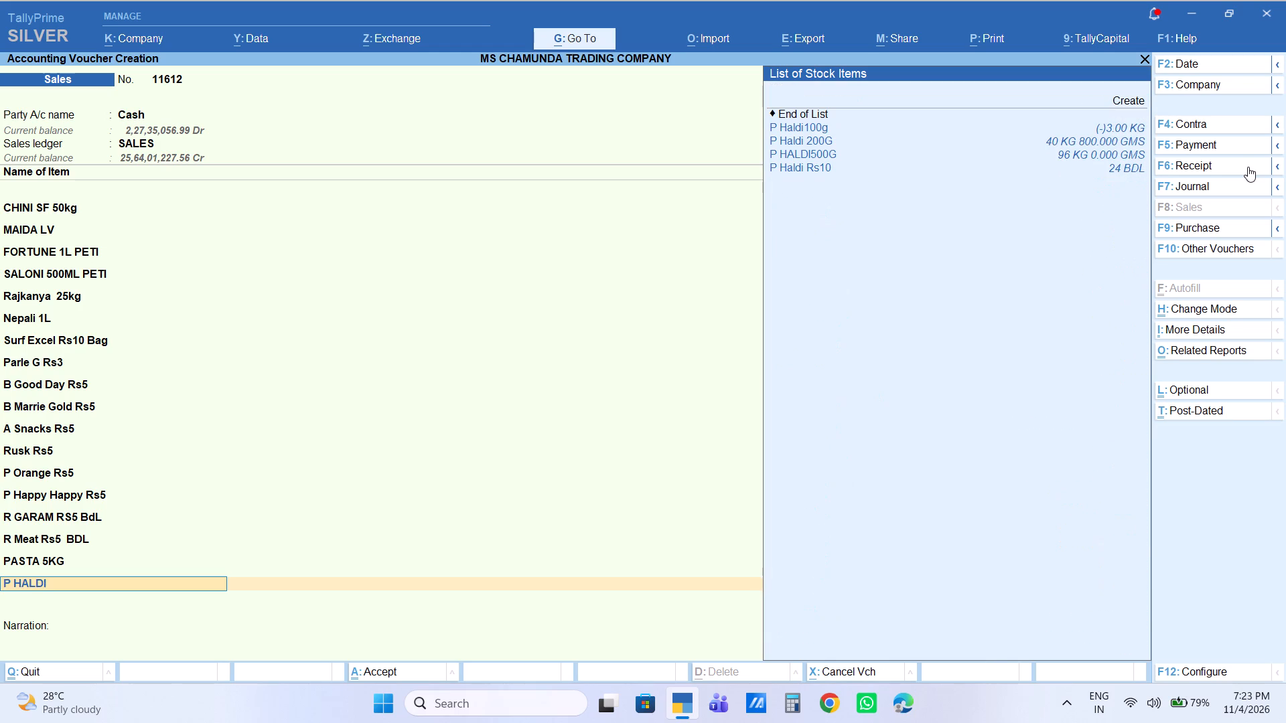
key("Down")
key("Down")
key("Down")
key("Down")
key("Down")
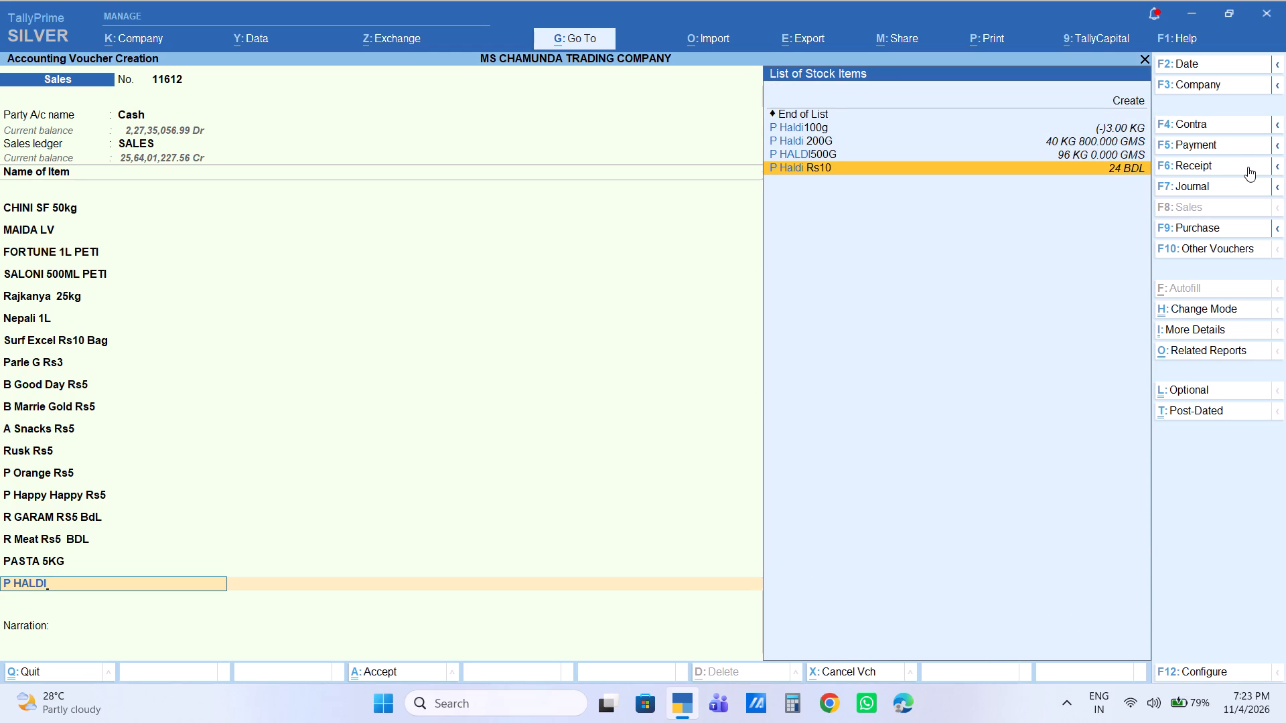
key("Return")
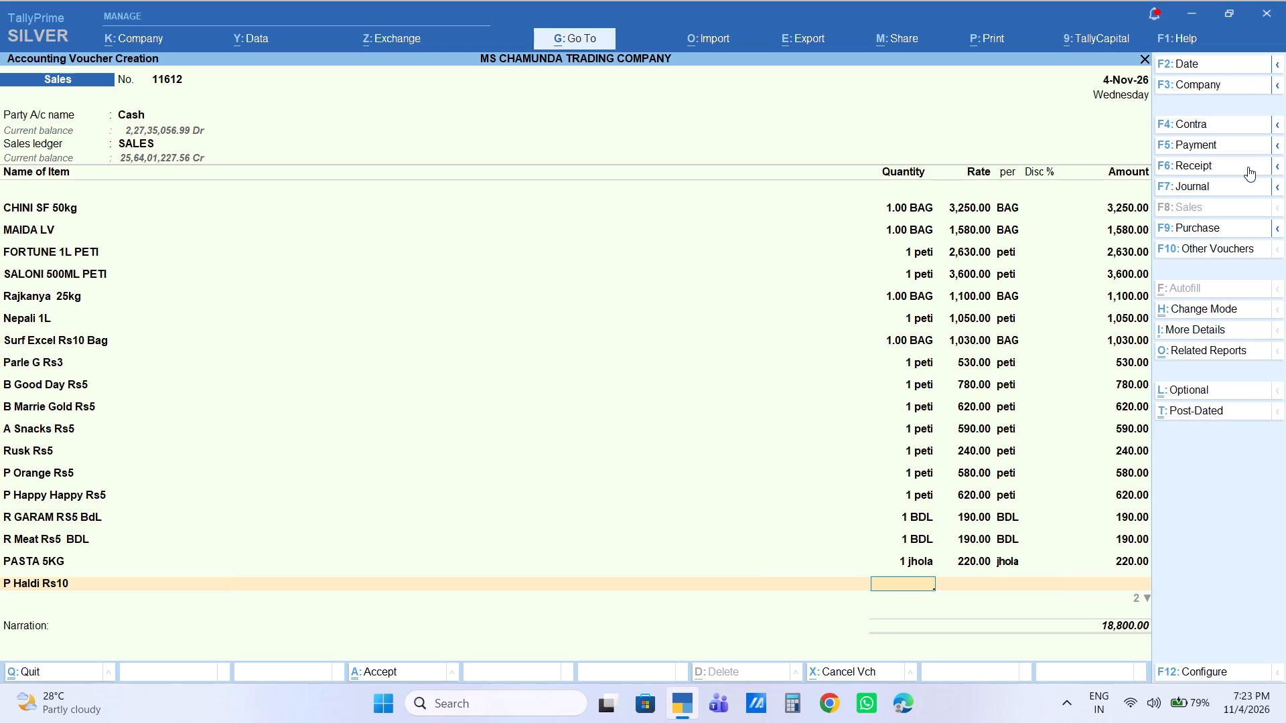
key("1")
key("Return")
key("Return")
key("Return")
key("Return")
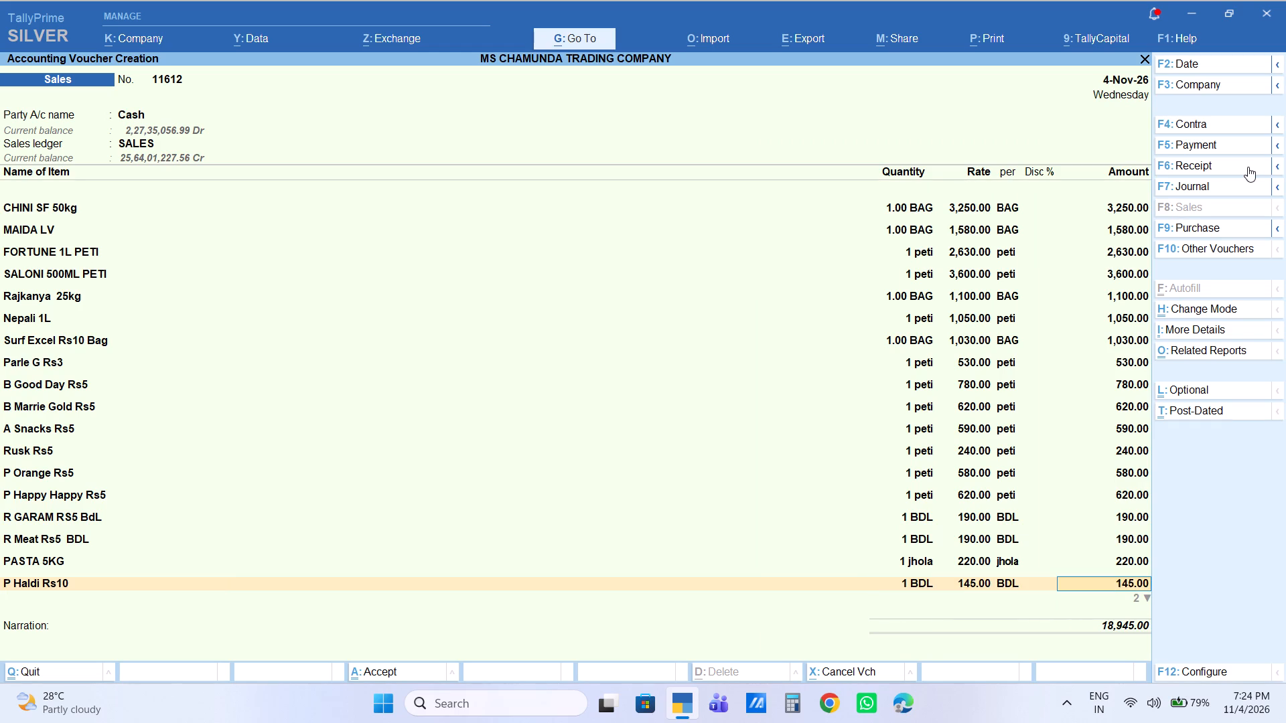
type("150")
key("Return")
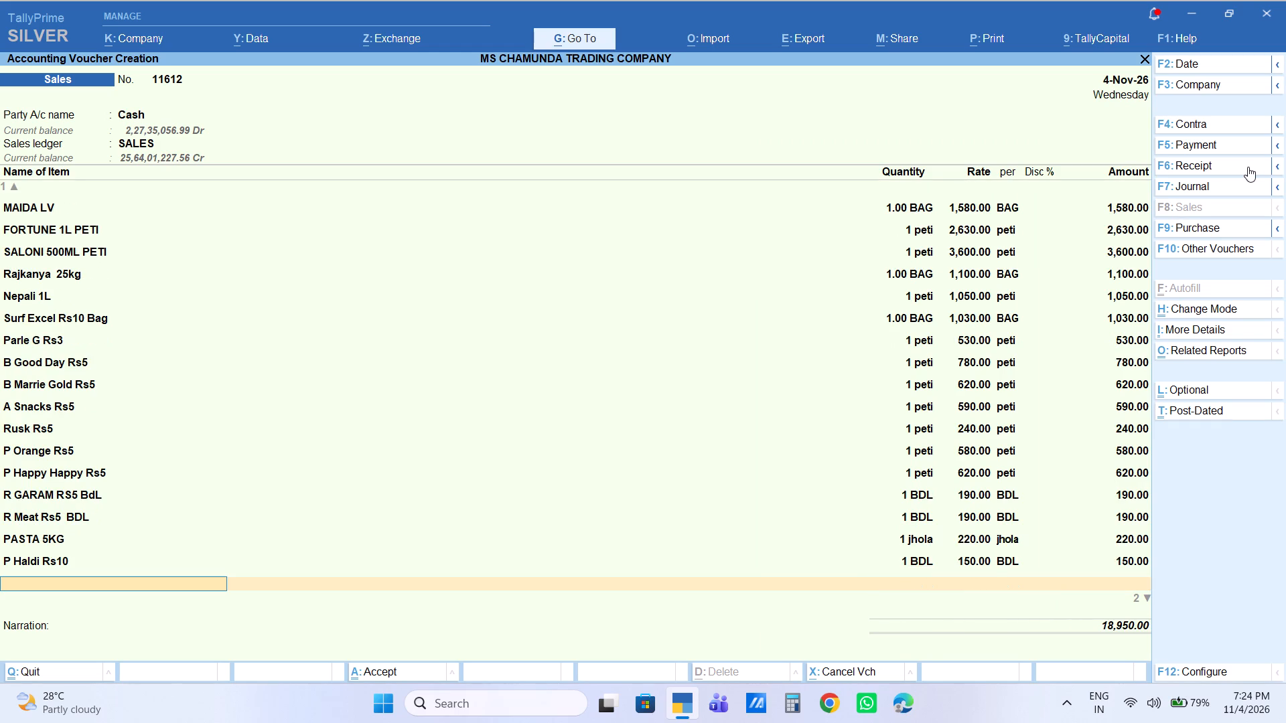
Add 1 BDL of P Mirchr Rs10 as the nineteenth item and set its amount to 150.
type("P MIRCHA")
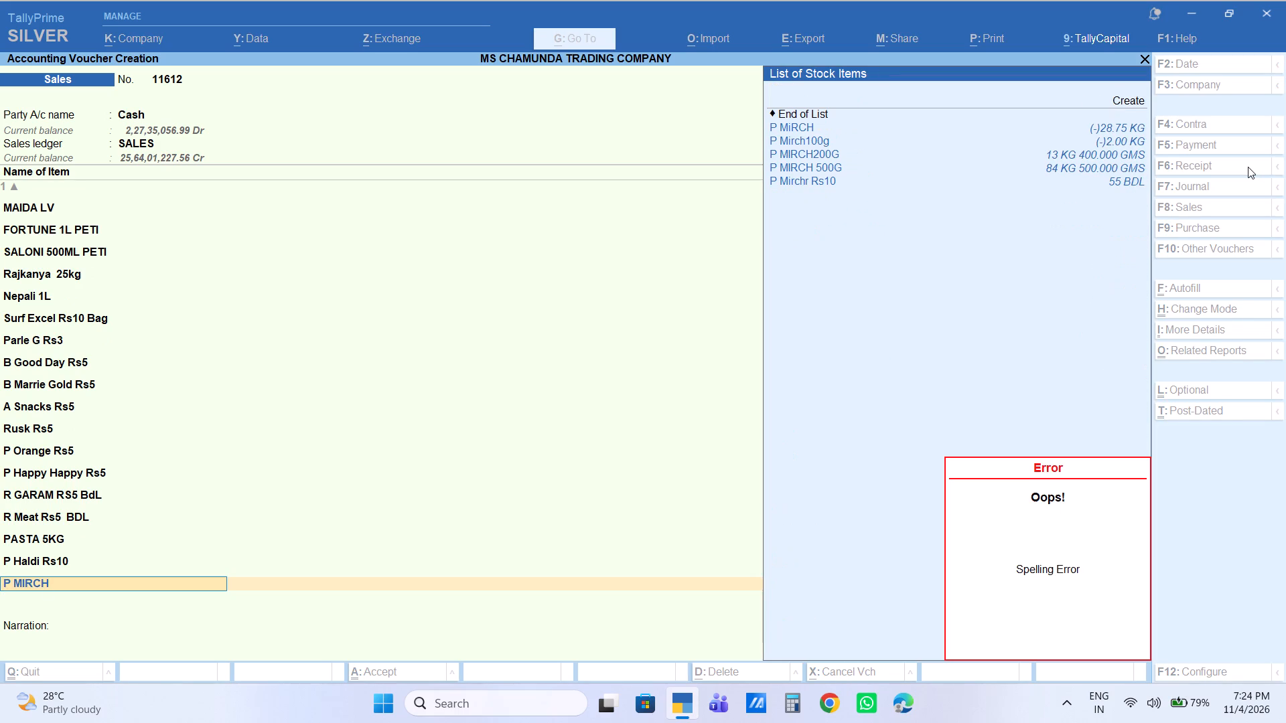
key("Down")
key("Down")
key("Down")
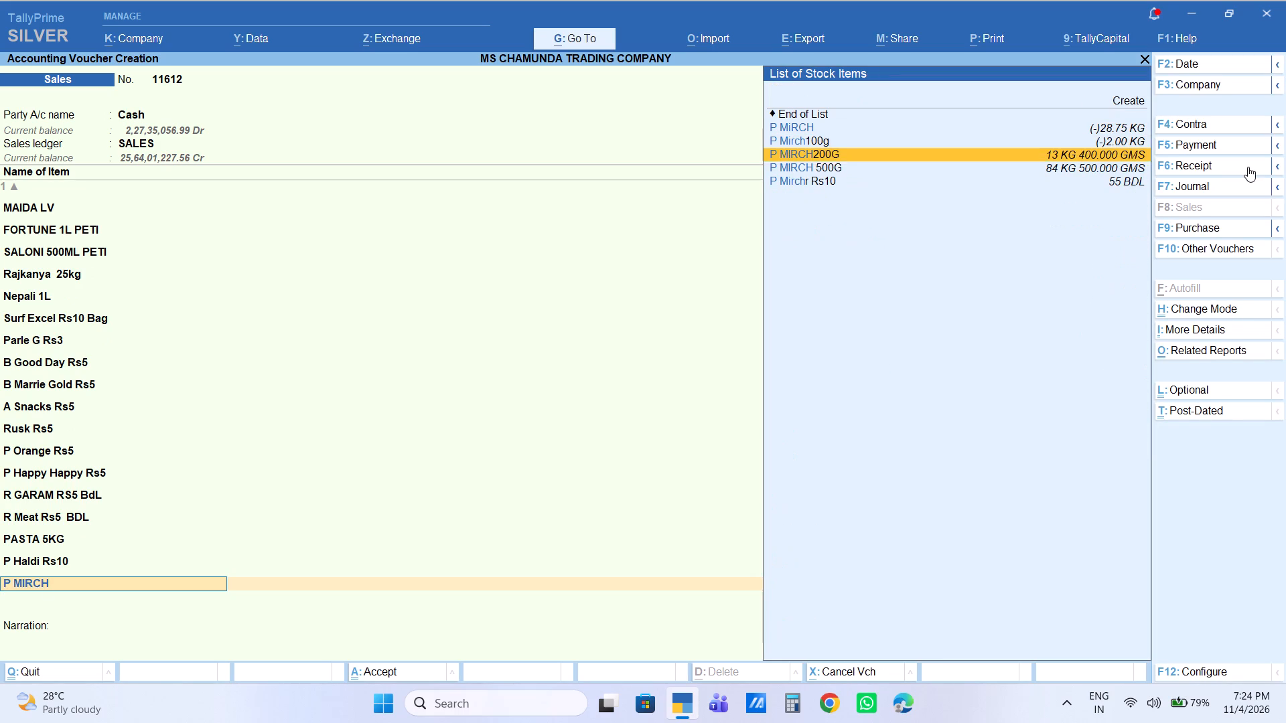
key("Down")
key("Down")
key("Down")
key("Return")
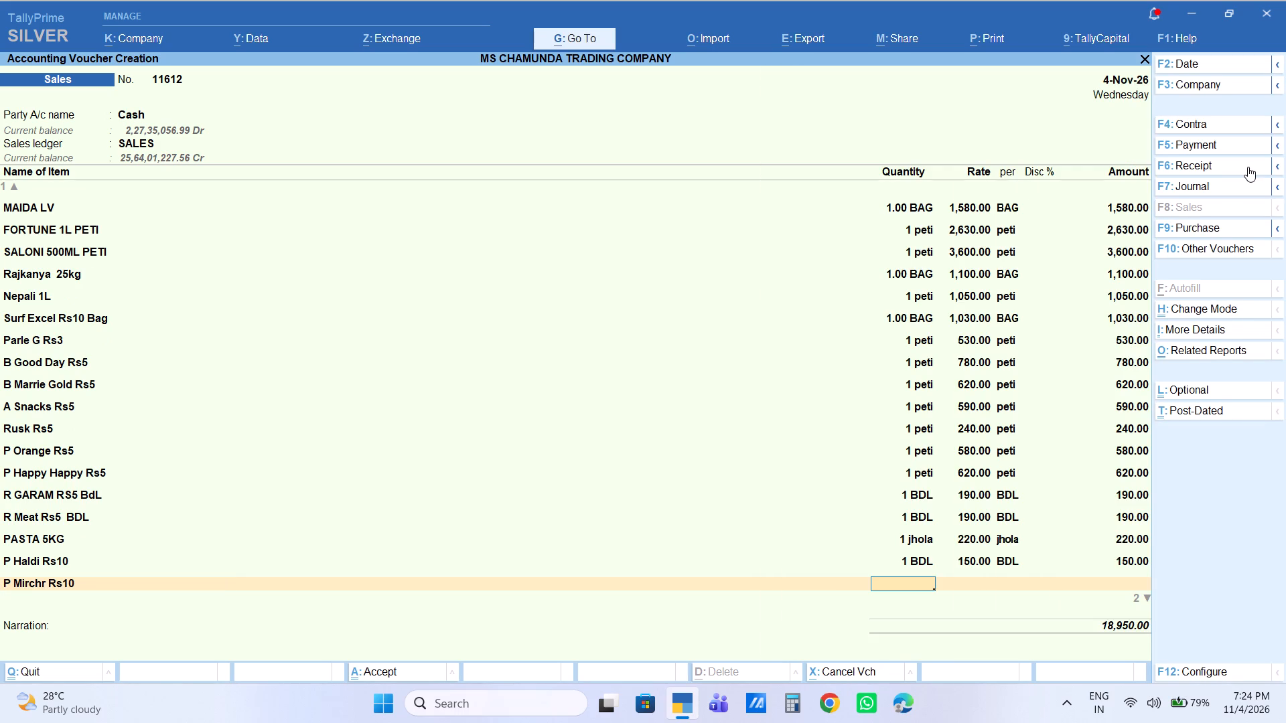
key("1")
key("Return")
key("Return")
key("Return")
key("Return")
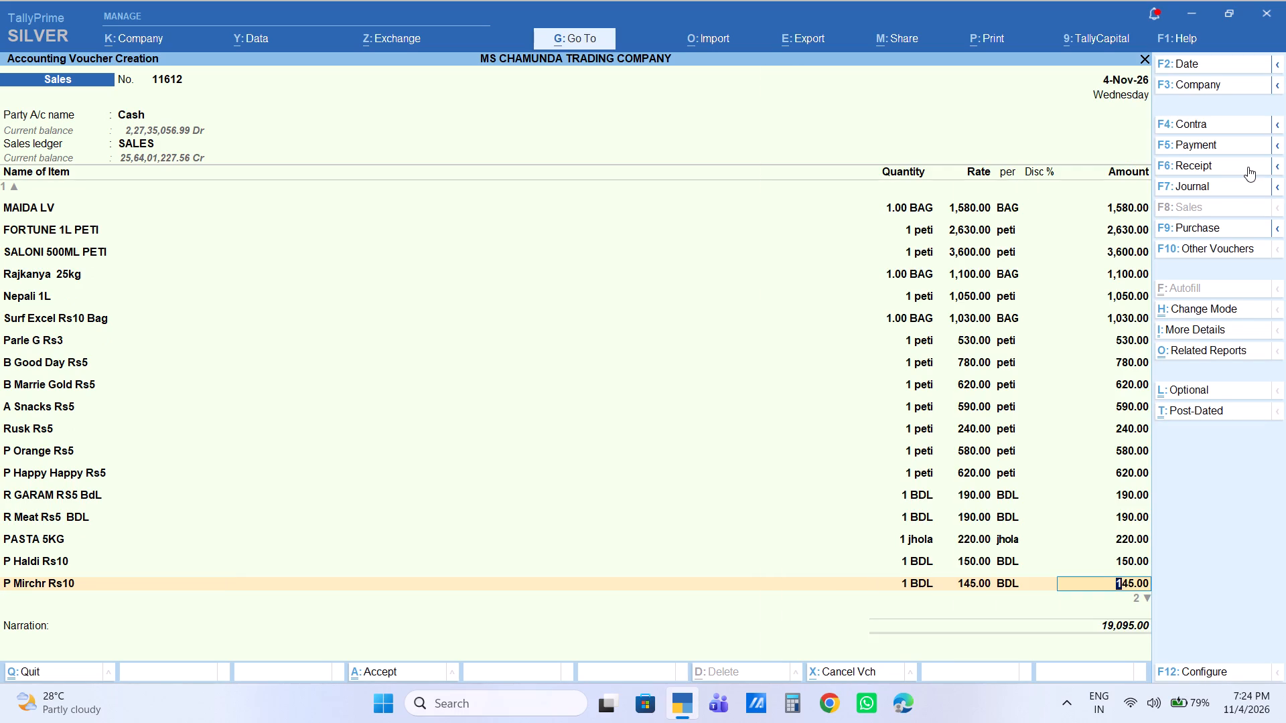
type("15")
key("0")
key("Return")
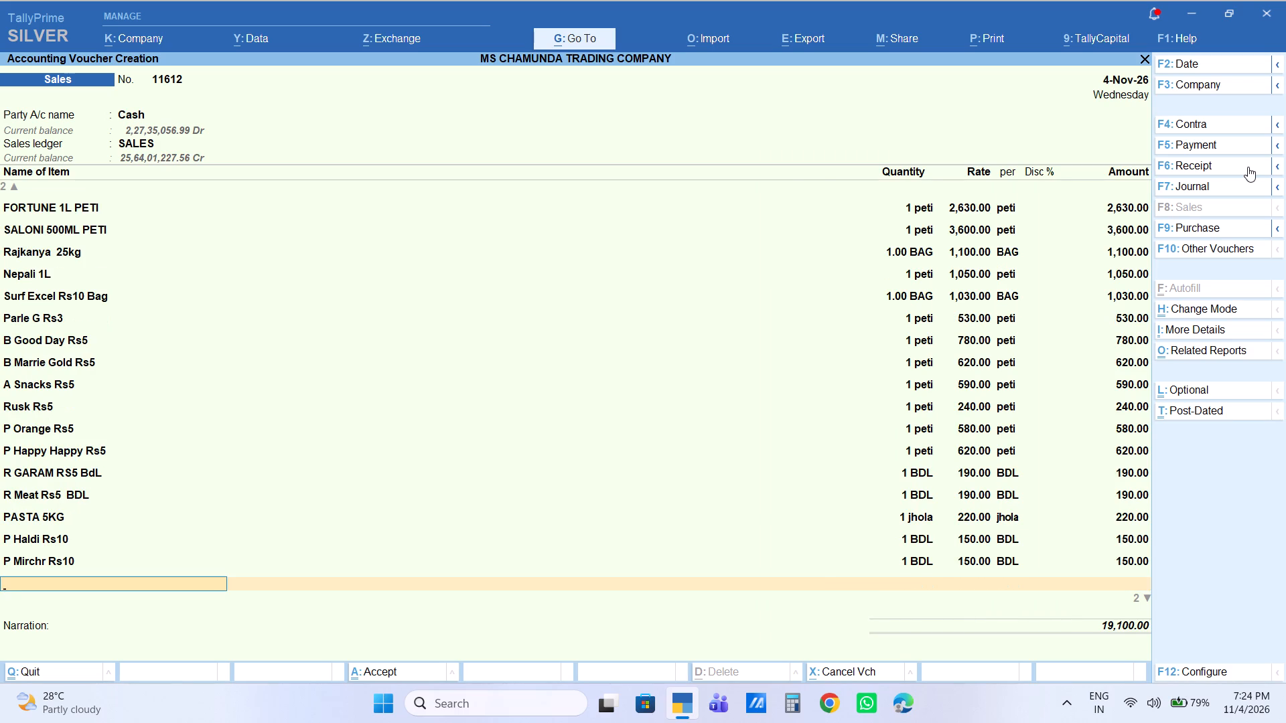
Add 1 BDL of P DHANIYA RS10 as the twentieth item at the default rate of 150.
type("P DHANI")
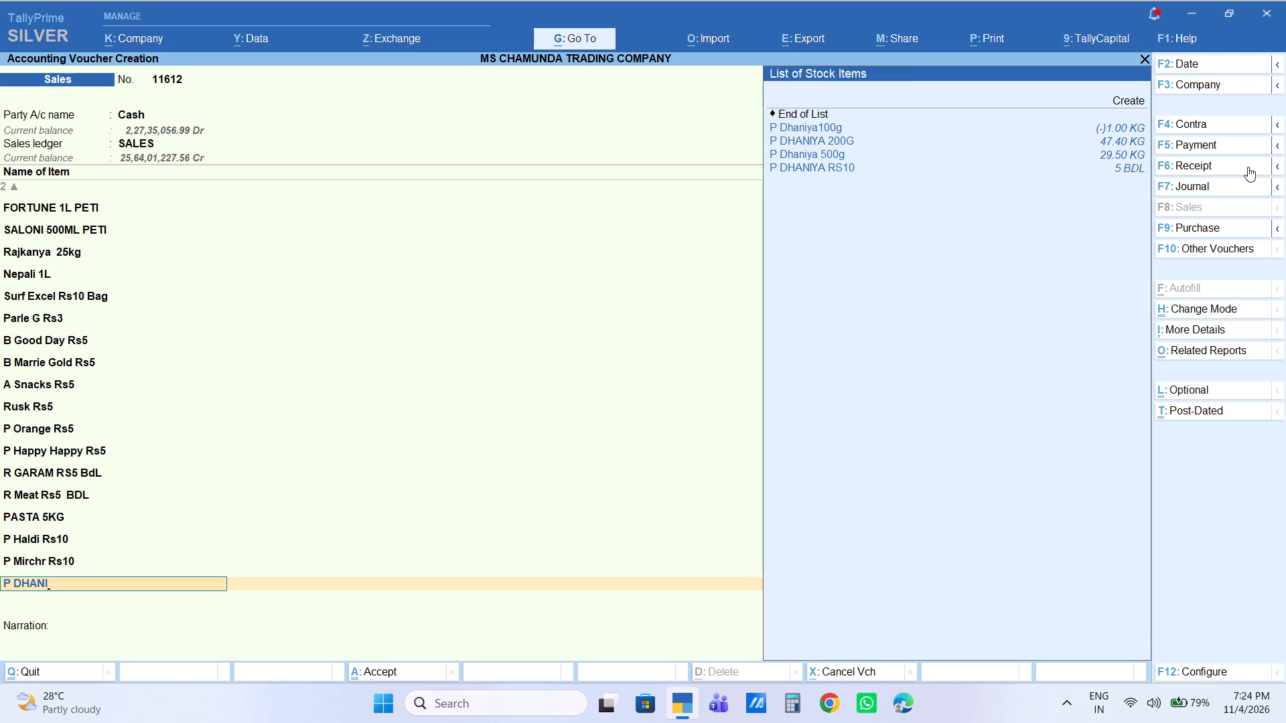
key("Down")
key("Down")
key("Down")
key("Down")
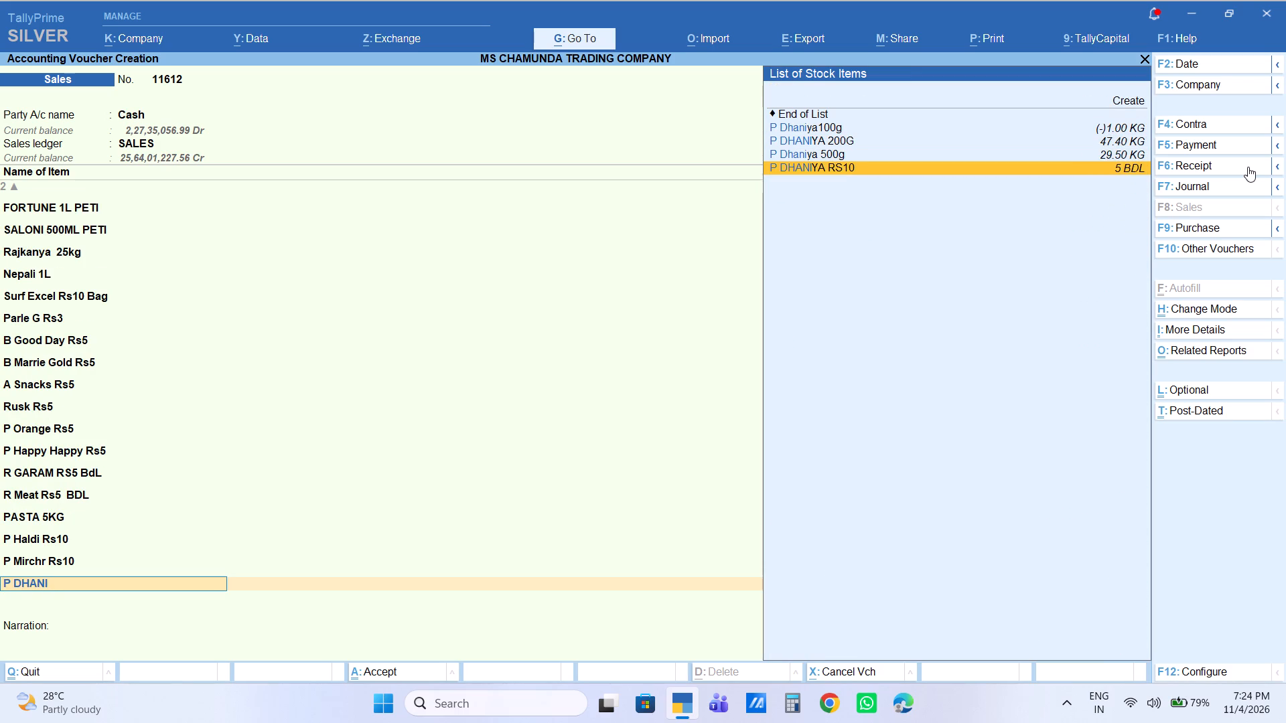
key("Return")
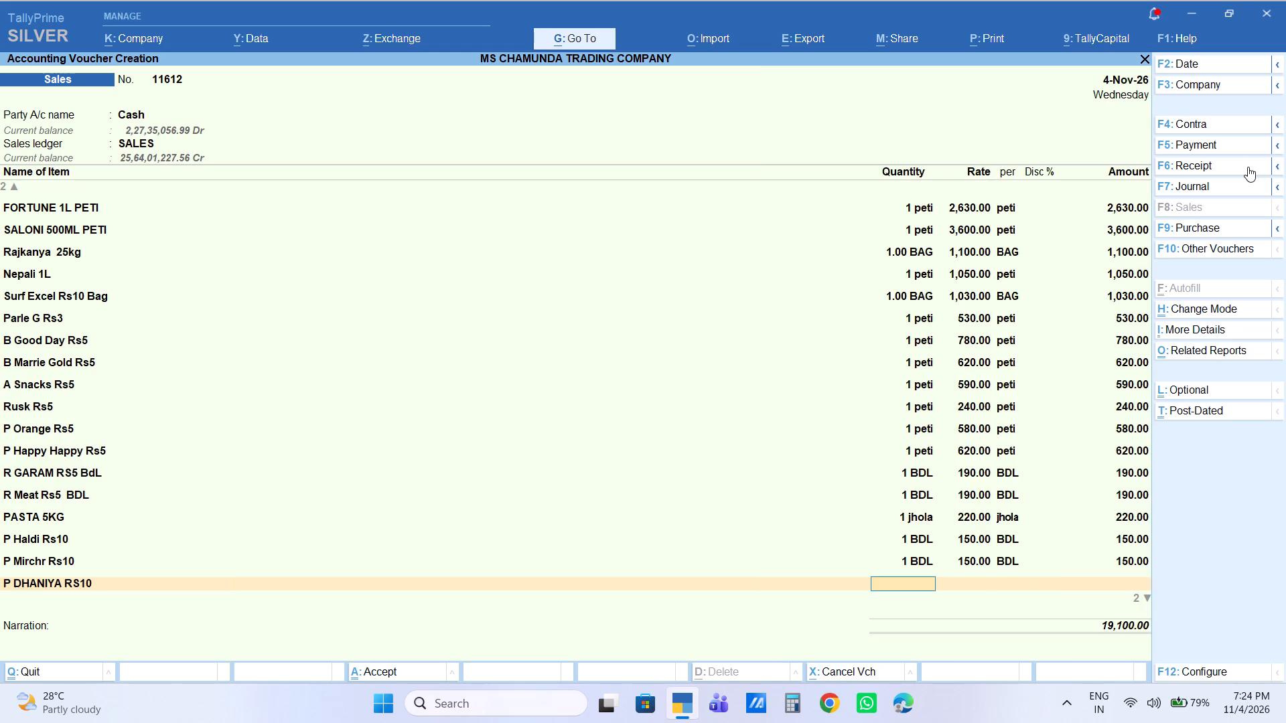
key("1")
key("Return")
key("Return")
key("Return")
key("Return")
key("Return")
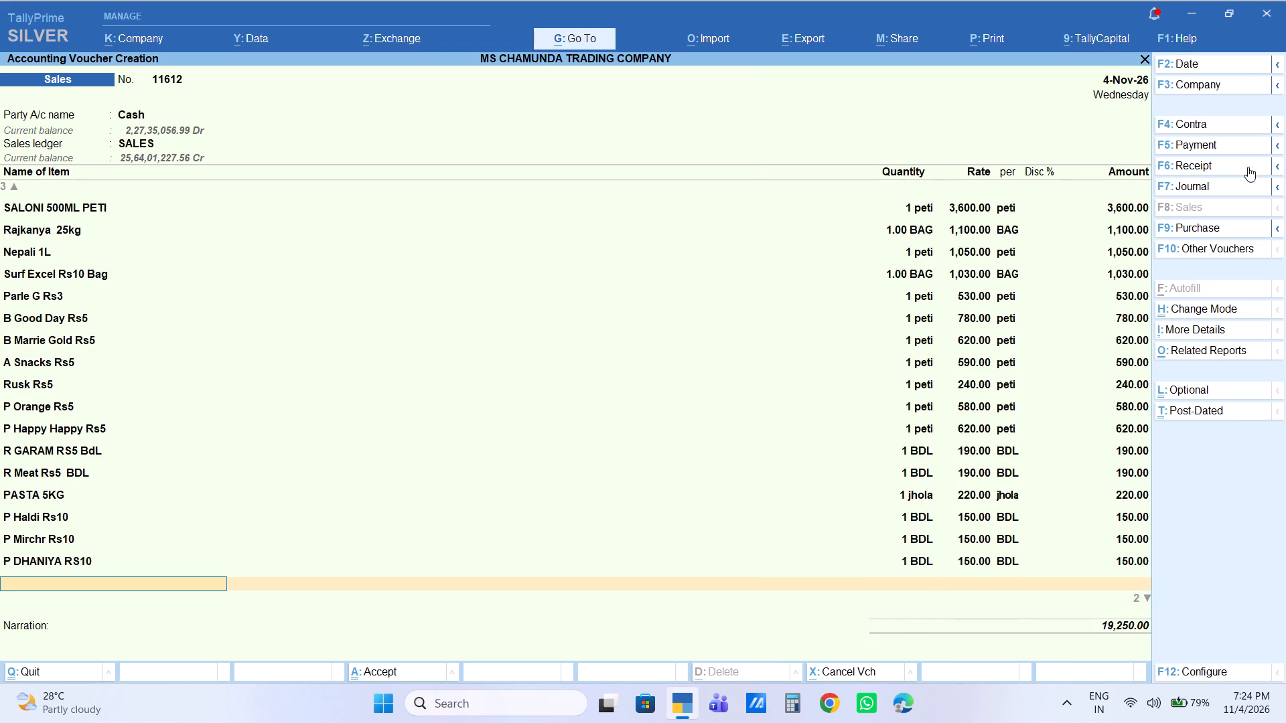
End the item list and add a Labour Charge of 35 to the voucher.
key("Return")
type("LA")
key("Return")
key("Return")
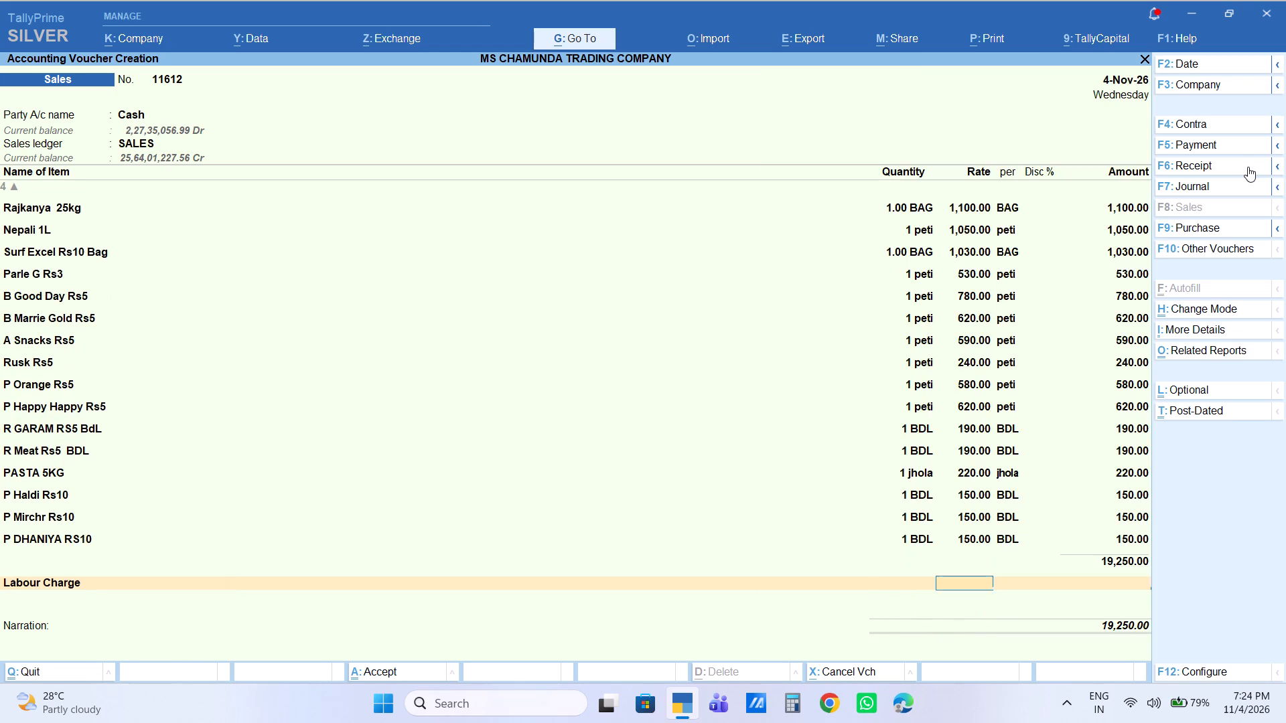
type("35")
key("Return")
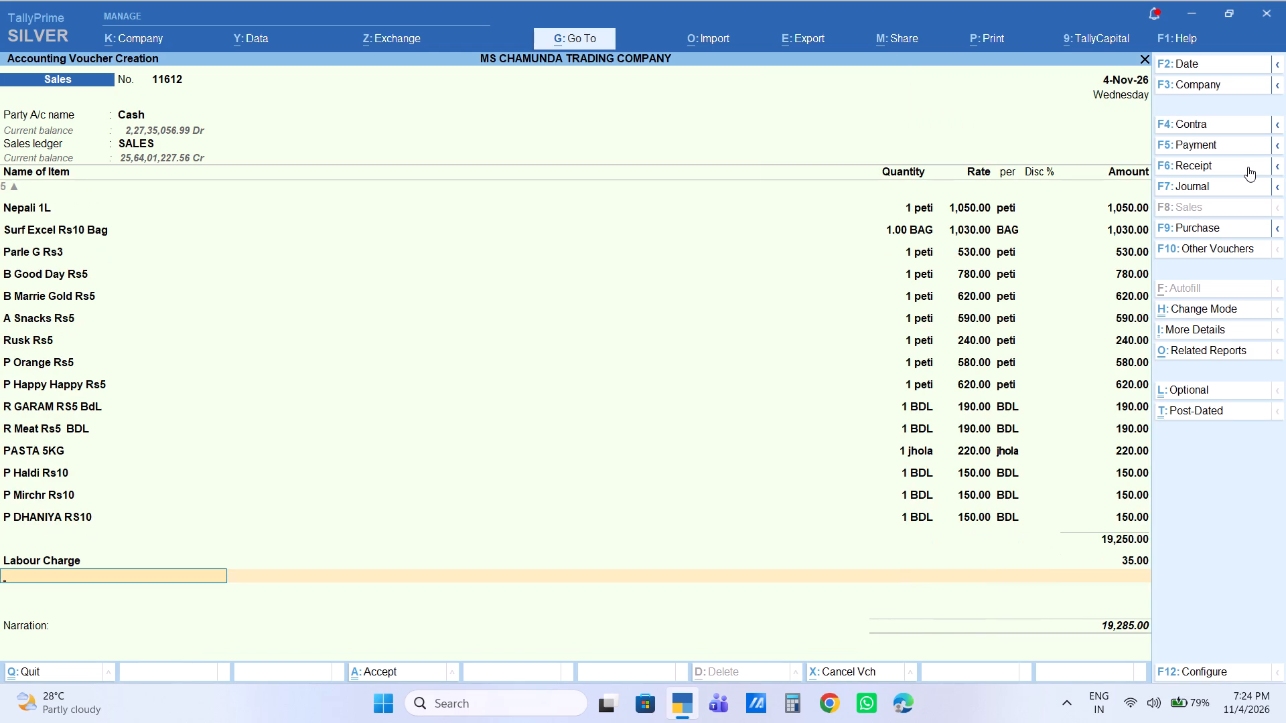
Leave the narration blank and save sales voucher 11612.
key("Return")
key("Return")
key("Return")
key("Return")
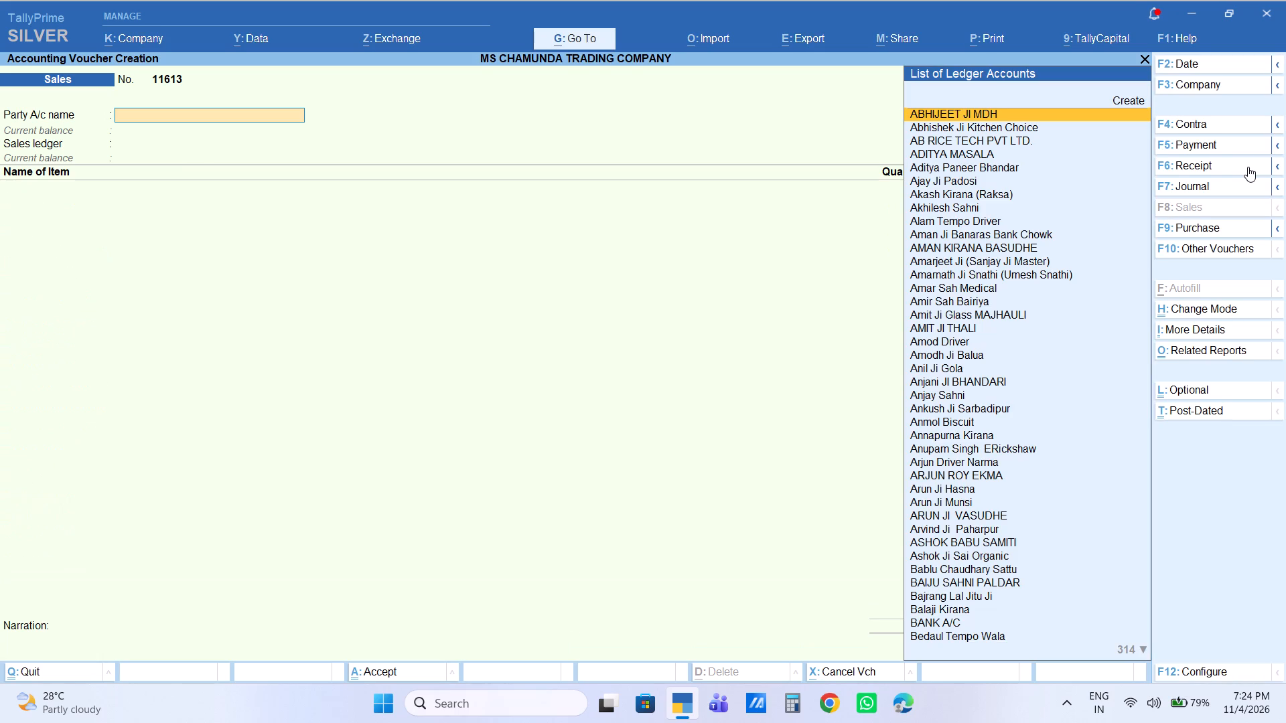
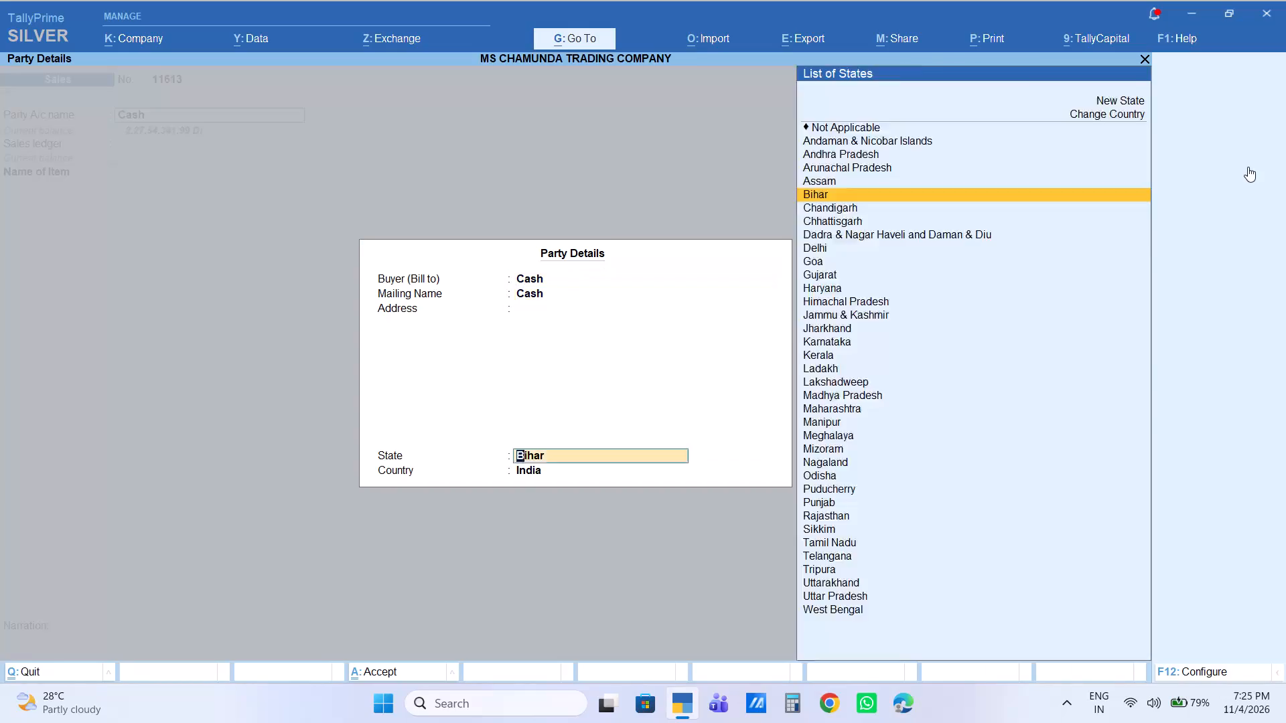
Accept the Cash party details and add 5 KG of Dhaniya Gota Kg at the default rate of 190 to voucher 11613.
key("Return")
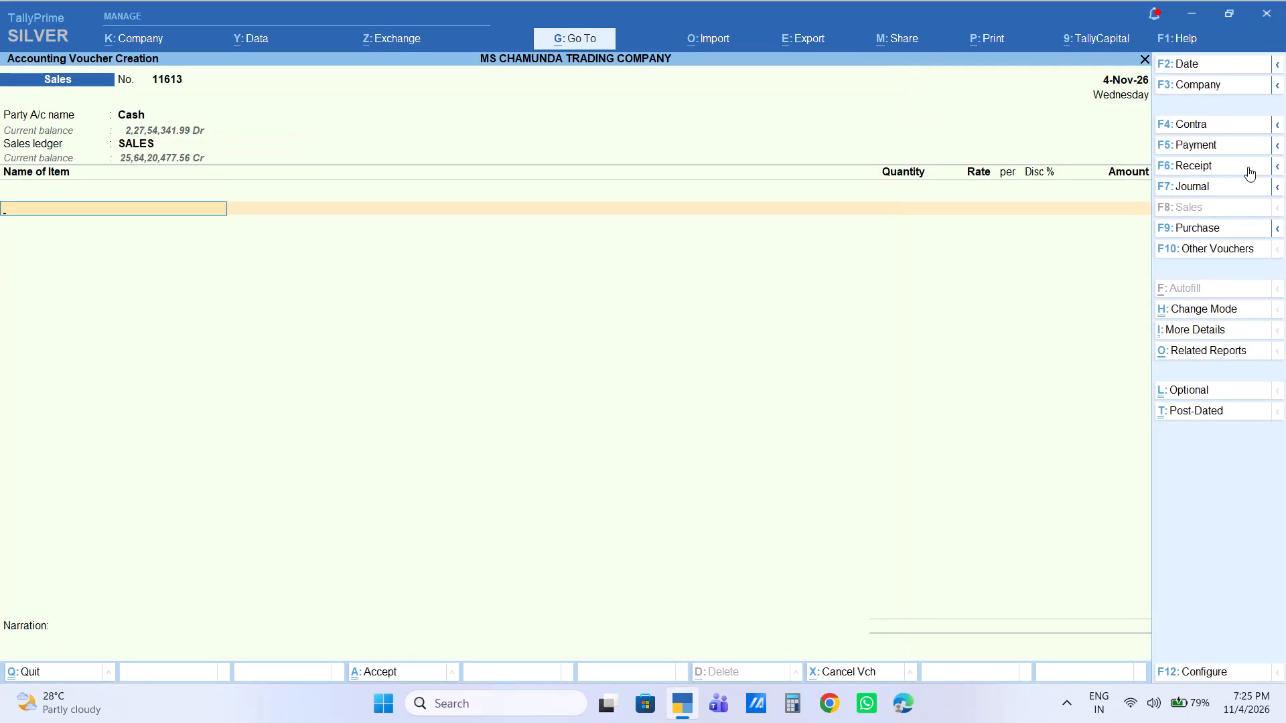
type("DHANIYA")
key("Down")
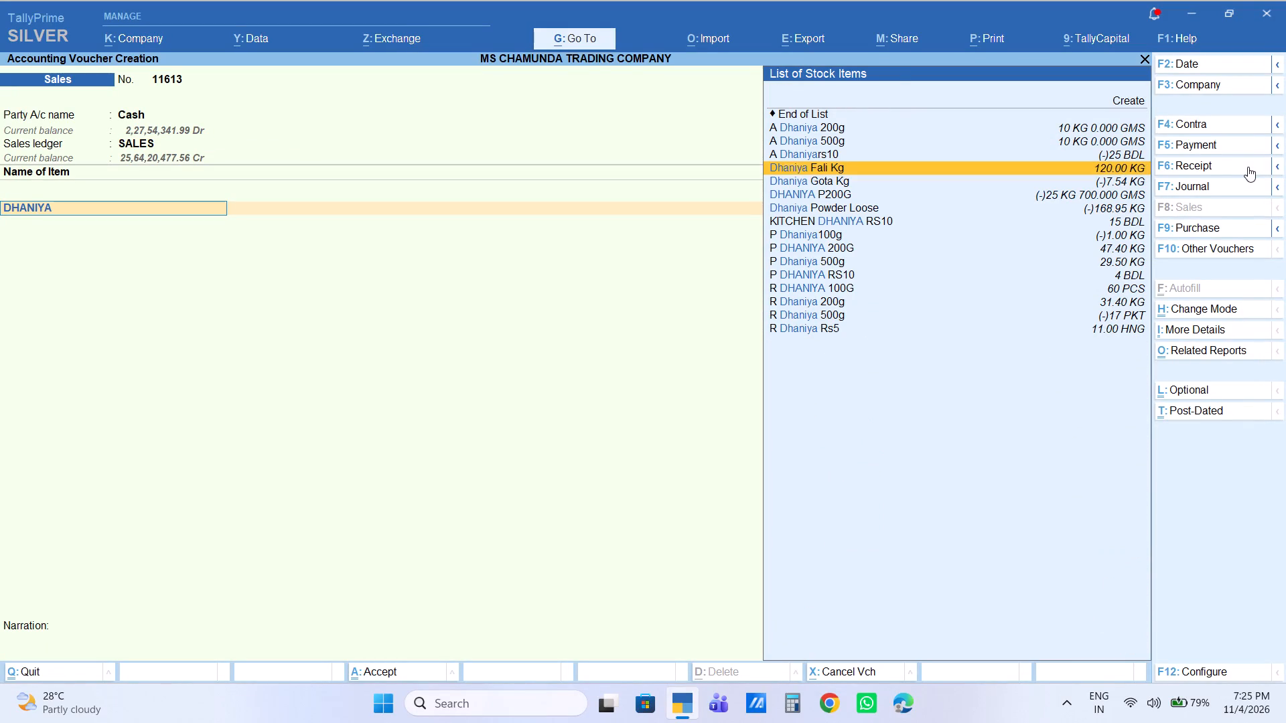
key("Down")
key("Return")
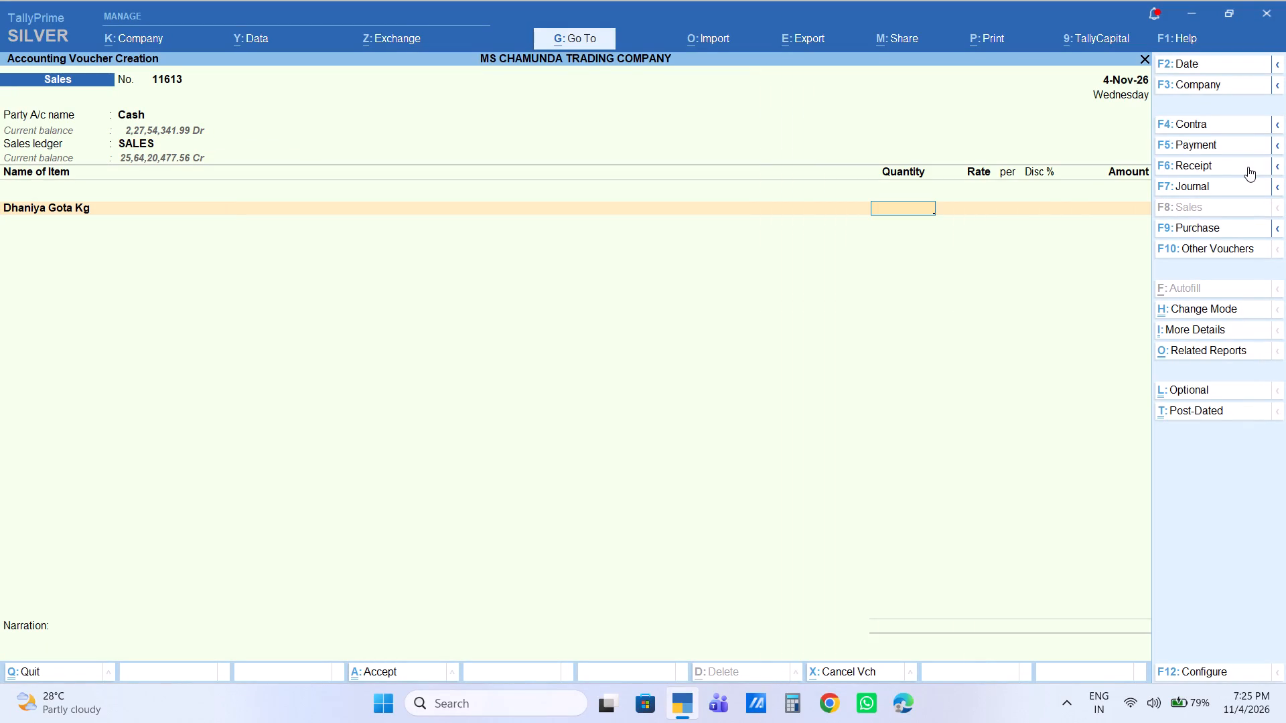
key("5")
key("Return")
key("Return")
key("Return")
key("Return")
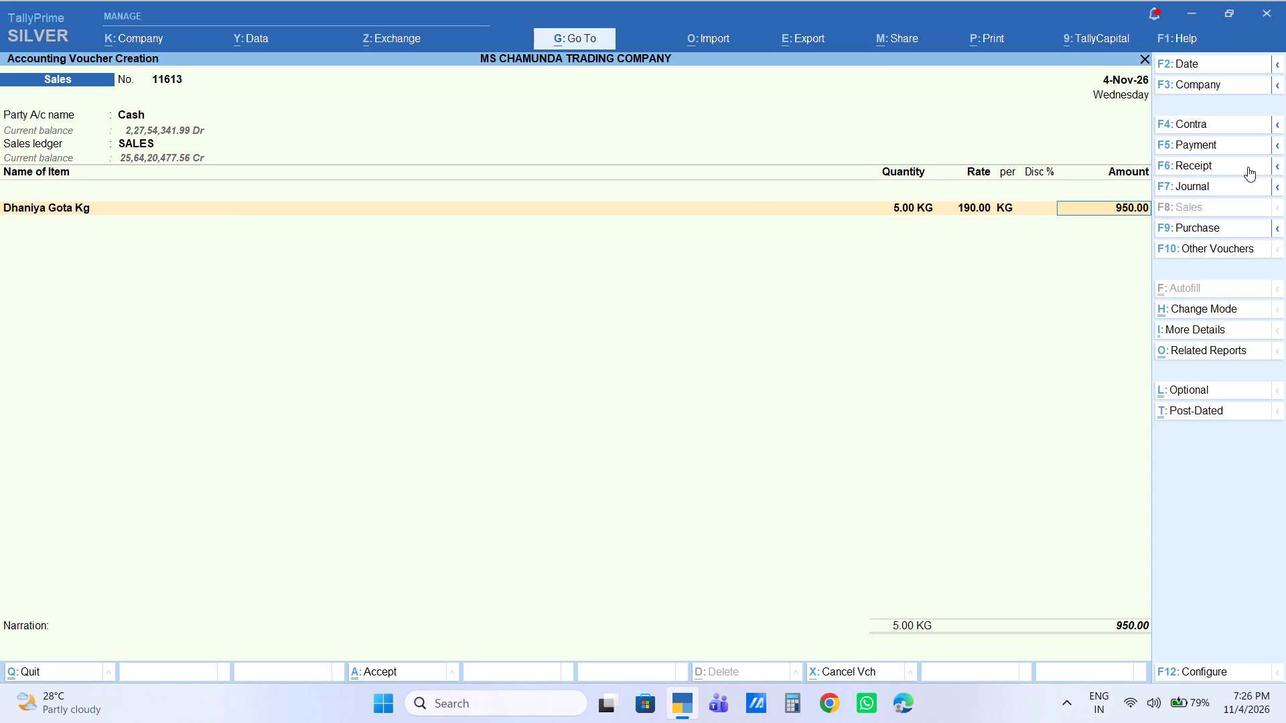
key("Return")
Add 5 KG of Haldi Khara KG as the second item and set its amount to 1125.
type("HALDI")
key("Down")
key("Down")
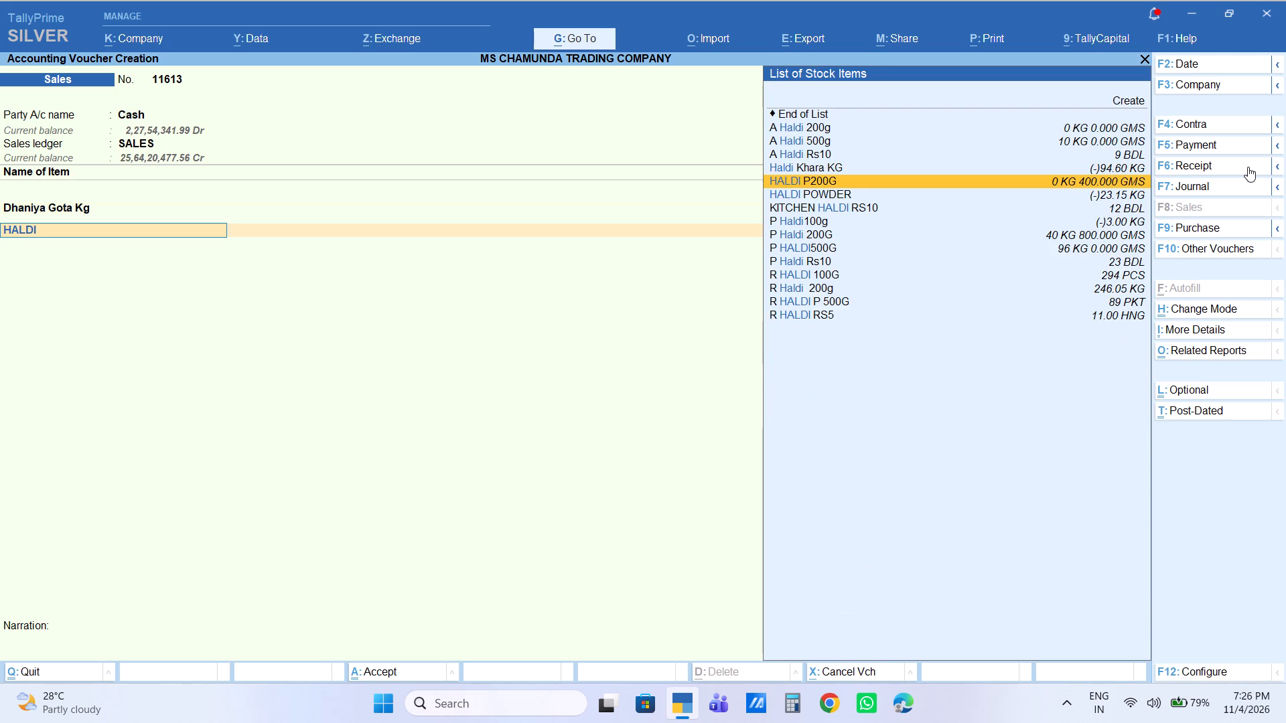
key("Up")
key("Return")
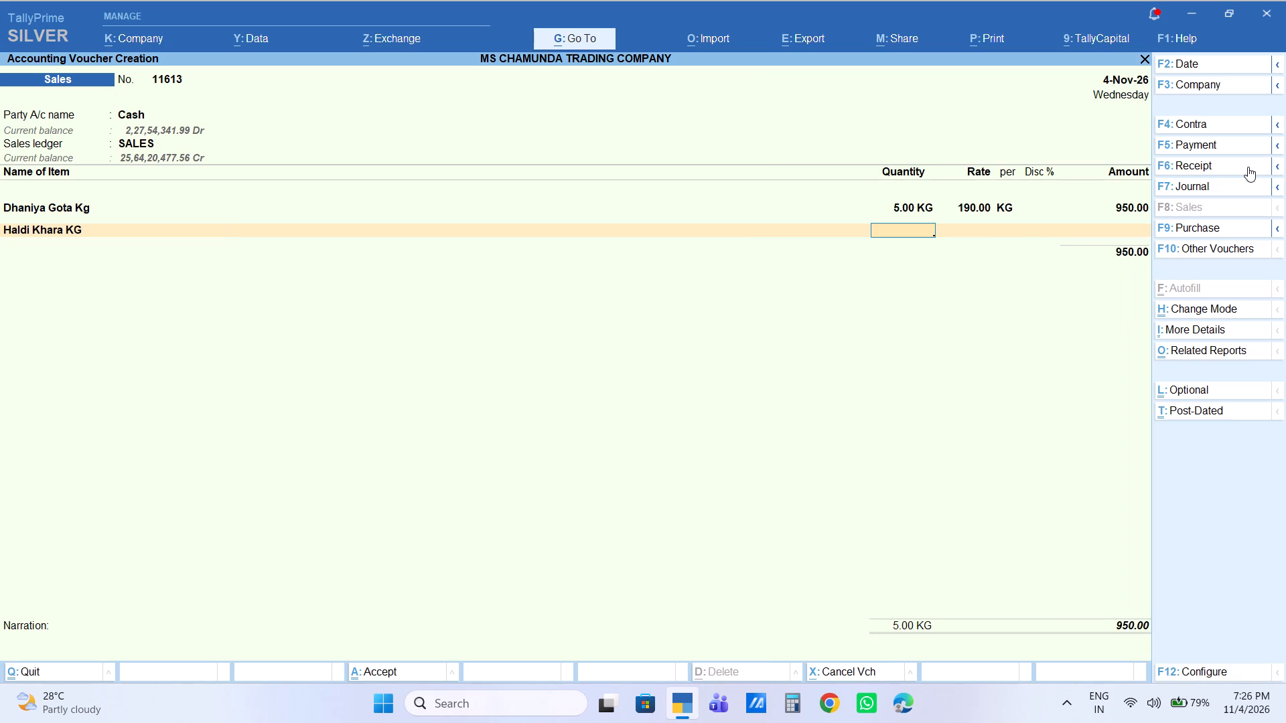
key("5")
key("Return")
key("Return")
key("Return")
key("Return")
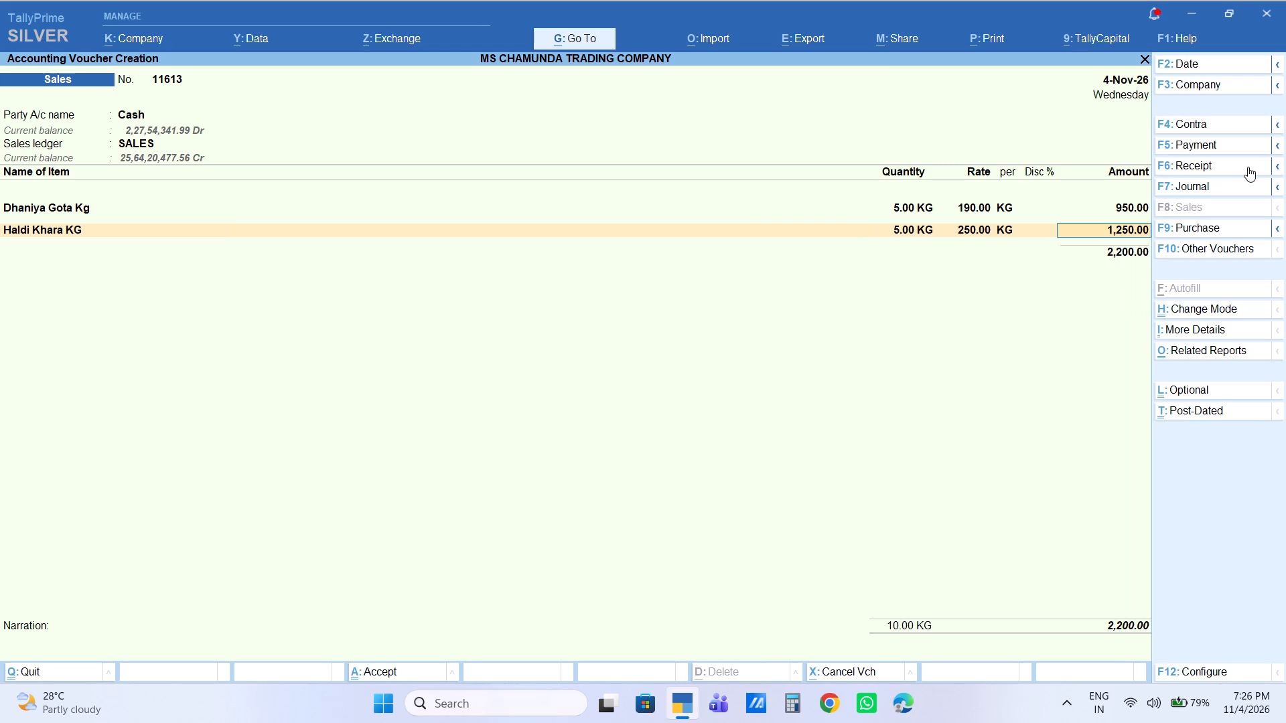
type("1125")
key("Return")
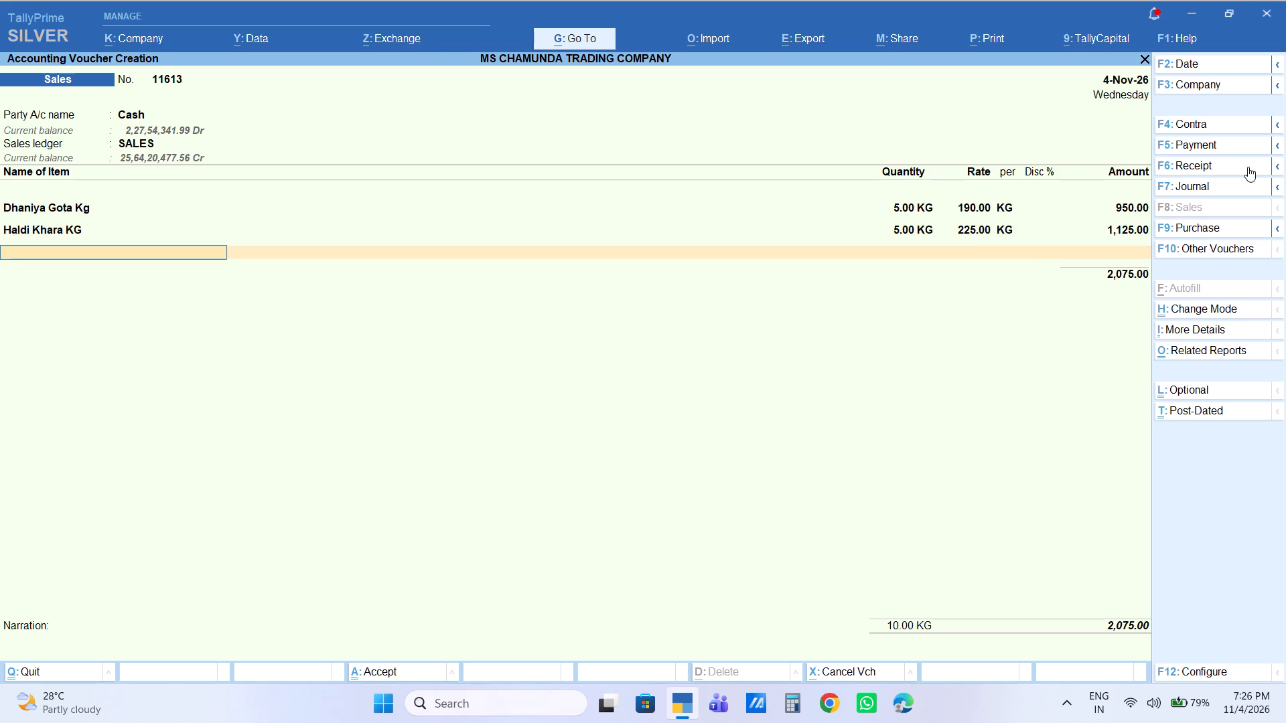
Add 7 BDL of MEWA 400G as the third item at the default rate of 120.
type("MEWA")
key("Down")
key("Return")
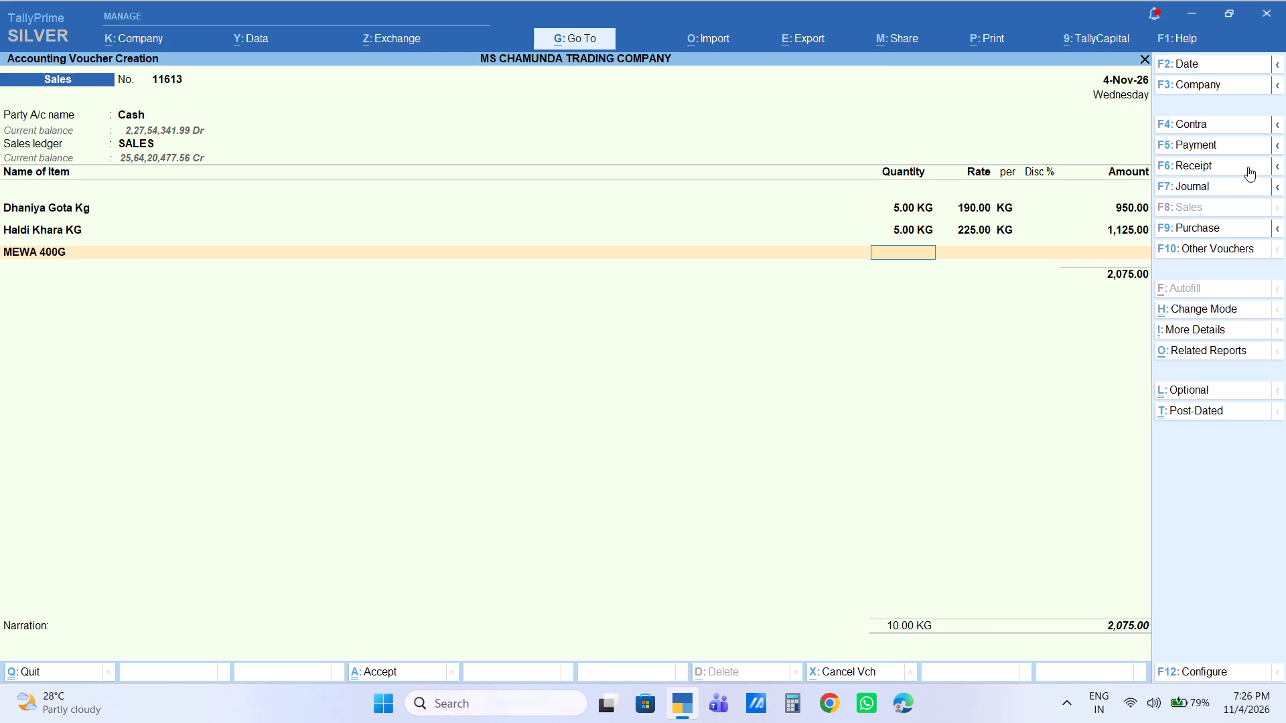
key("7")
key("Return")
key("Return")
key("Return")
key("Return")
key("Return")
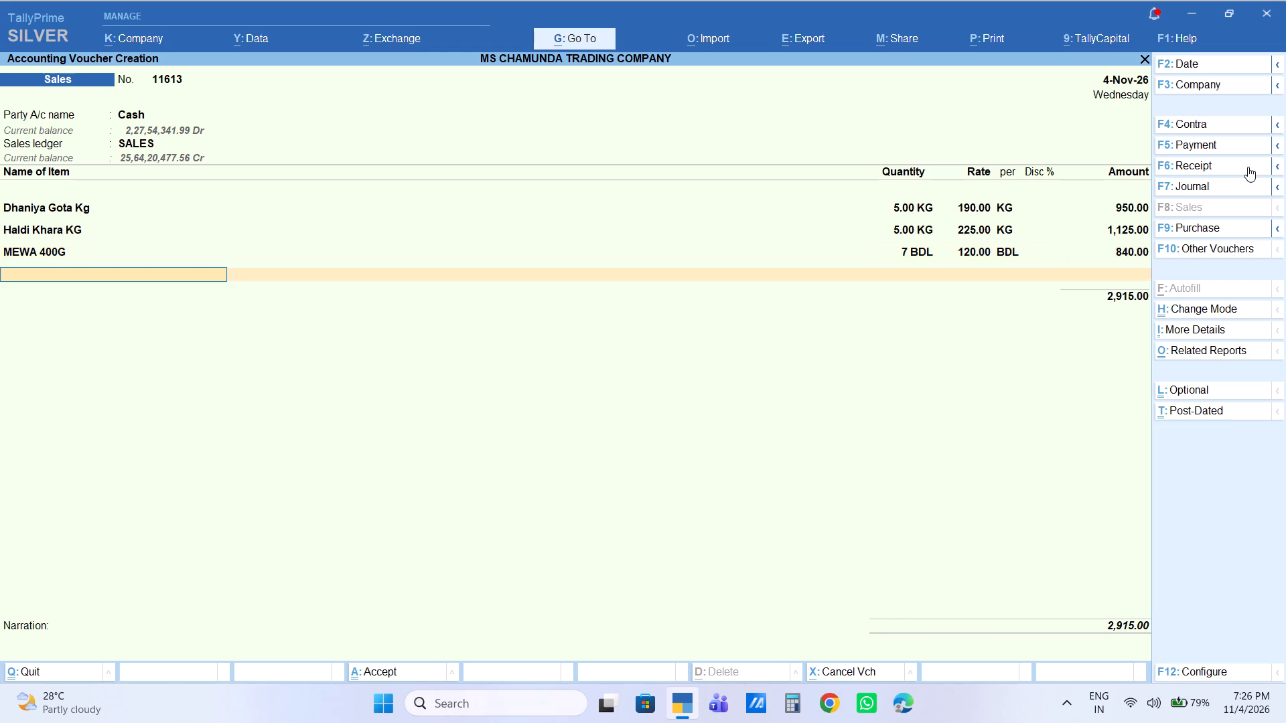
End the item list, leave the narration blank and save sales voucher 11613.
key("Return")
key("Return")
key("Return")
key("Return")
key("Return")
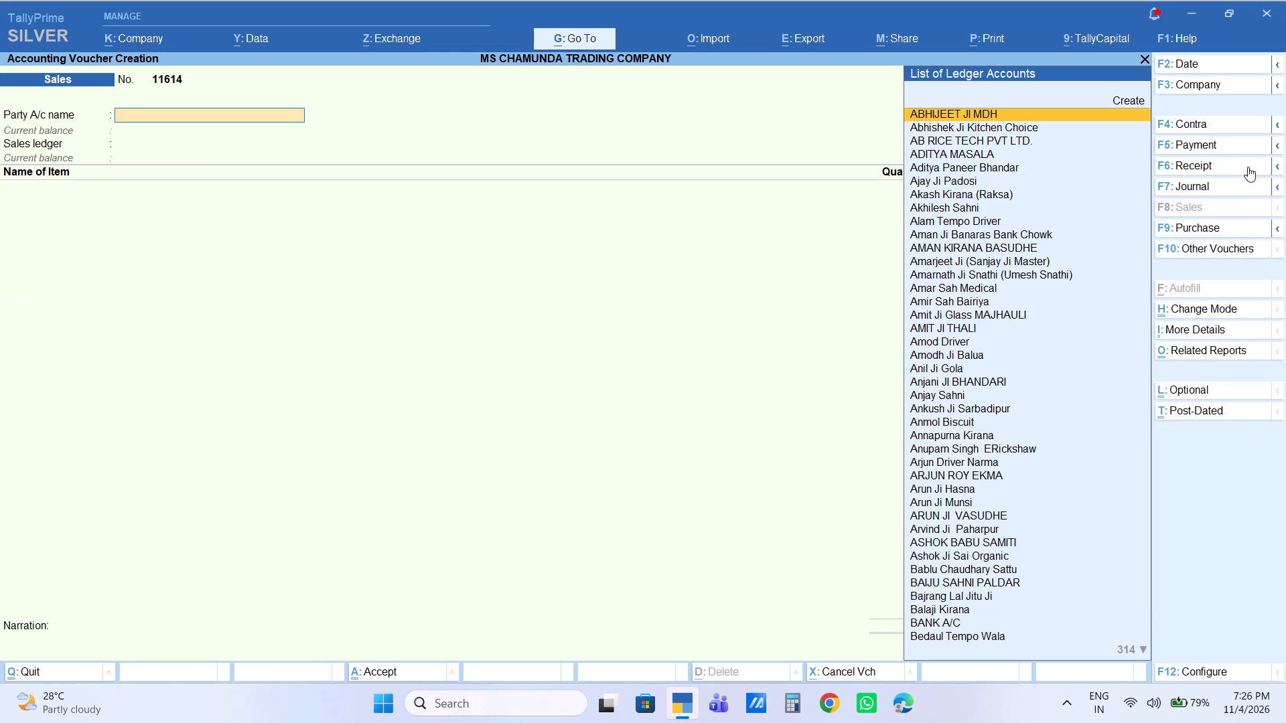
Set Cash as the party of sales voucher 11614, keeping the default party details and the SALES ledger.
type("CAS")
key("Return")
key("Return")
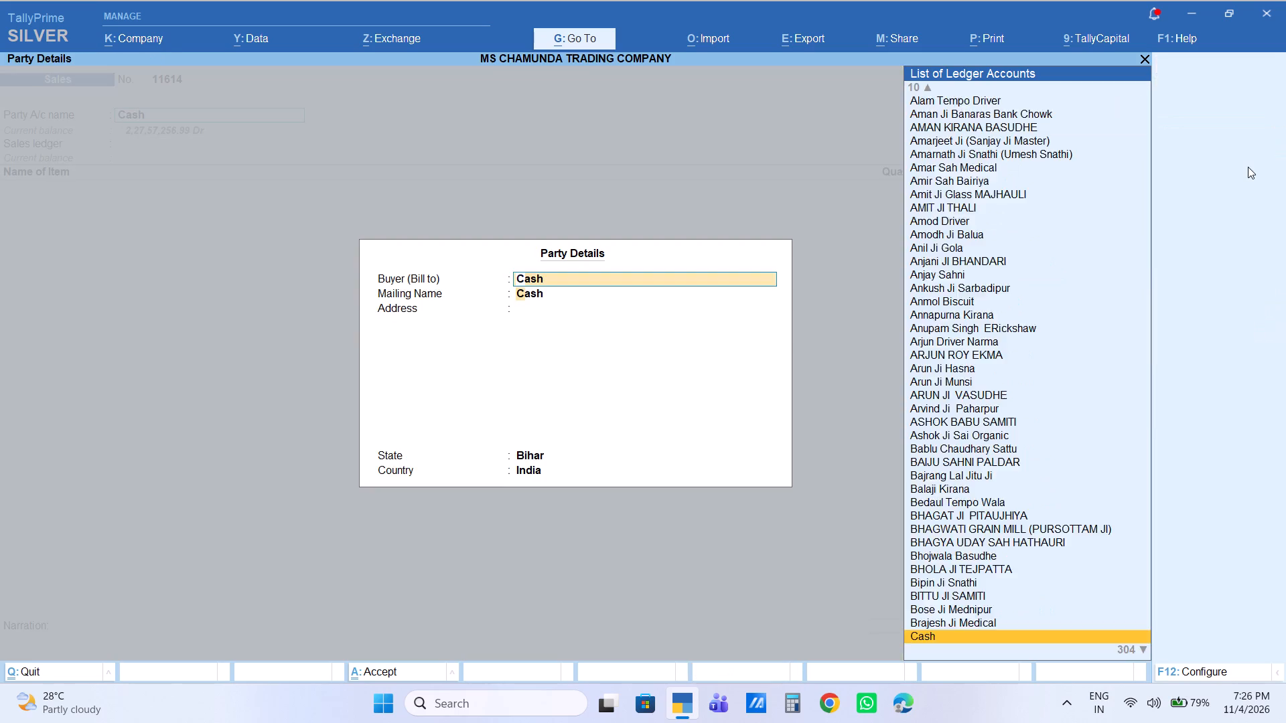
key("Return")
key("Return")
key("Return")
key("Return")
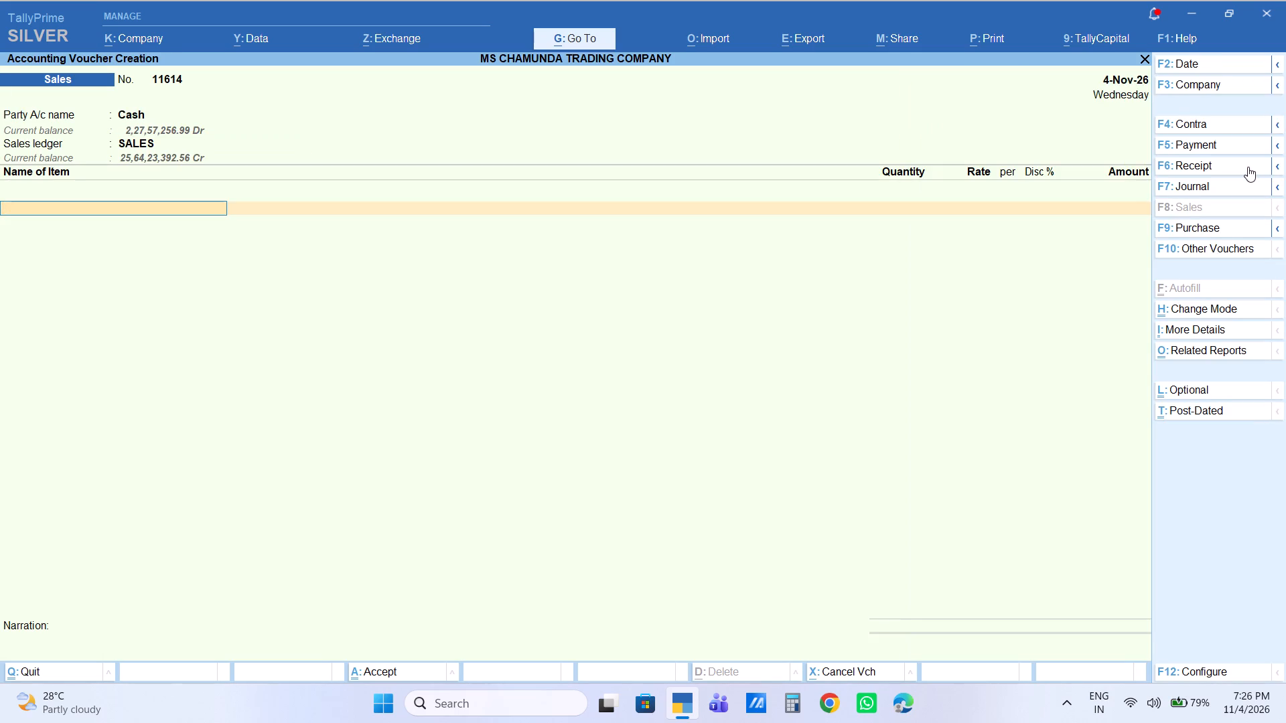
Add 0.1 KG of SODA KG as the first item and set its amount to 10.
type("SODA")
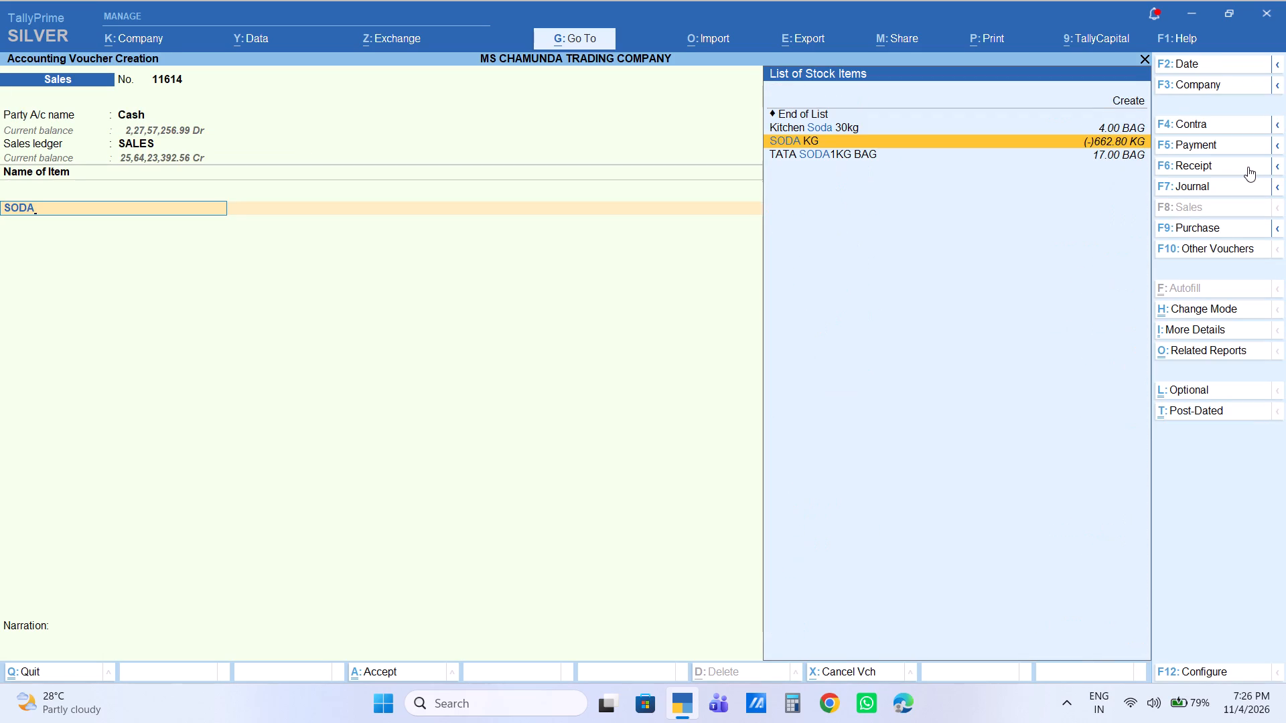
key("Return")
type(".1")
key("Return")
key("Return")
key("Return")
key("Return")
type("10")
key("Return")
Add 1 PCS of HYDRO 100G PCS as the second item and set its amount to 50.
type("HYDR")
key("Down")
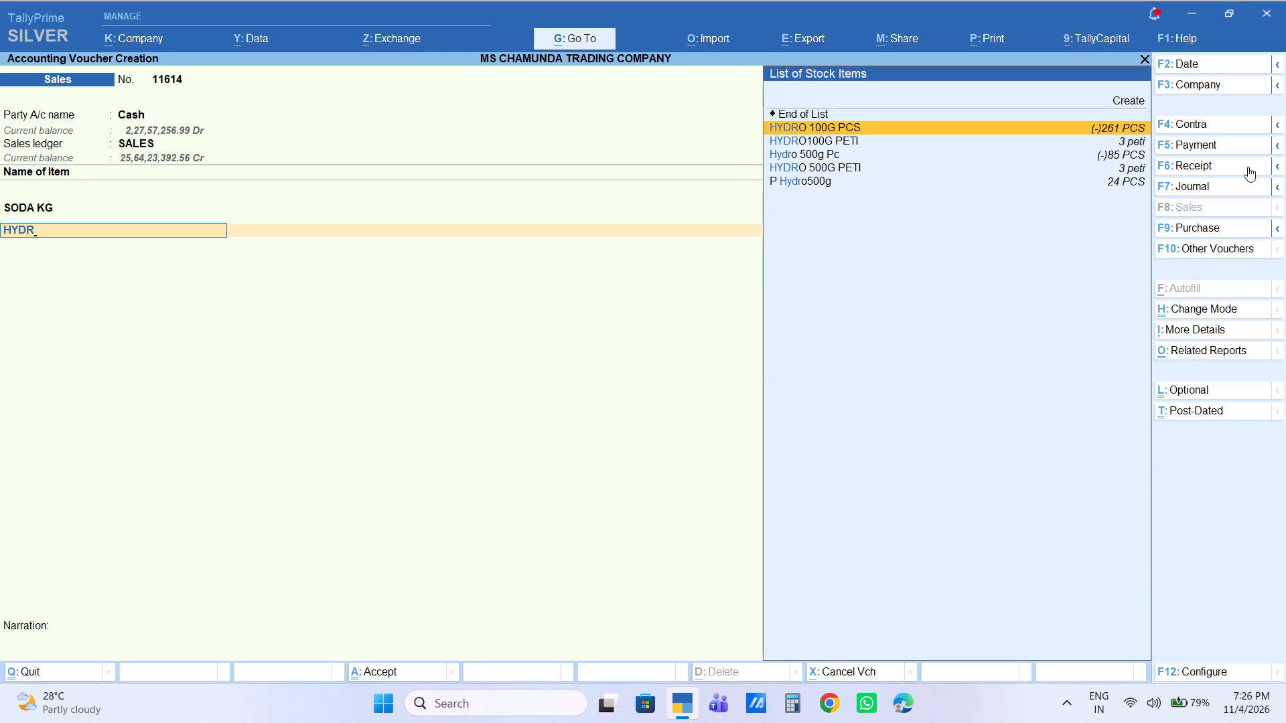
key("Return")
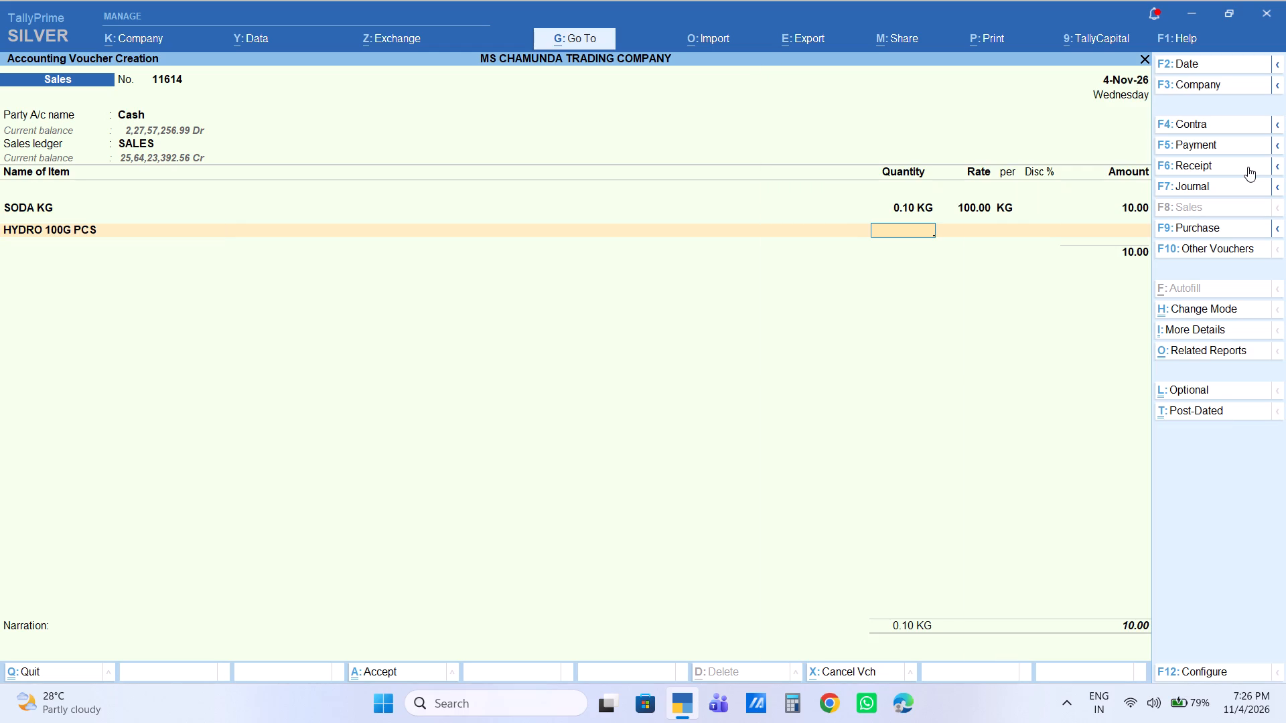
key("1")
key("Return")
key("Return")
key("Return")
key("Return")
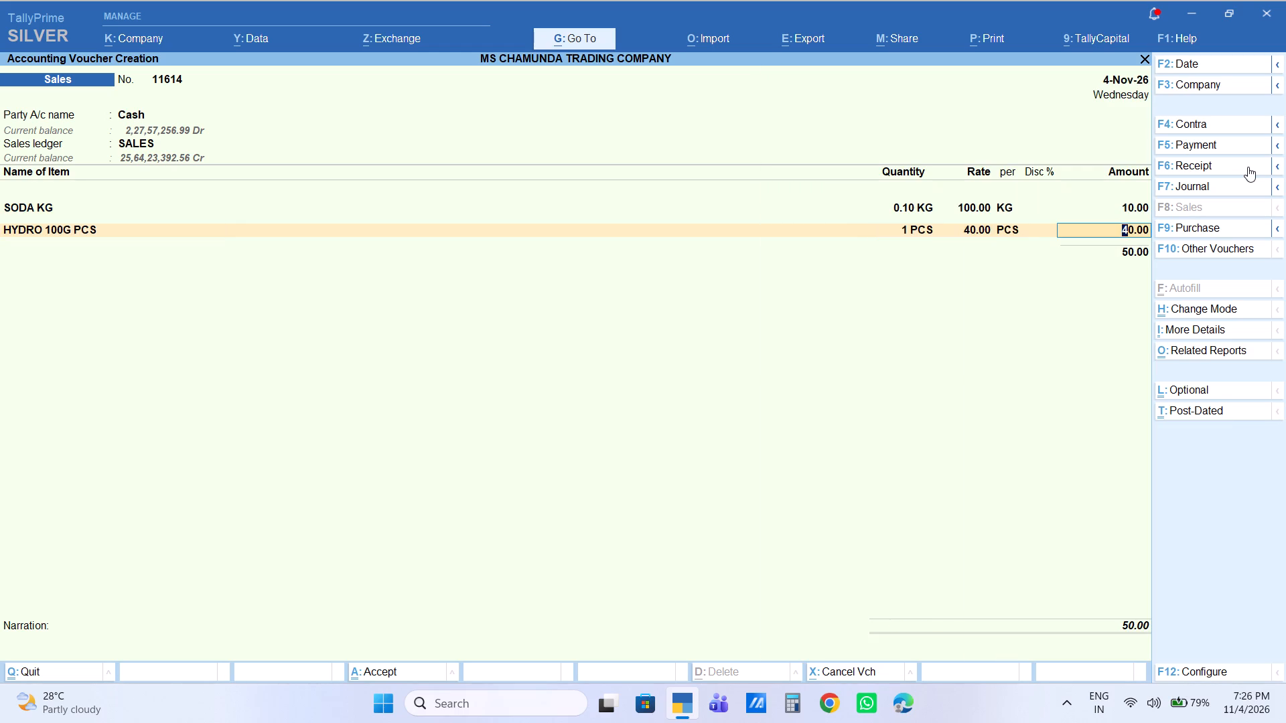
type("50")
key("Return")
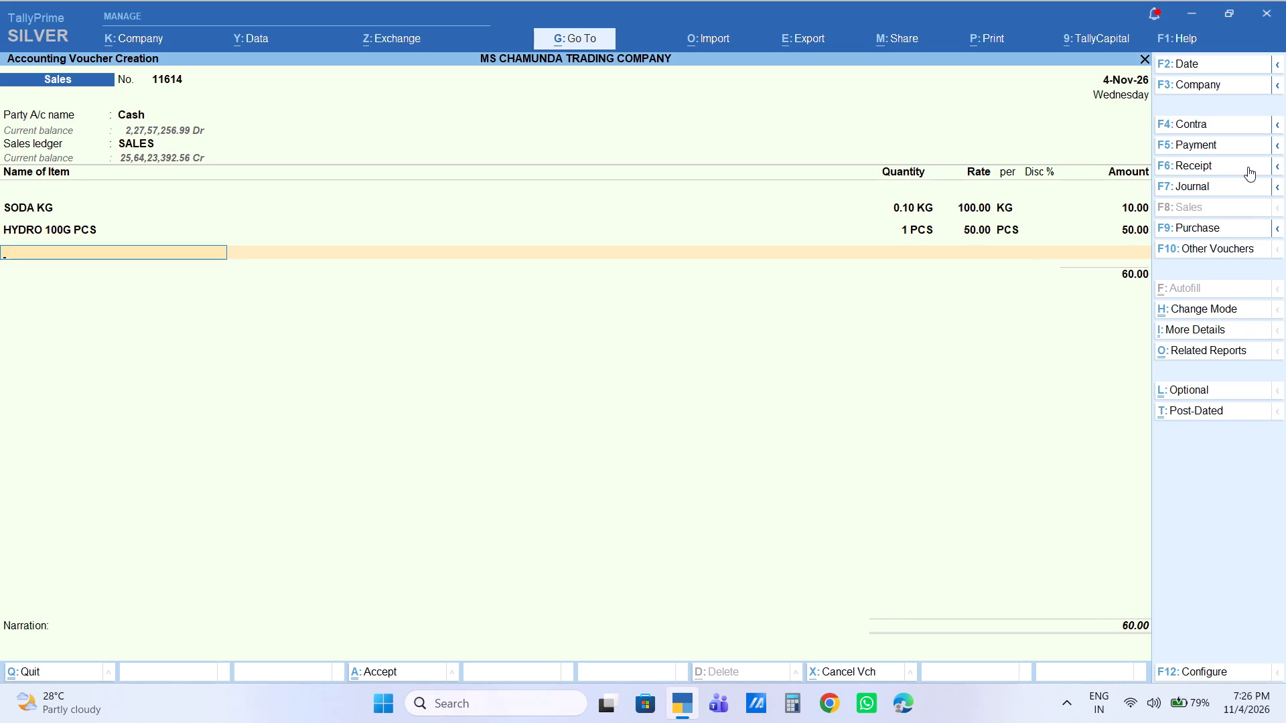
Add 1 PCS of Kesariya Rang100g as the third item at the default rate of 40.
type("KEAS")
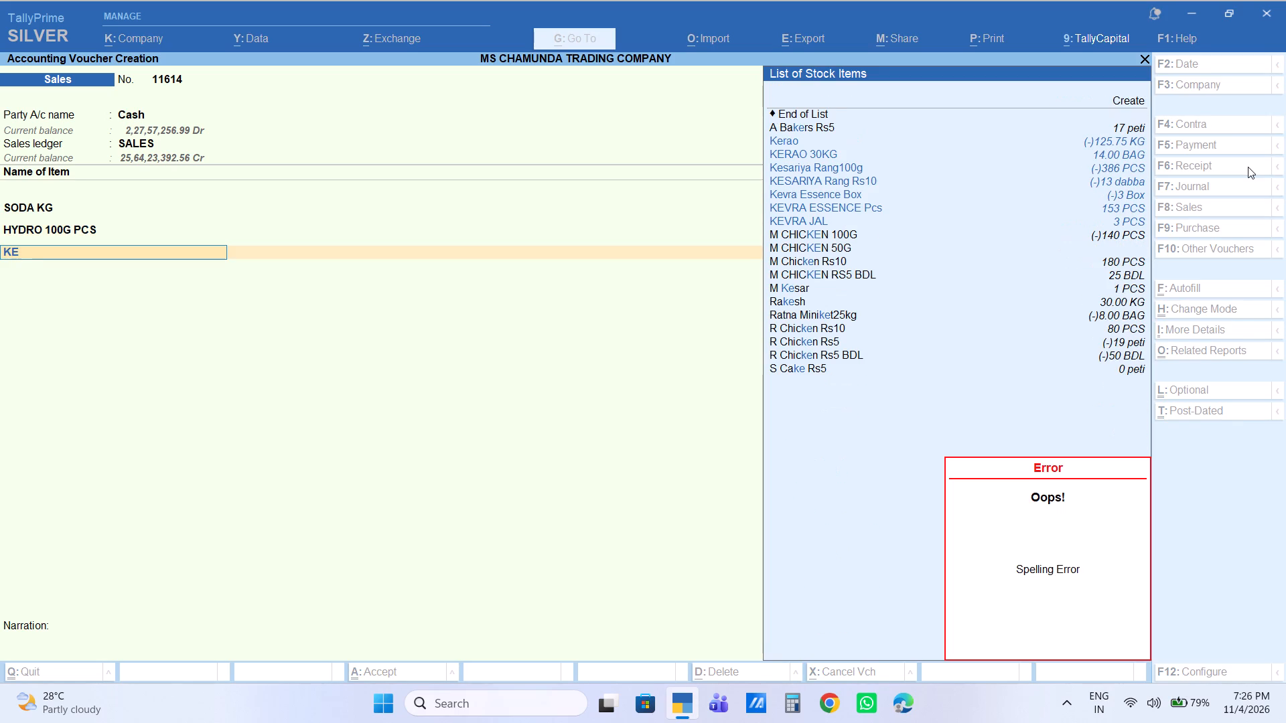
type("SAR")
key("Down")
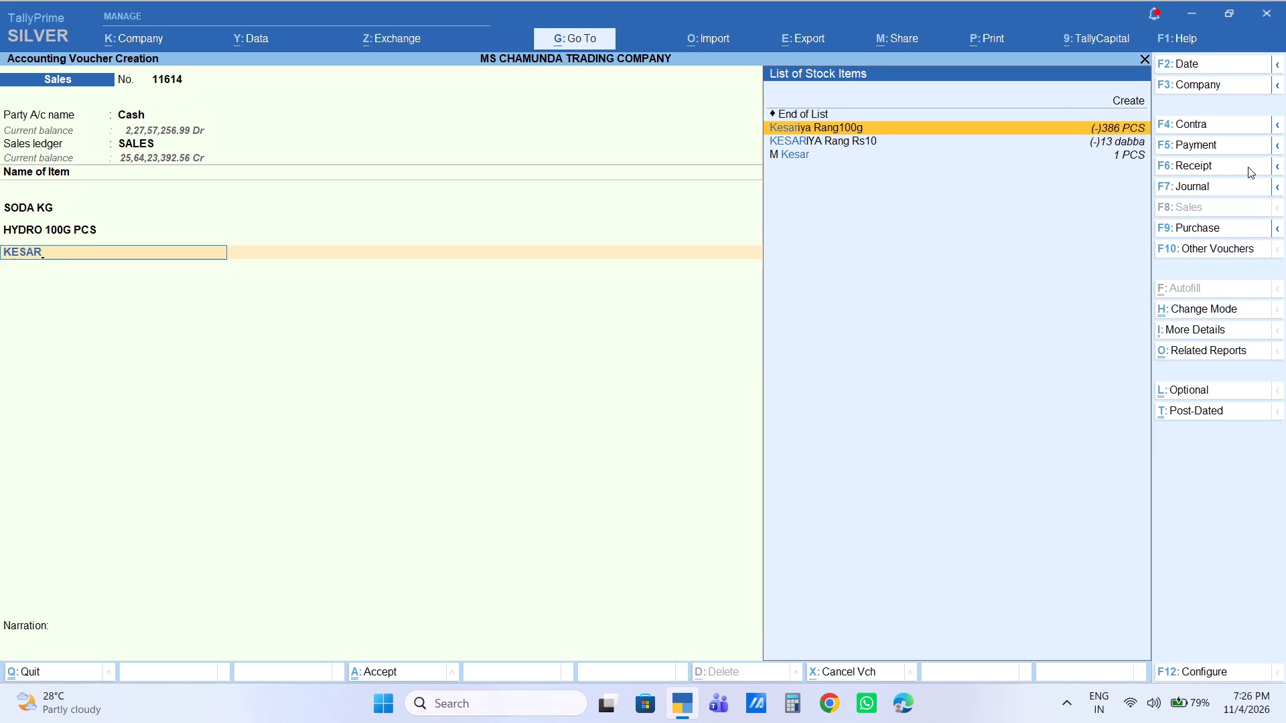
key("Return")
key("1")
key("Return")
key("Return")
key("Return")
key("Return")
key("Return")
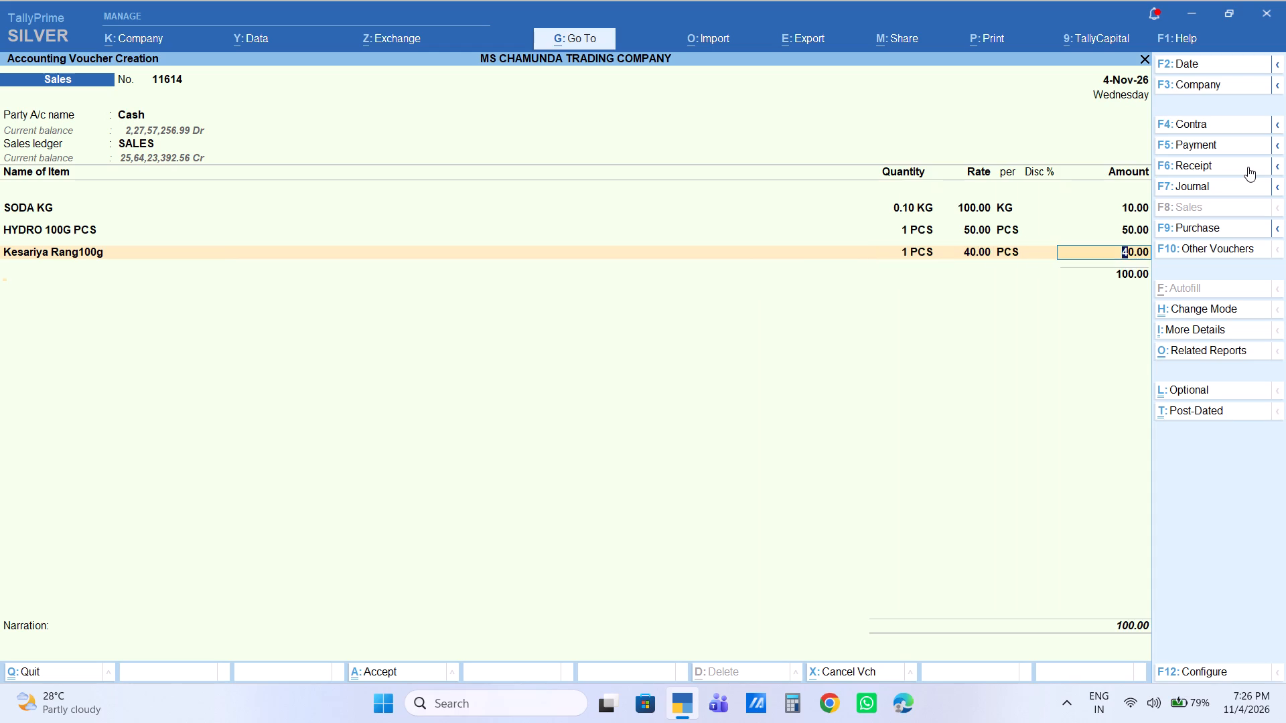
Add 3 KG of LADOO DANA as the fourth item and set its amount to 360.
type("LADOO")
key("Return")
key("3")
key("Return")
key("Return")
key("Return")
key("Return")
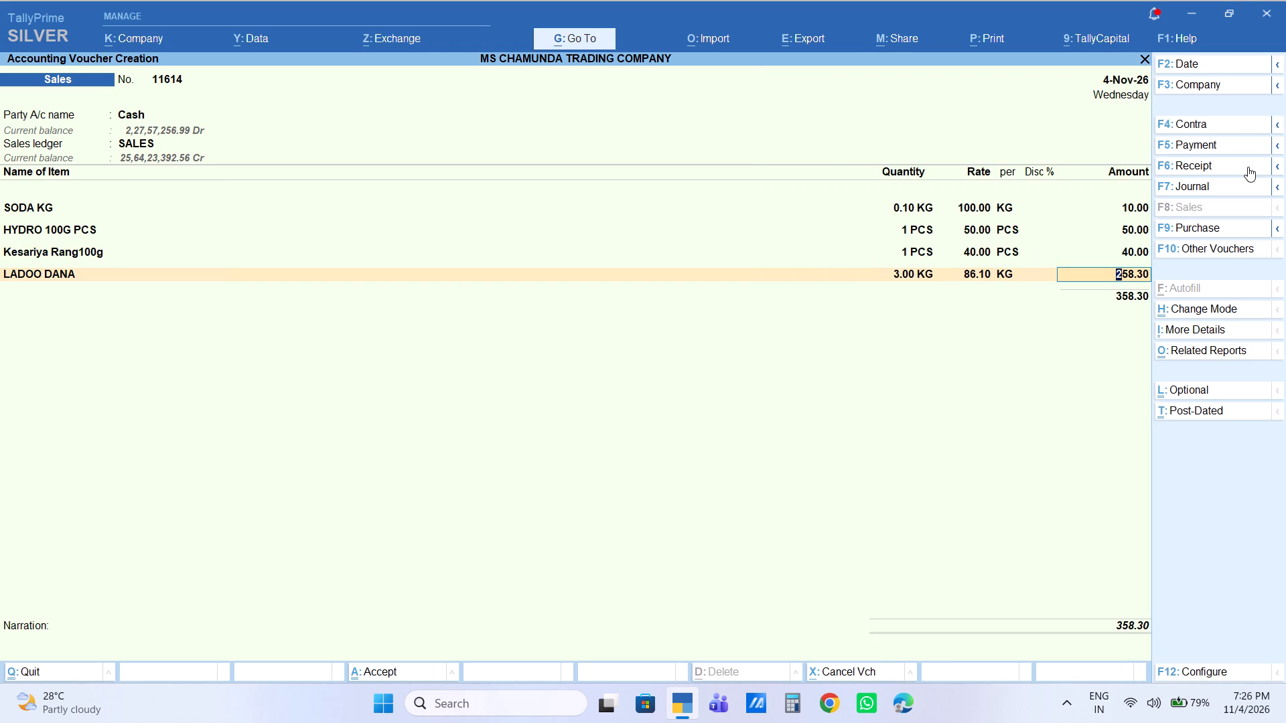
key("6")
key("BackSpace")
type("360")
key("Return")
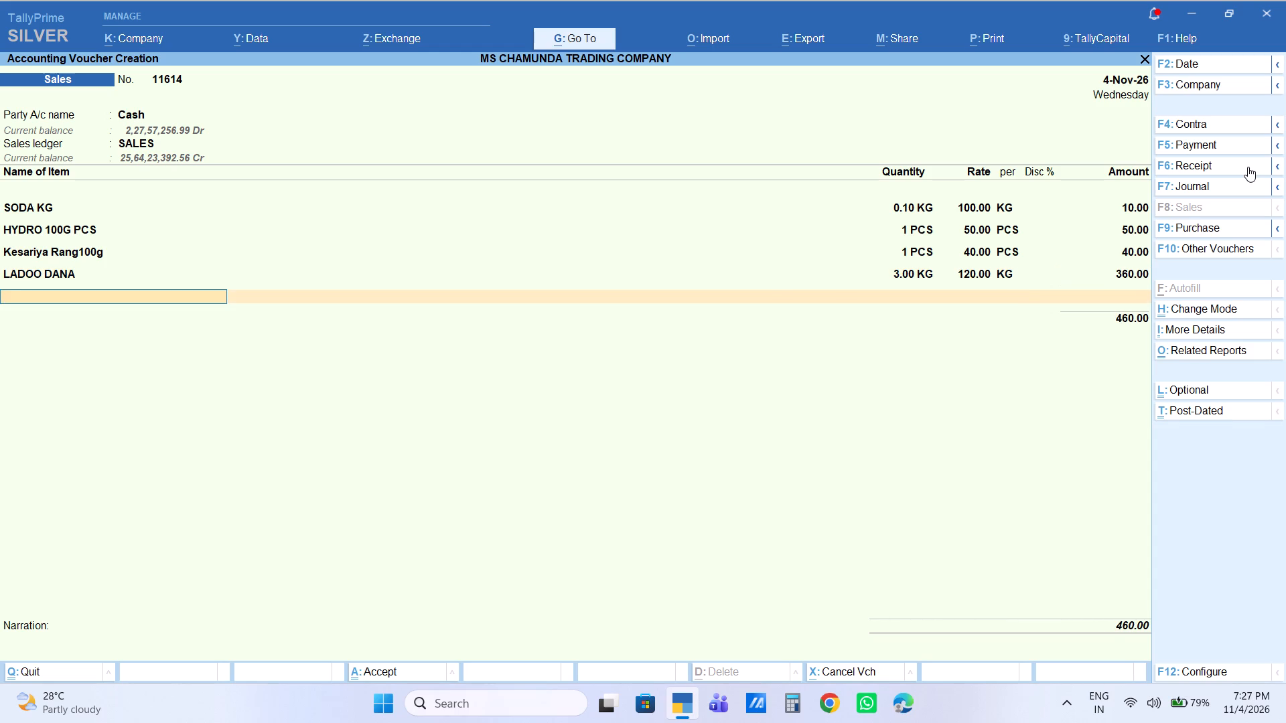
Add 0.2 KG of KHIRA BIJ (G) as the fifth item and set its amount to 200.
type("KHIRA")
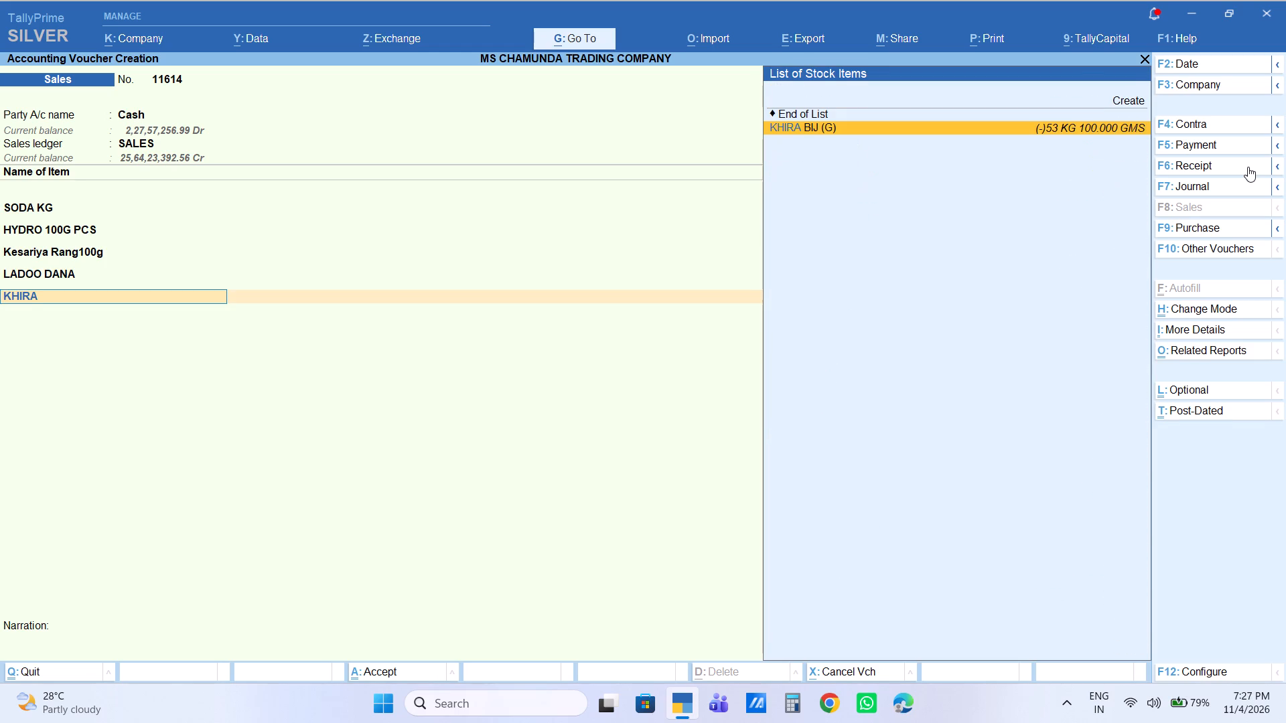
key("Return")
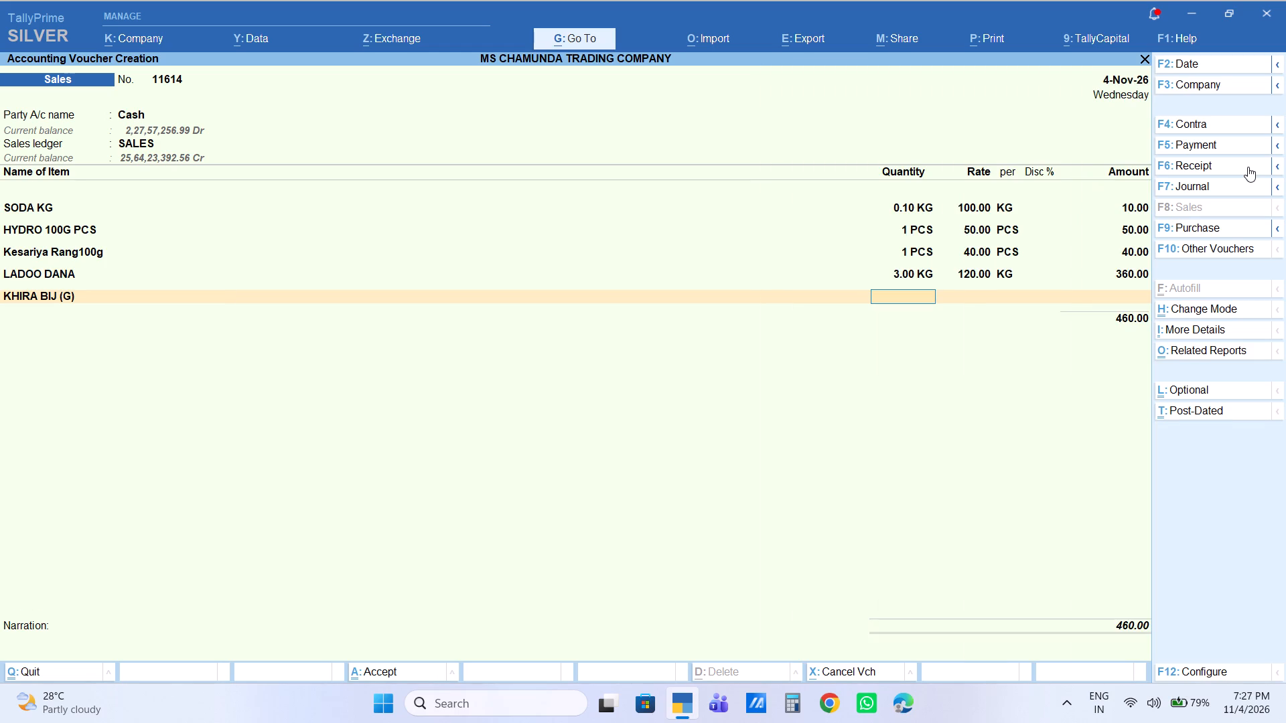
type(".2")
key("Return")
key("Return")
key("Return")
key("Return")
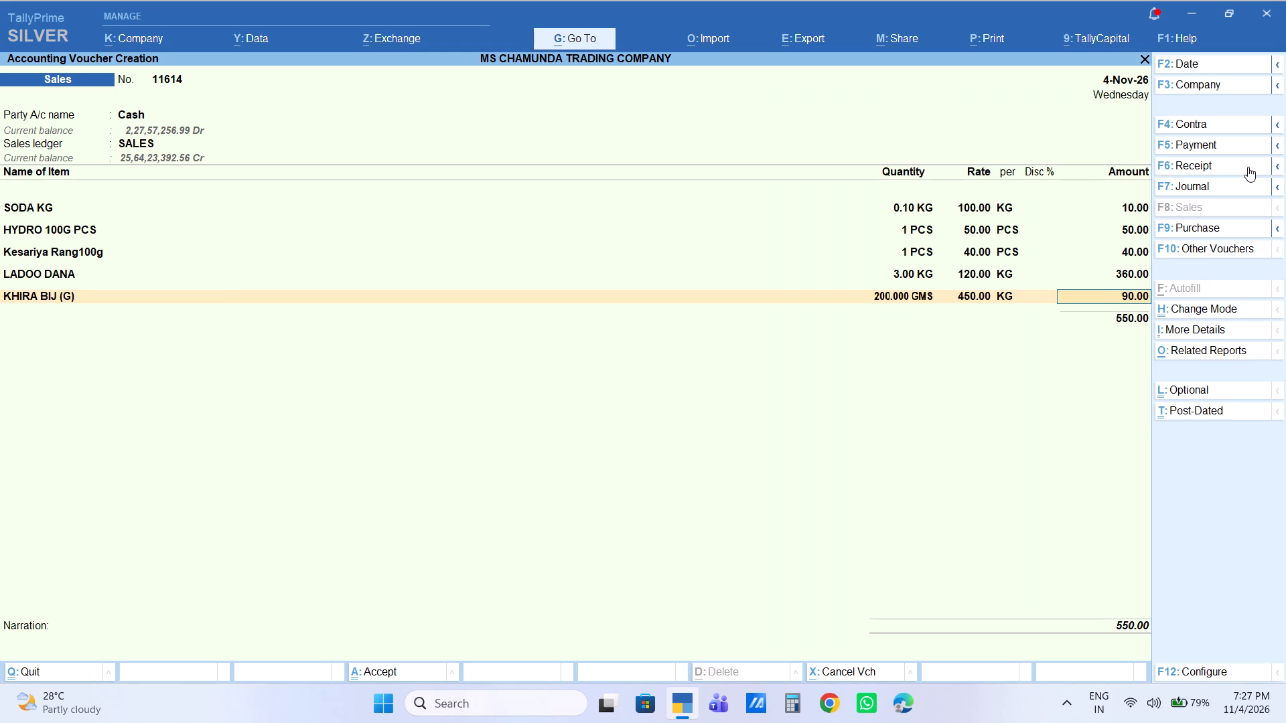
type("200")
key("Return")
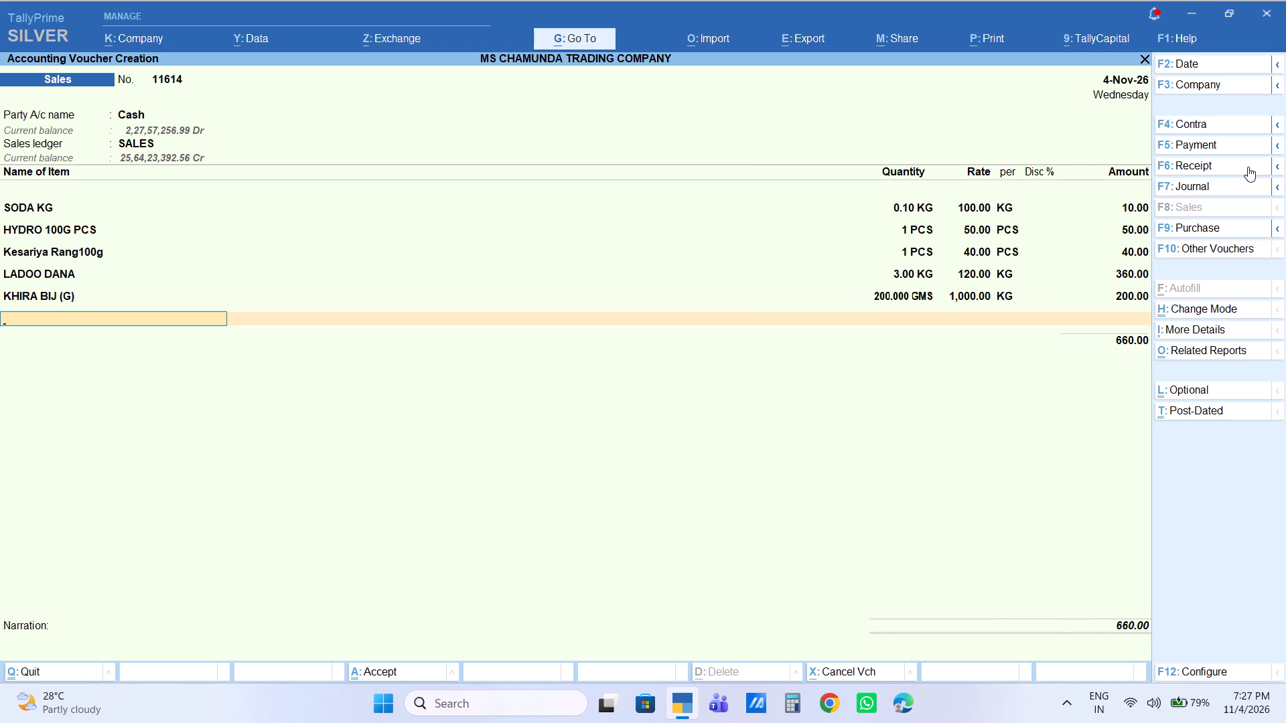
Add Kaju 250g as the sixth item with a quantity of 25 KG at the default rate of 800.
type("KAJU")
key("Down")
key("Down")
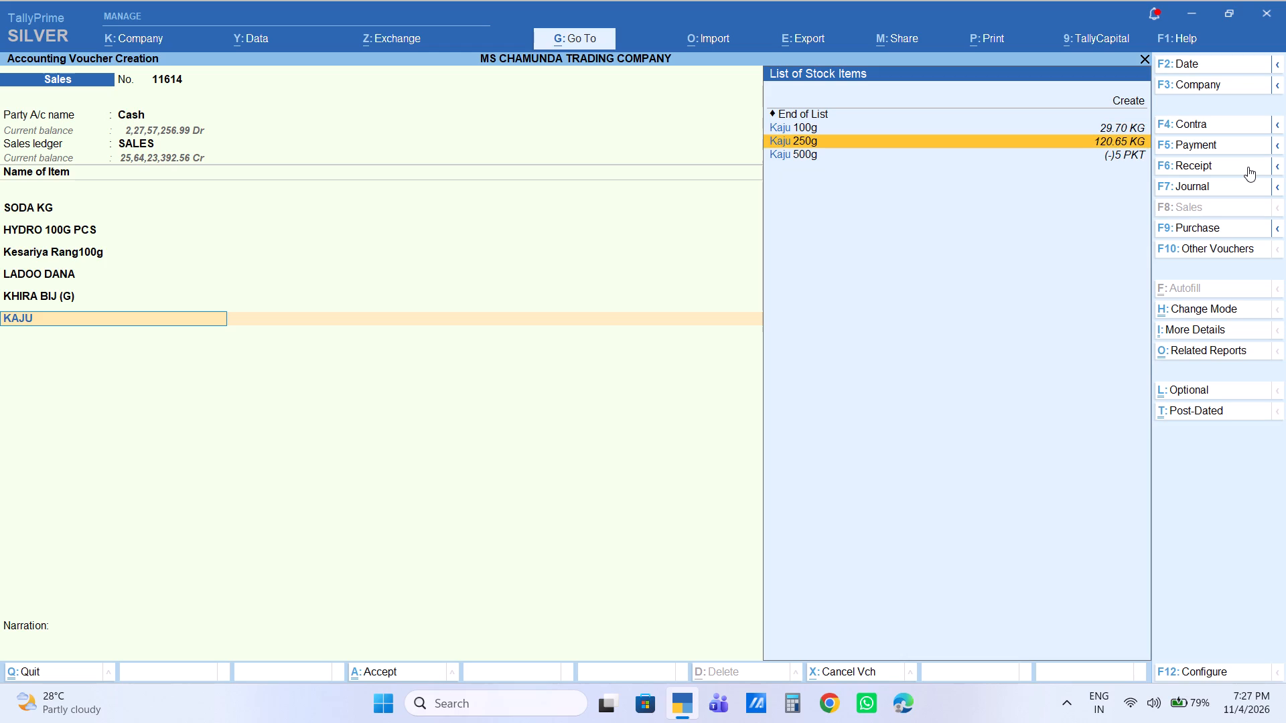
key("Return")
type("25")
key("Return")
key("Return")
key("Return")
key("Return")
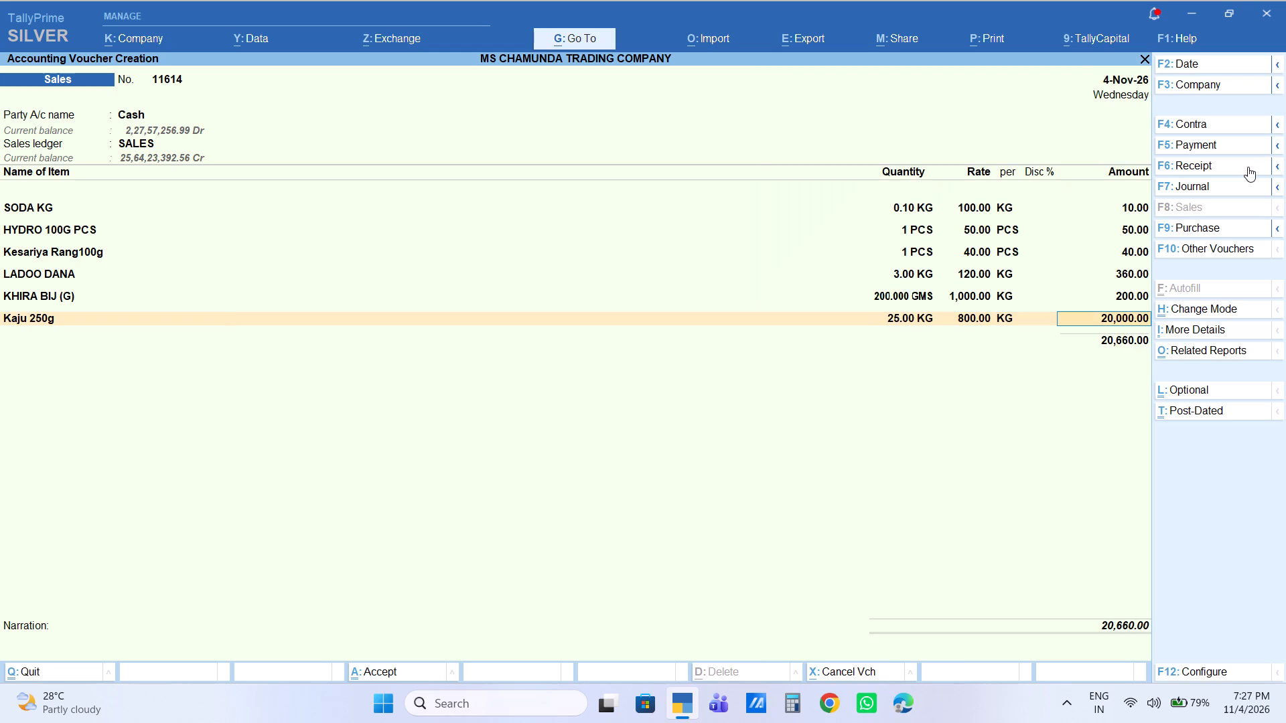
Correct the Kaju 250g quantity to 0.25 KG and set its amount to 225.
key("BackSpace")
key("BackSpace")
key("BackSpace")
key("BackSpace")
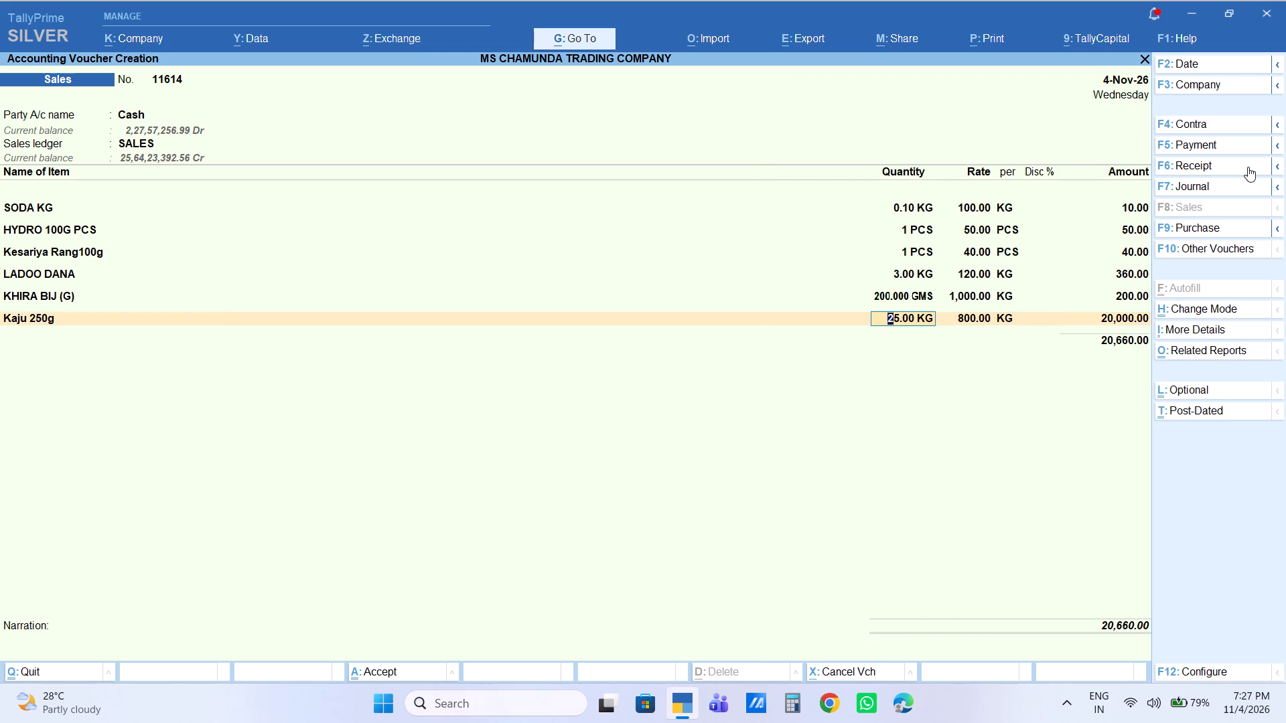
type(".25")
key("Return")
key("Return")
key("Return")
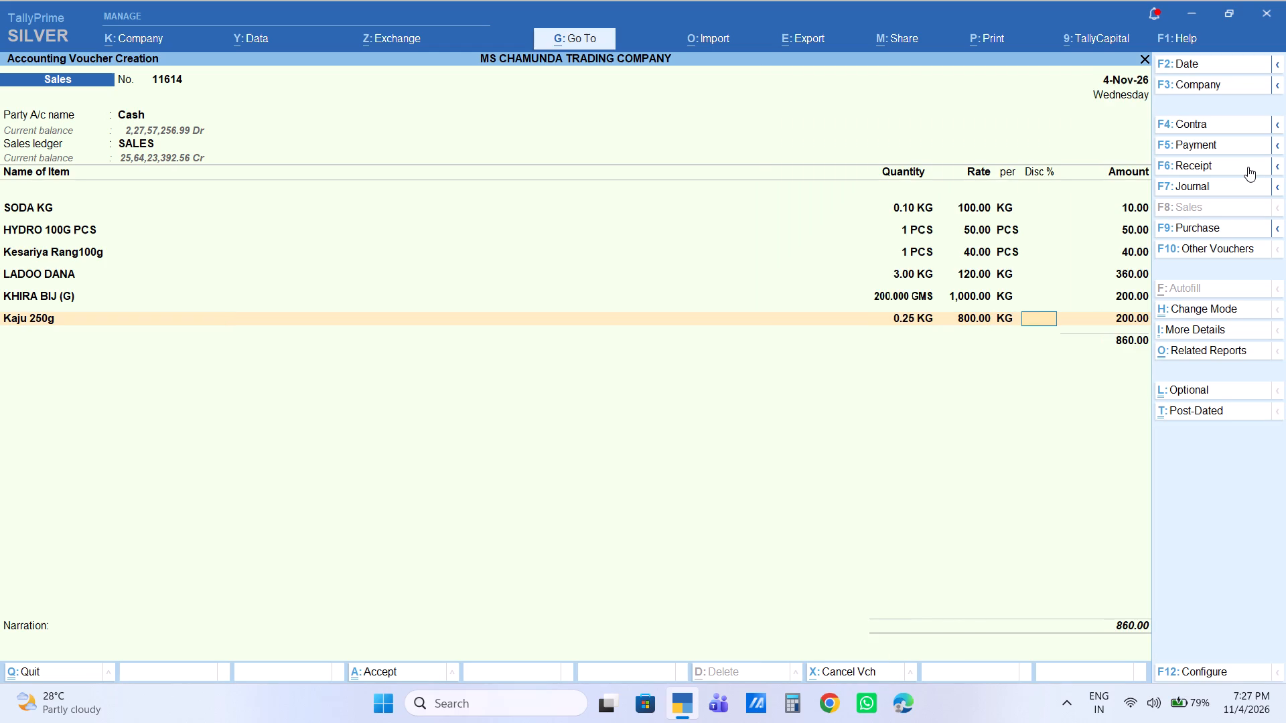
key("Return")
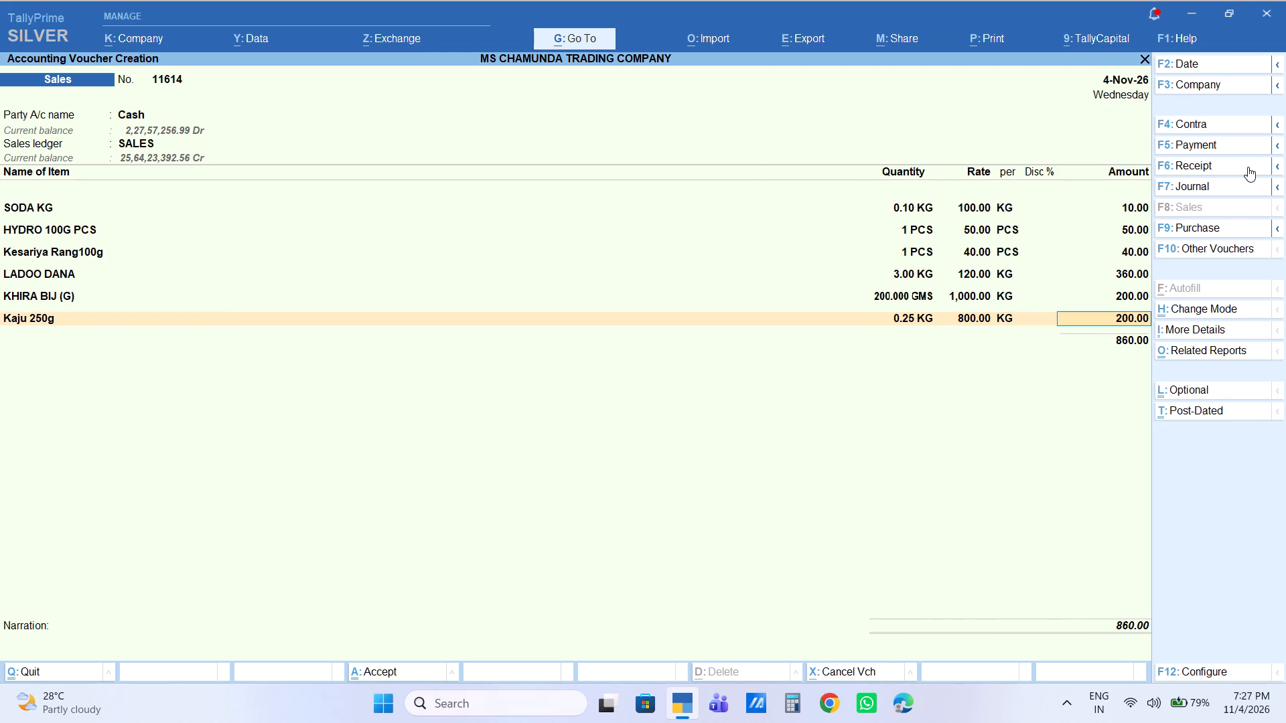
type("225")
key("Return")
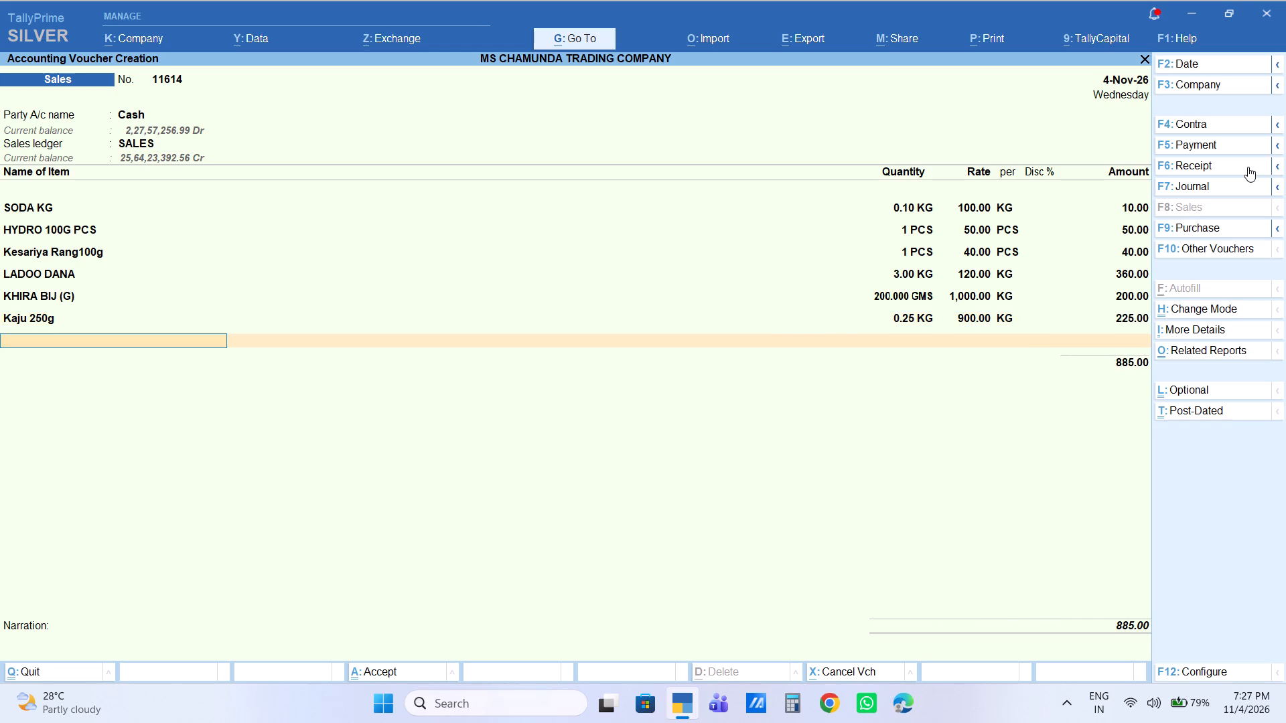
Add 0.25 KG of KISMIS as the seventh item and set its amount to 110.
type("KISMIS")
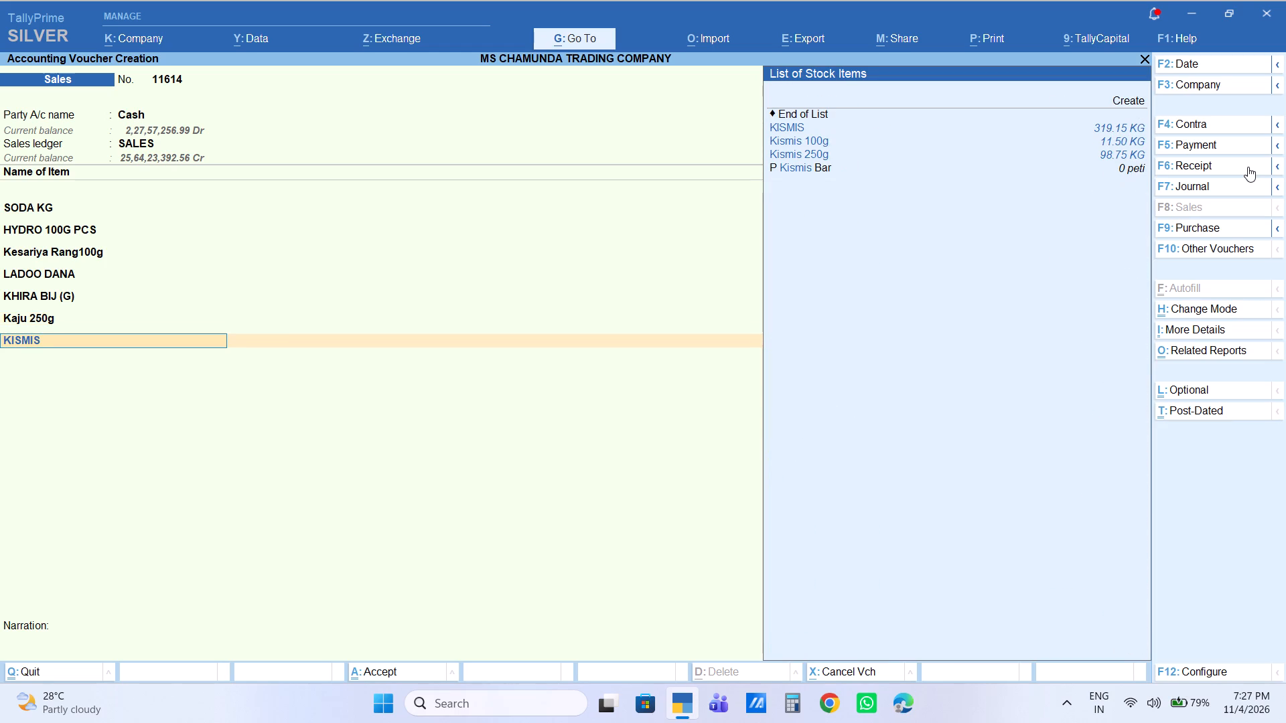
key("Down")
key("Return")
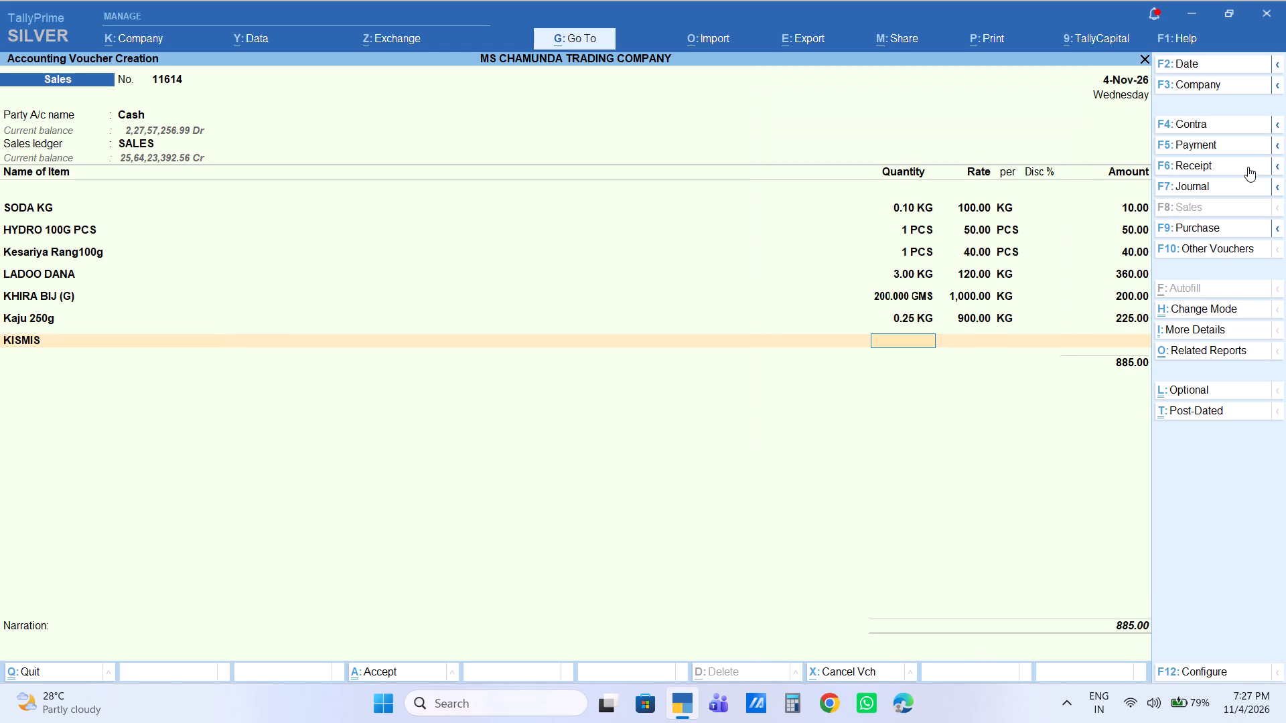
type(".25")
key("Return")
key("Return")
key("Return")
key("Return")
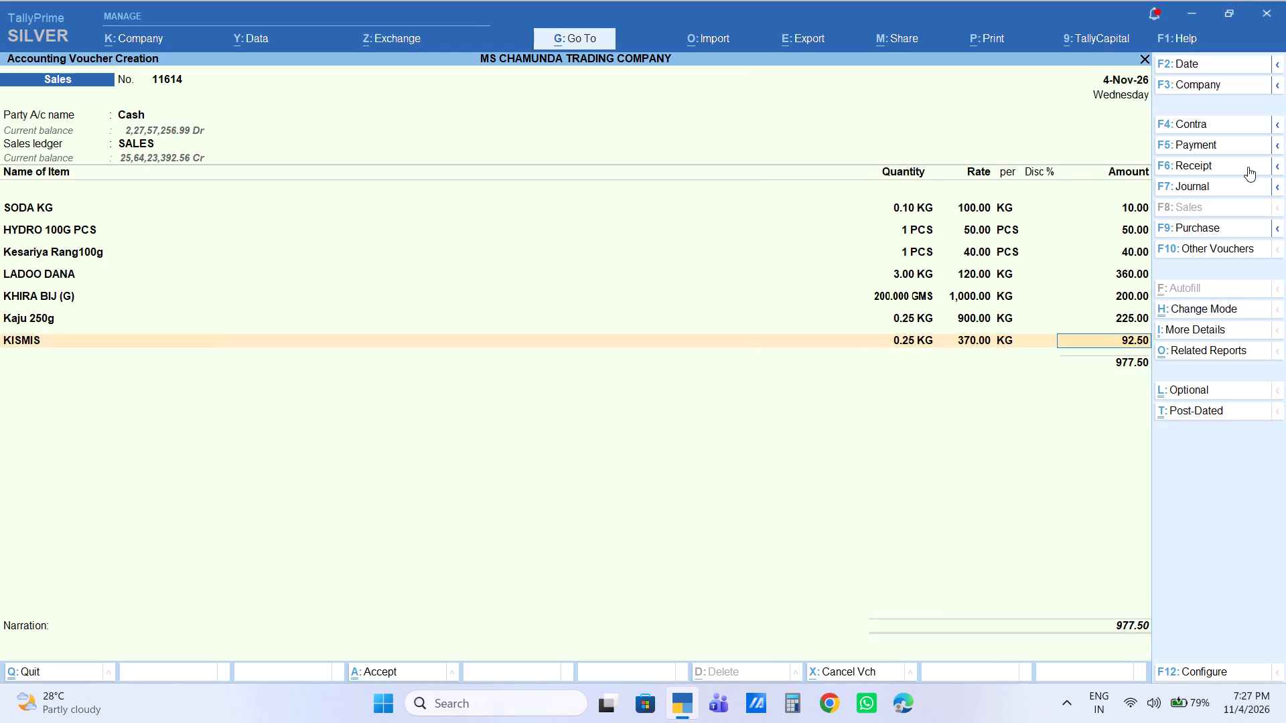
type("110")
key("Return")
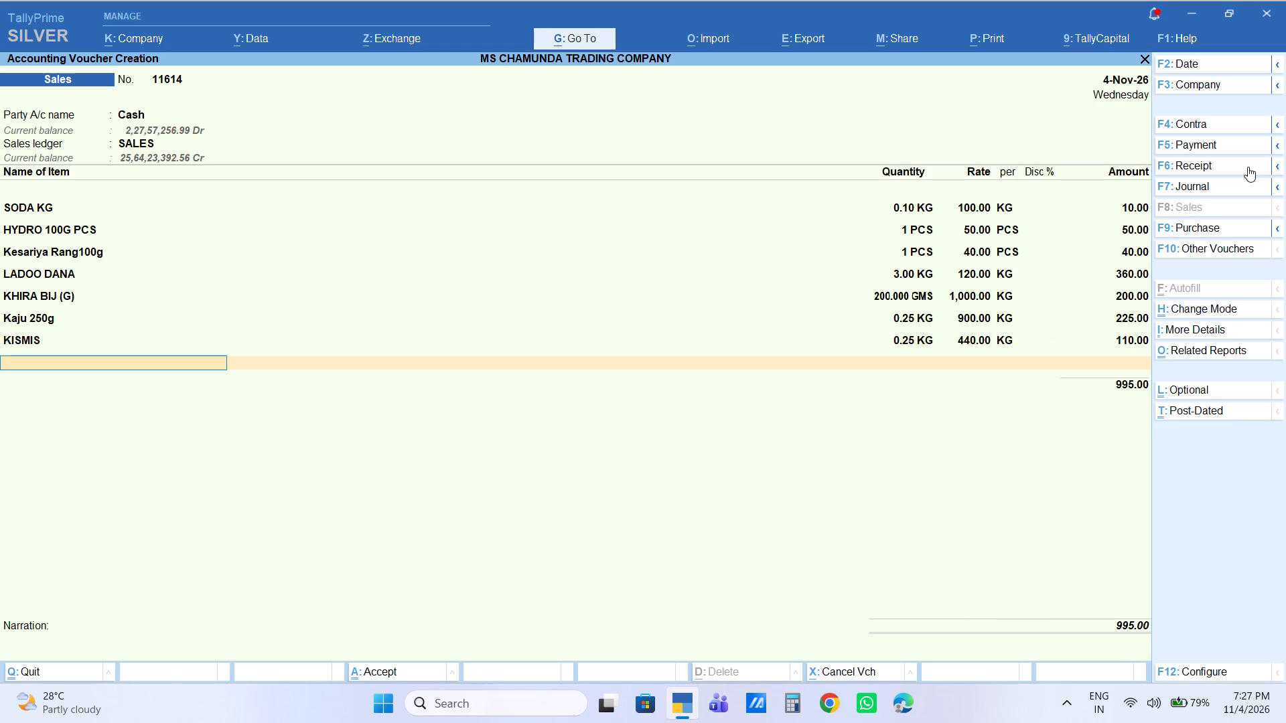
Add 1 PCS of KEVRA JAL as the eighth item at the default rate of 50 and save voucher 11614.
type("KEVRA")
key("Down")
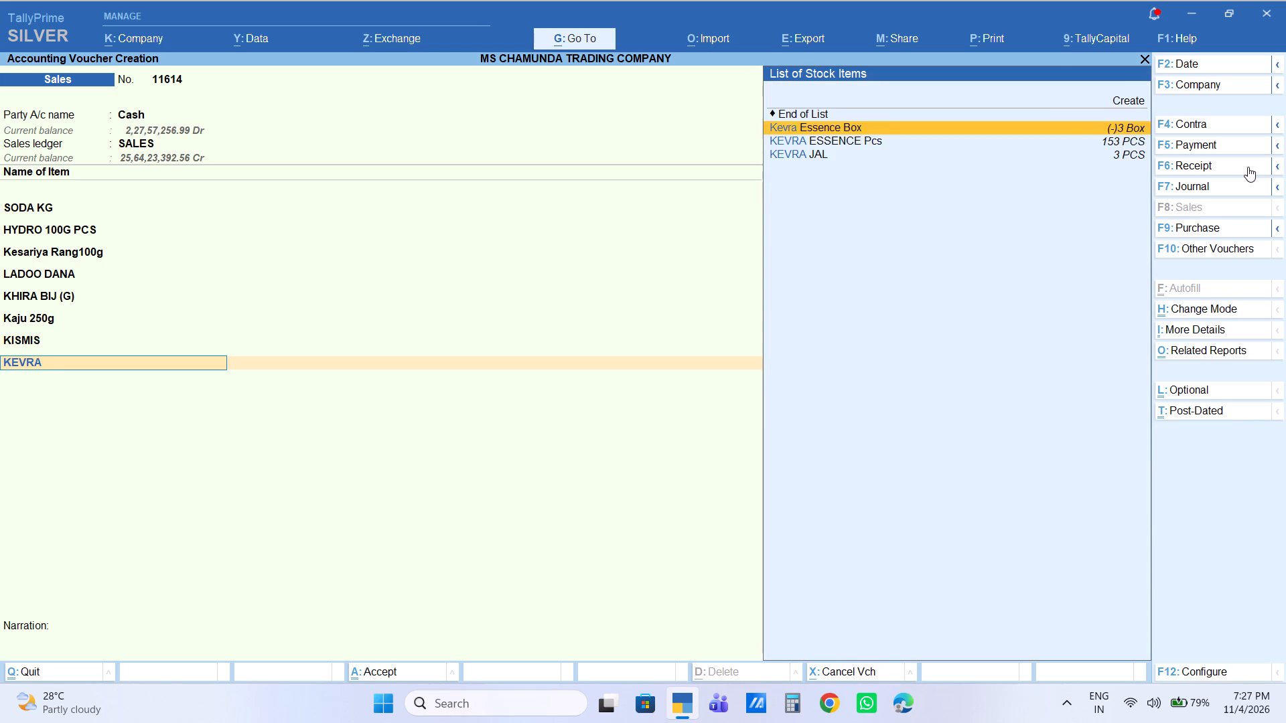
key("Down")
key("Down")
key("Return")
key("1")
key("Return")
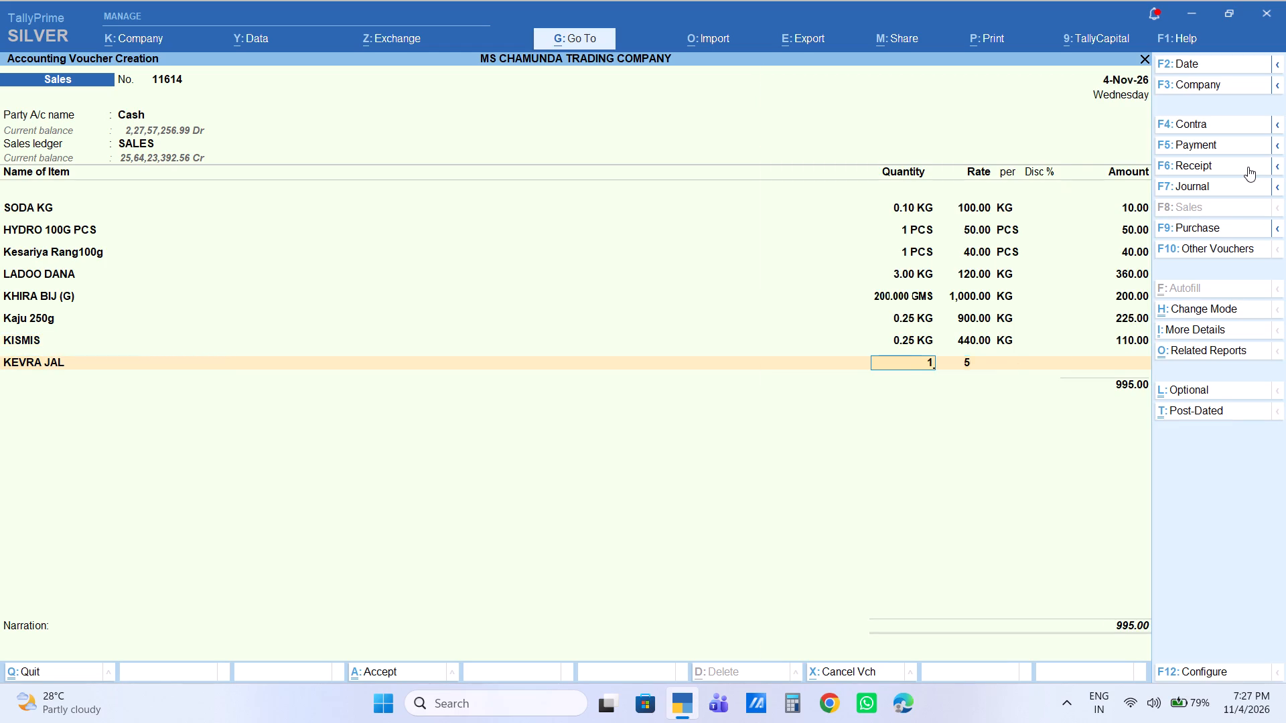
key("Return")
key("Return")
key("Return")
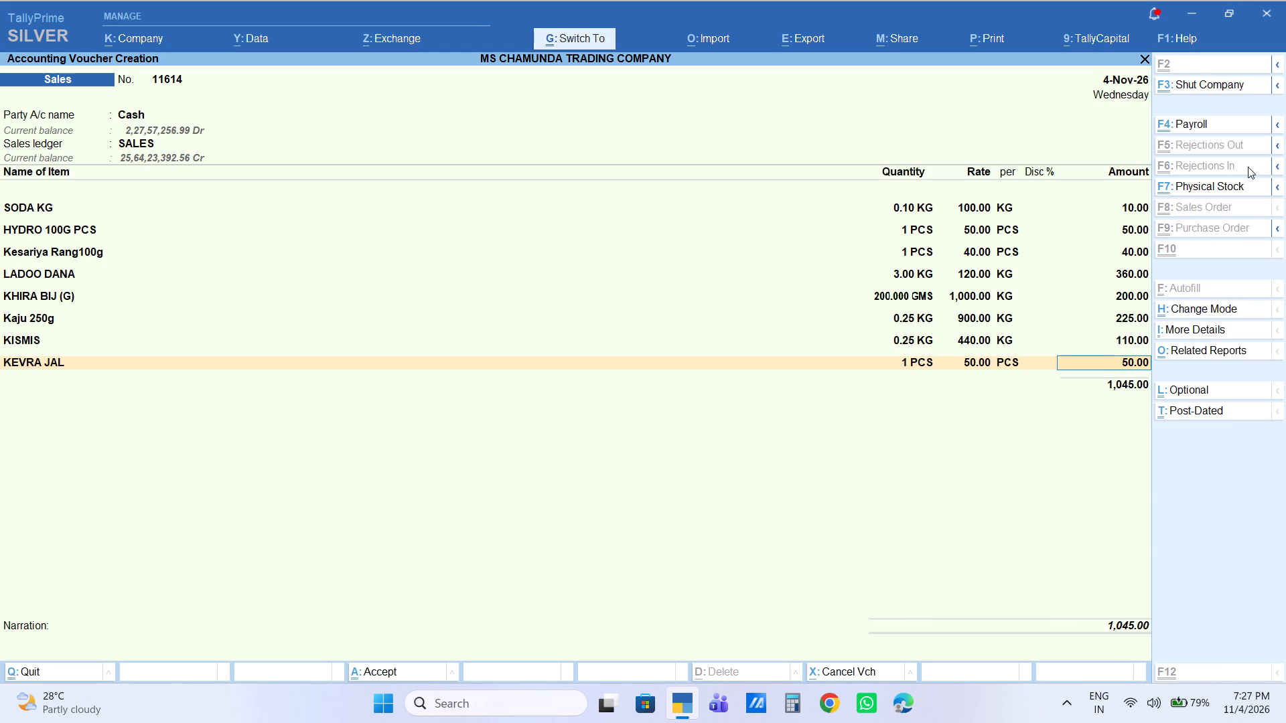
key("ctrl+a")
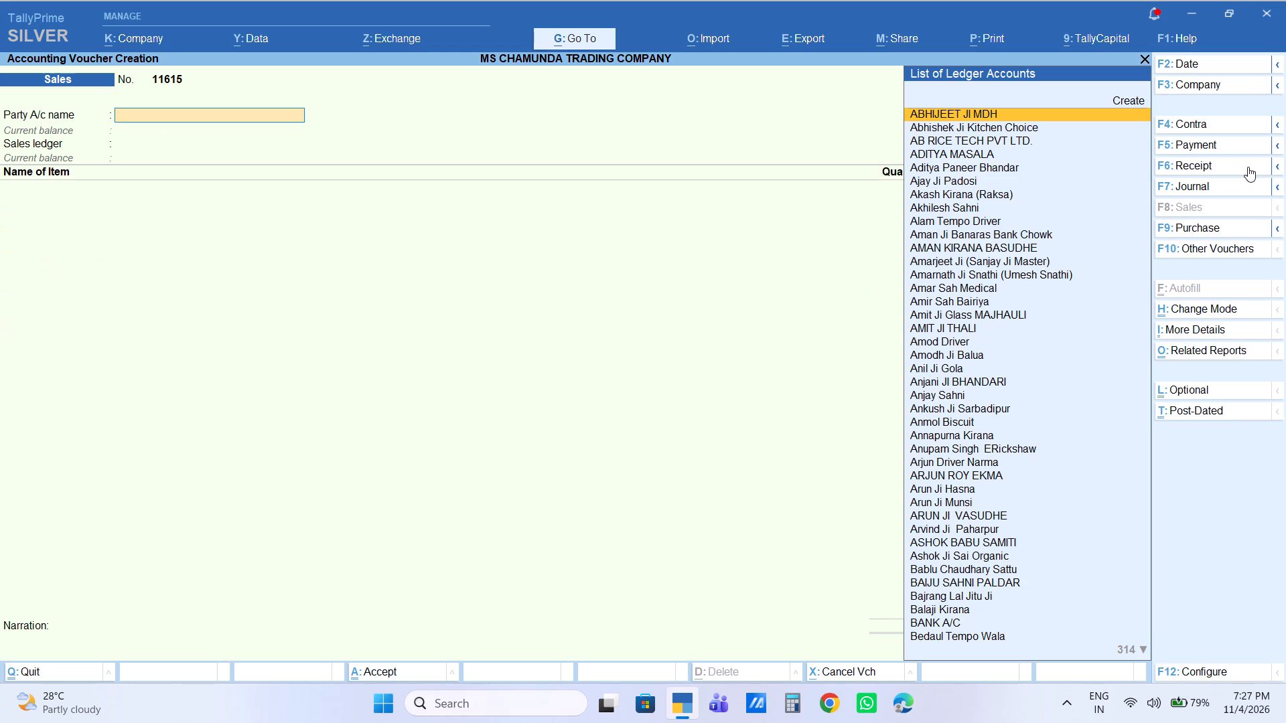
Set Cash as the party account and SALES as the sales ledger for sales voucher 11615.
type("CAS")
key("Return")
key("Return")
key("Return")
key("Return")
key("Return")
key("Return")
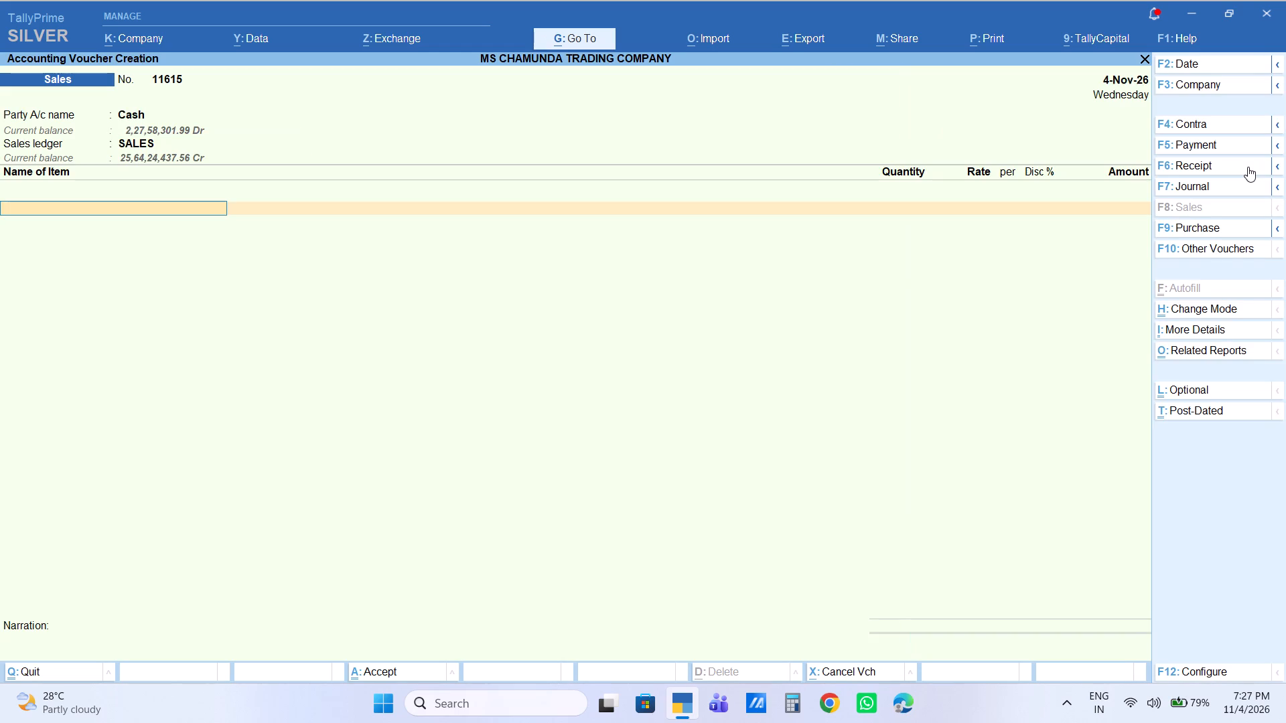
Add 1 KG of Dhaniya Gota Kg as the first item at the default rate of 190.
type("DHANIYA")
key("Down")
key("Down")
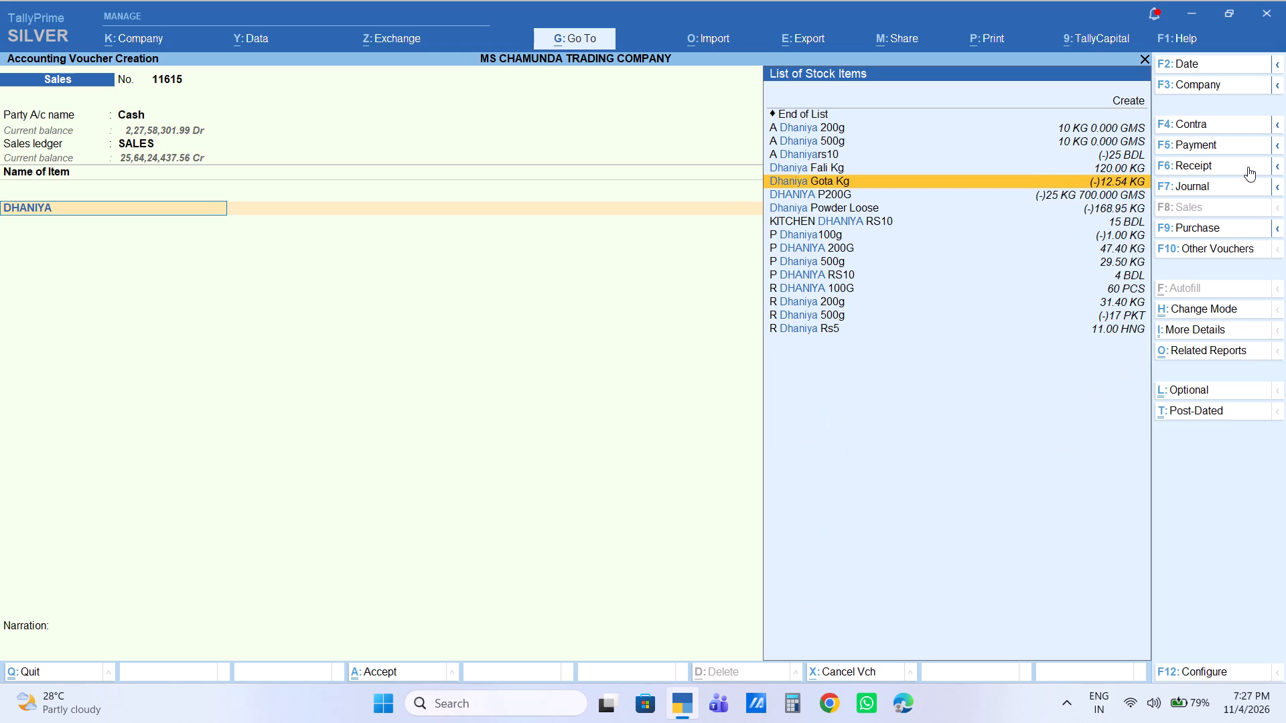
key("Up")
key("Down")
key("Up")
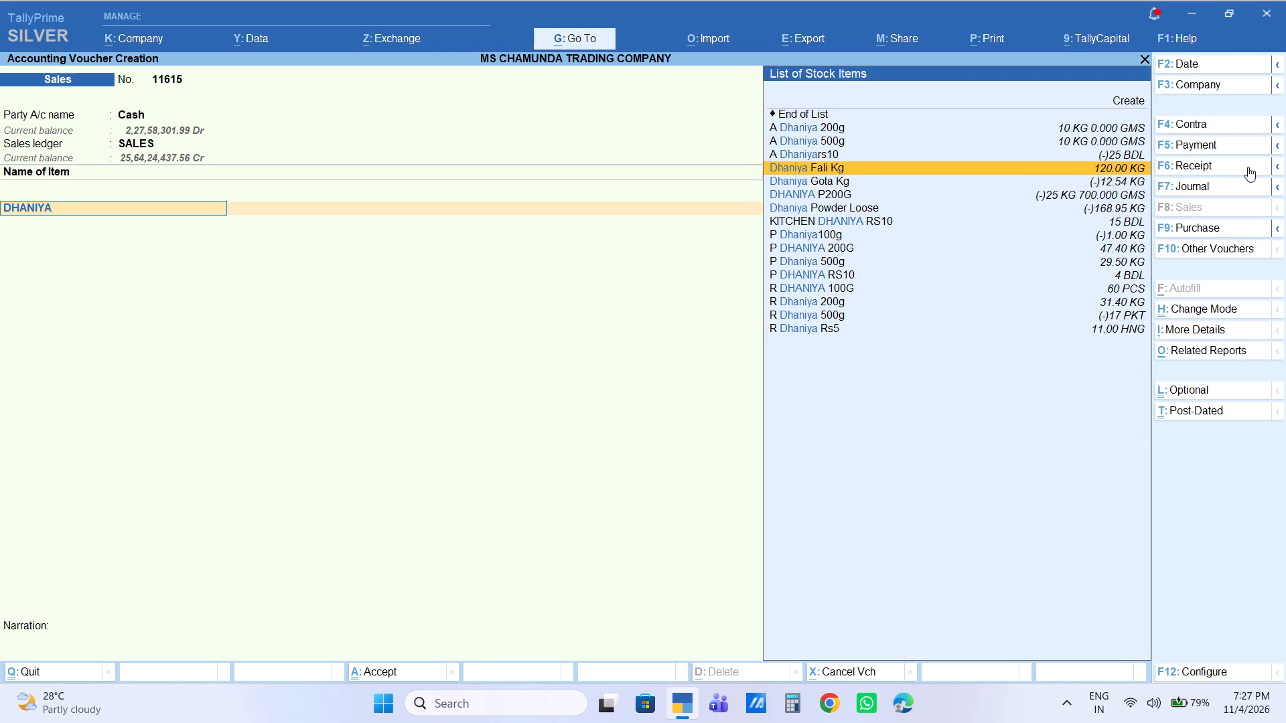
key("Down")
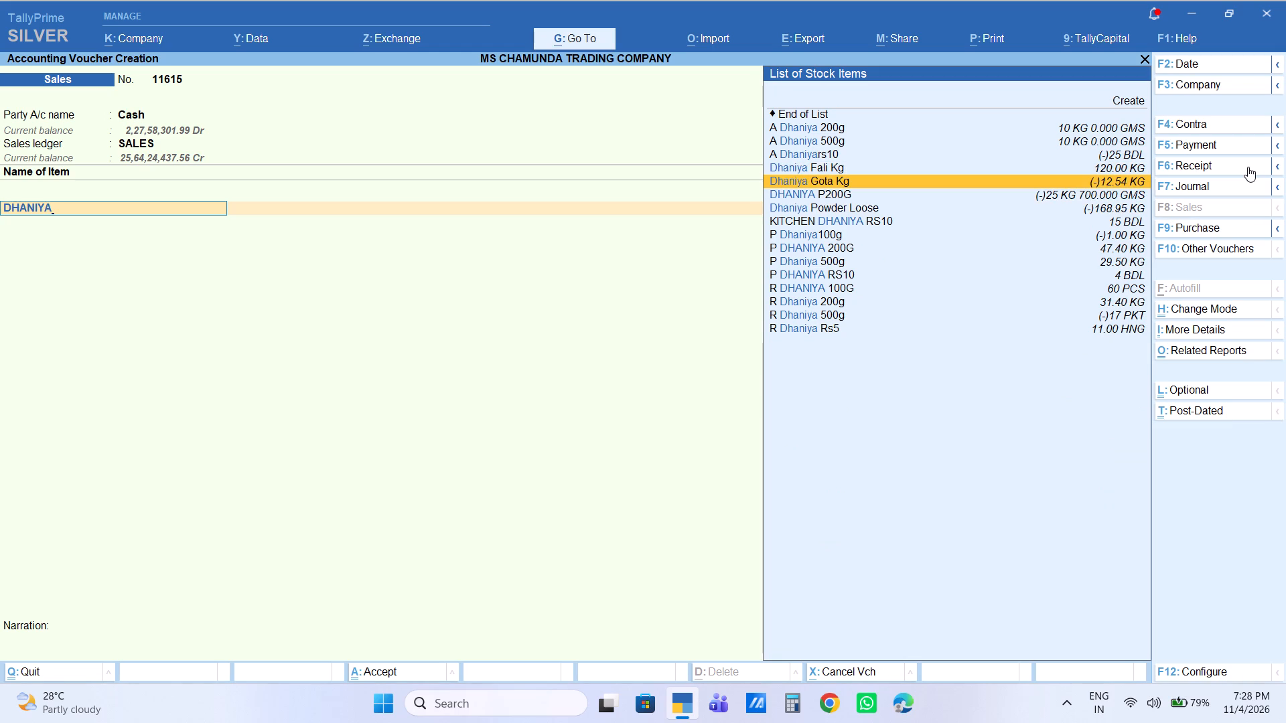
key("Return")
key("1")
key("Return")
key("Return")
key("Return")
key("Return")
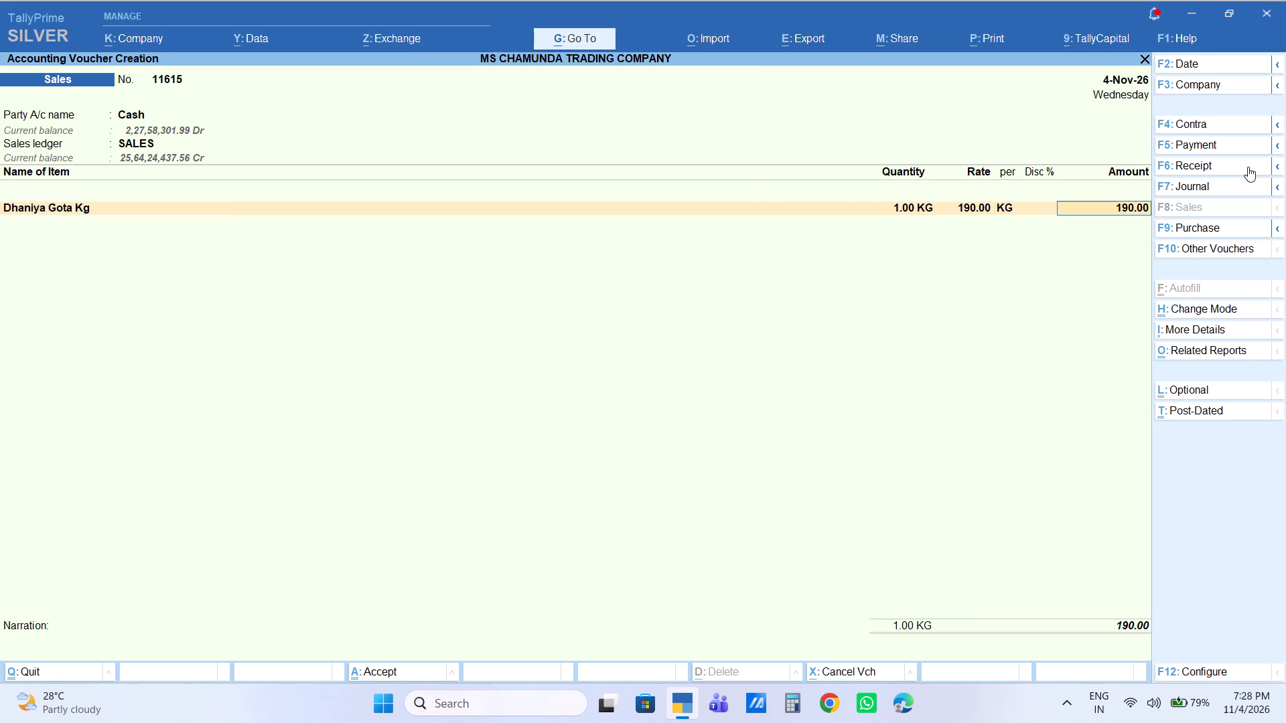
key("Return")
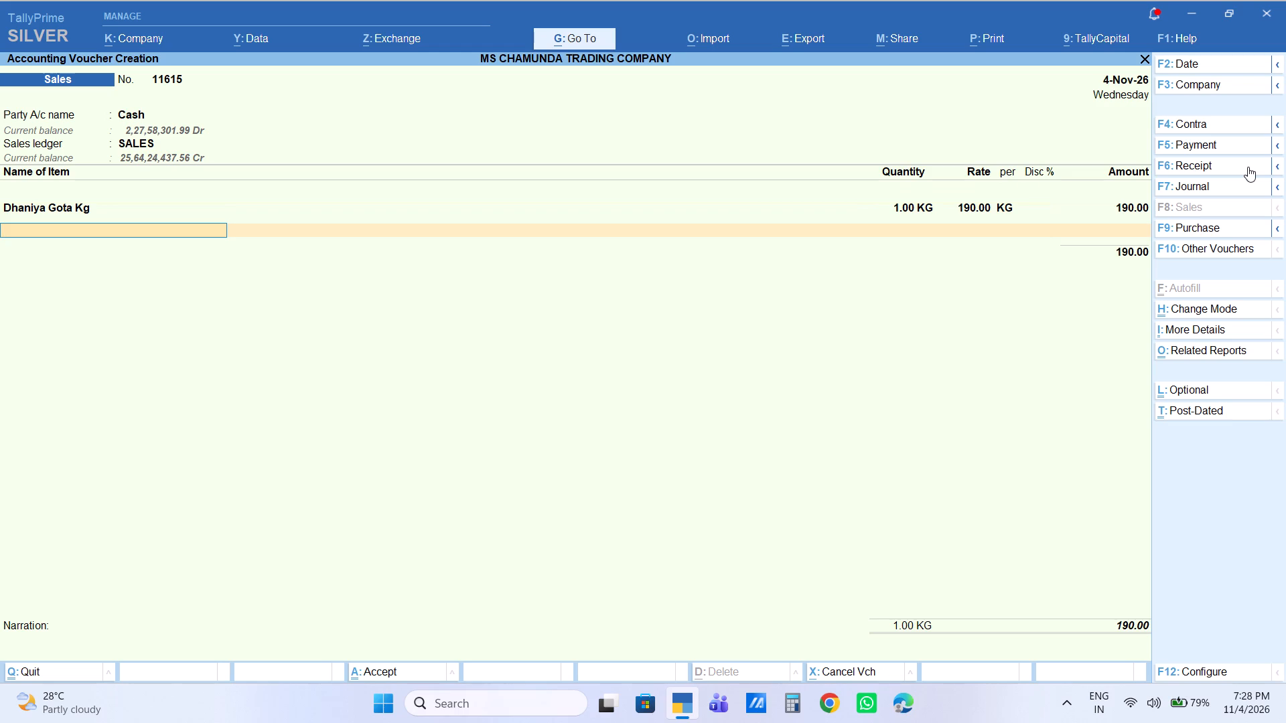
Add 1 KG of Safed Matar KG as the second item and set its amount to 65.
type("MATAR")
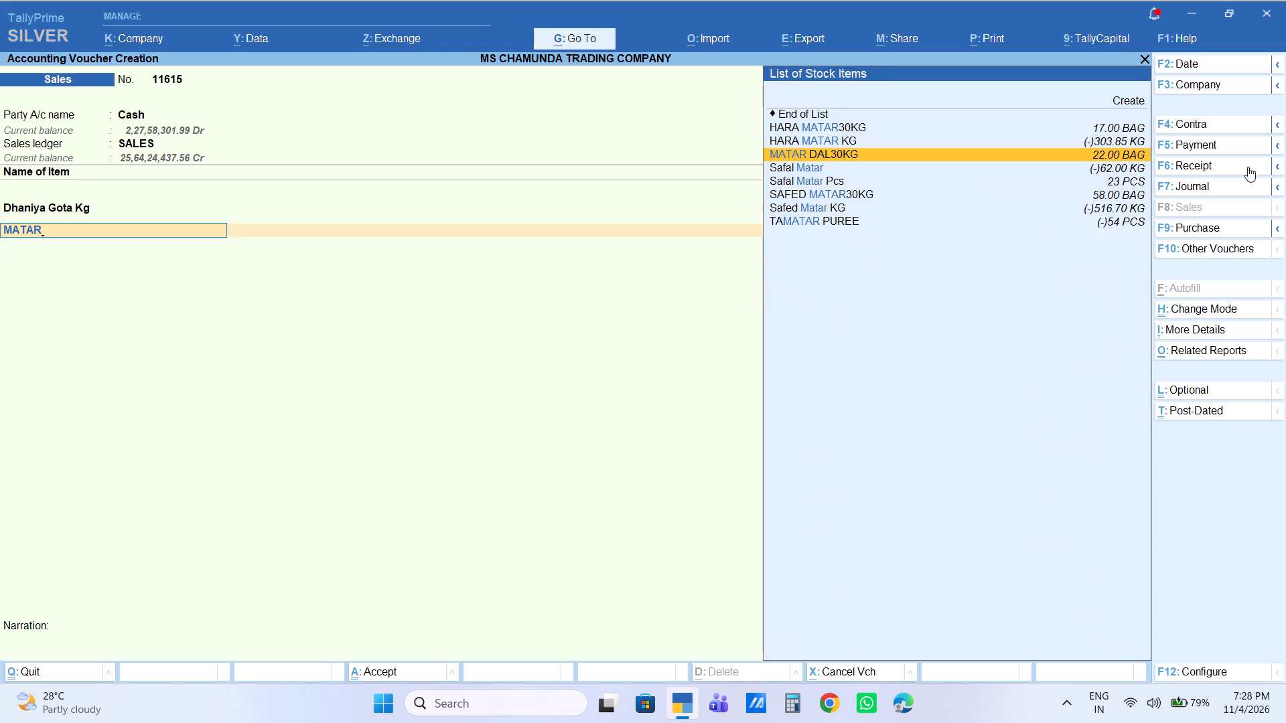
key("Down")
key("Down")
key("Up")
key("Up")
key("Down")
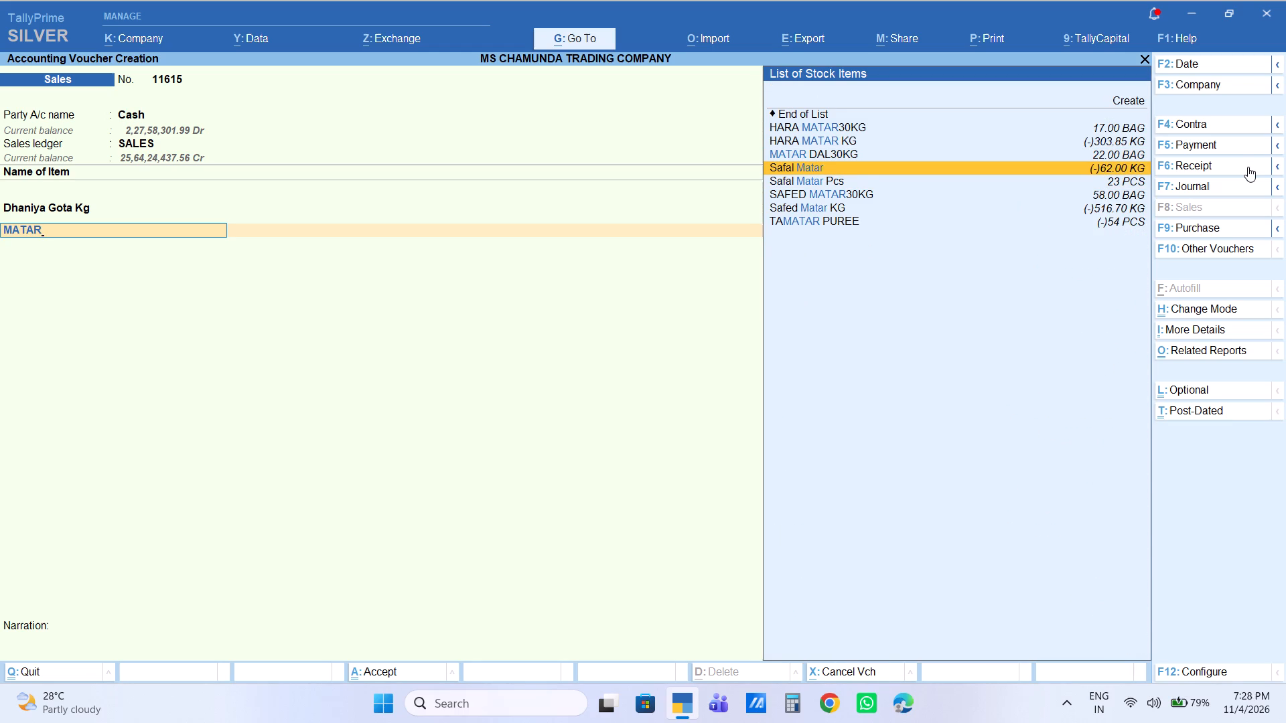
key("Up")
key("Down")
key("Down")
key("Down")
key("Down")
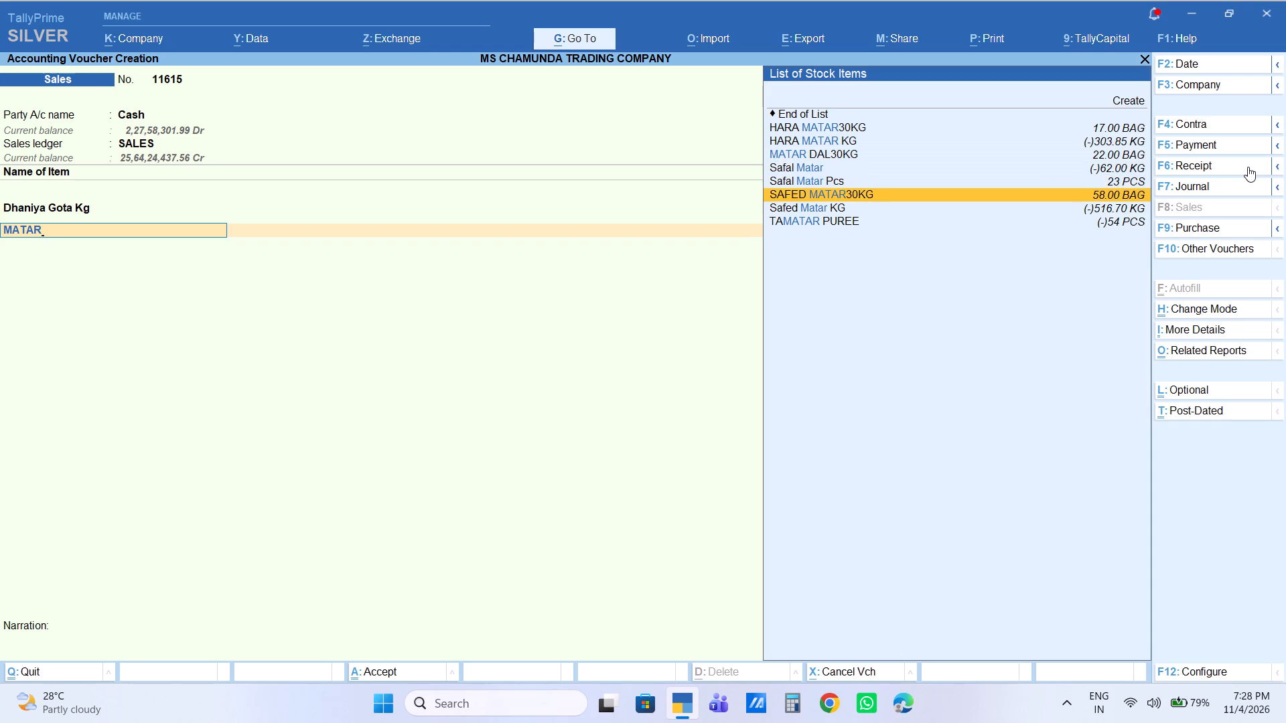
key("Return")
key("1")
key("Return")
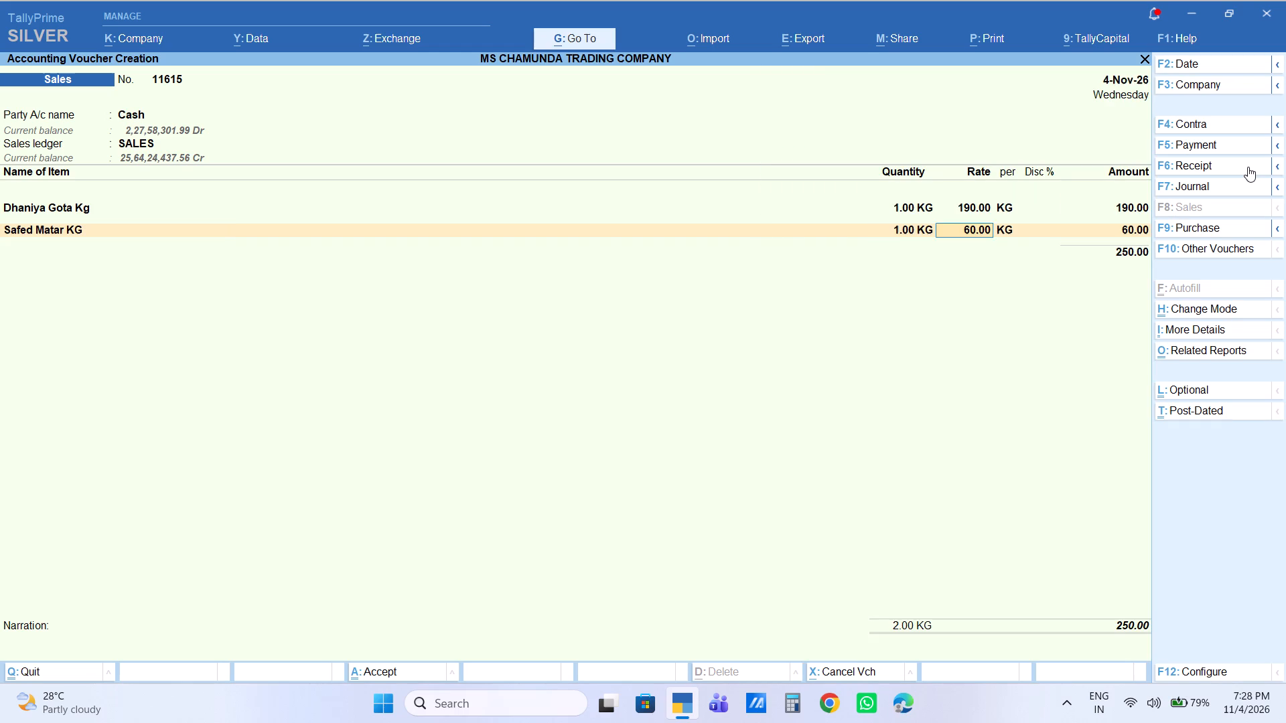
key("Return")
key("Return")
key("Return")
type("65")
key("Return")
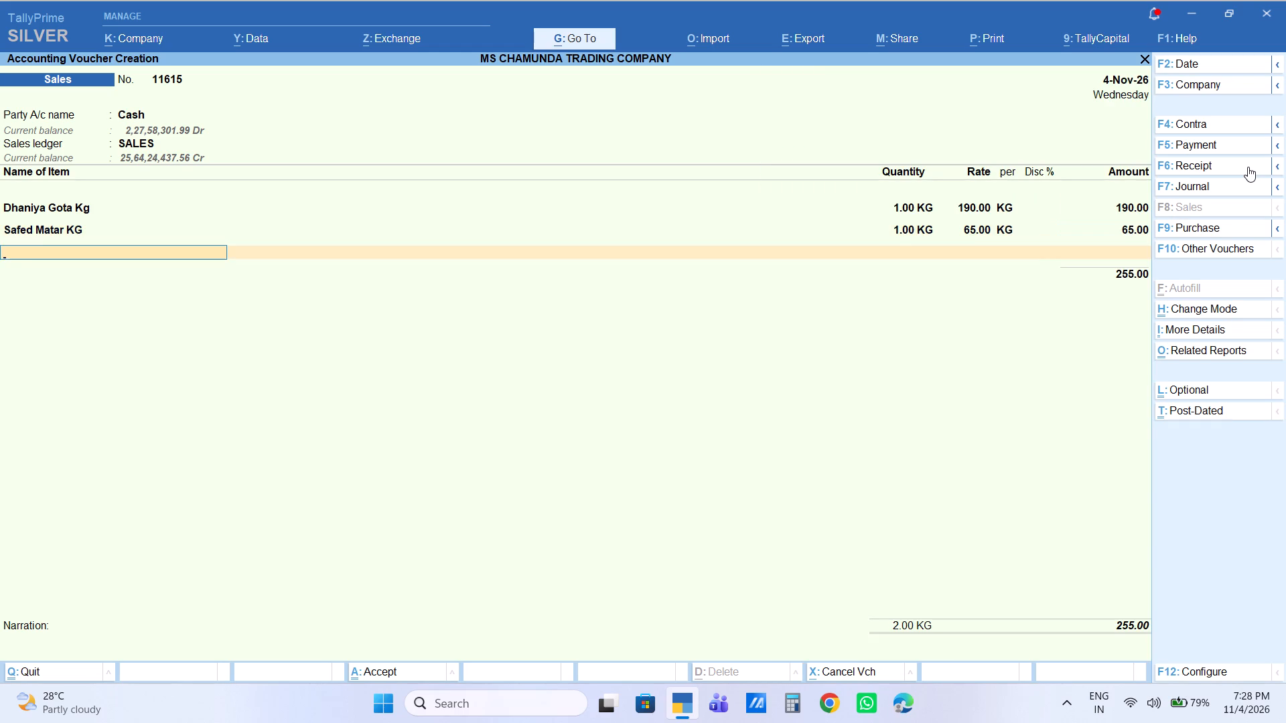
Add 5 PKT of Thali Pkt as the third item and set its amount to 75.
type("THALI")
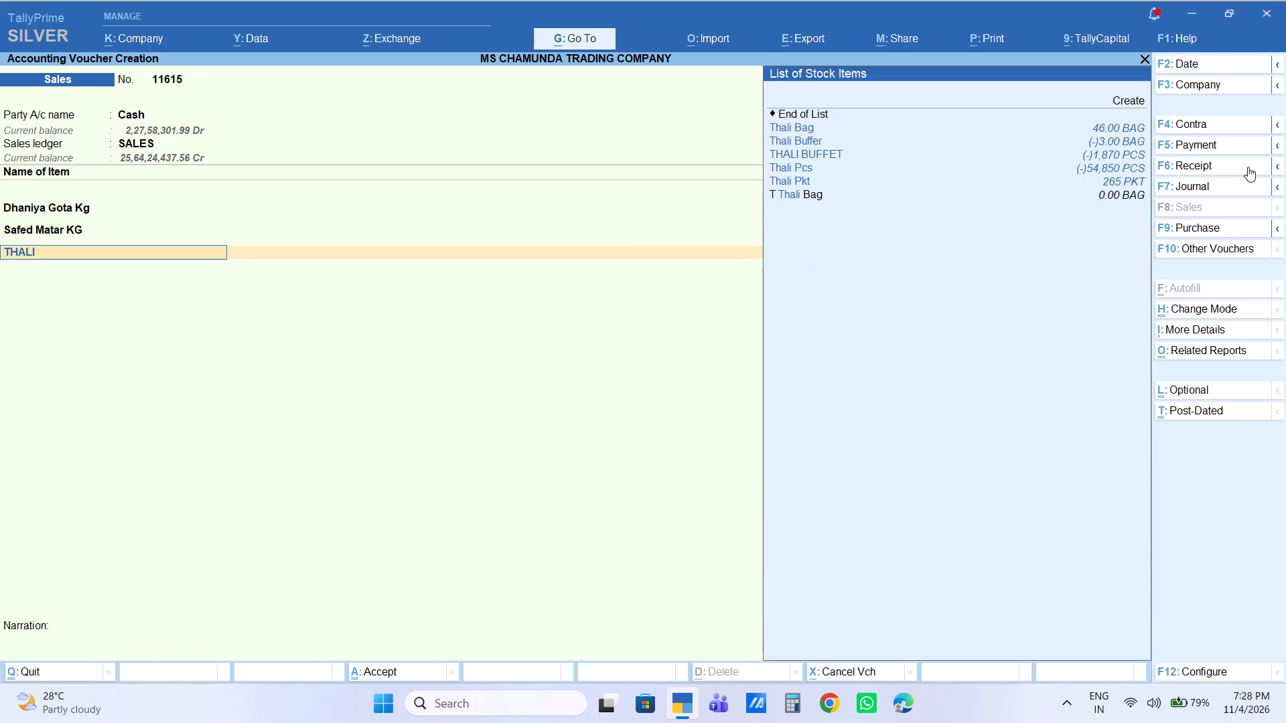
key("Down")
key("Down")
key("Down")
key("Down")
key("Down")
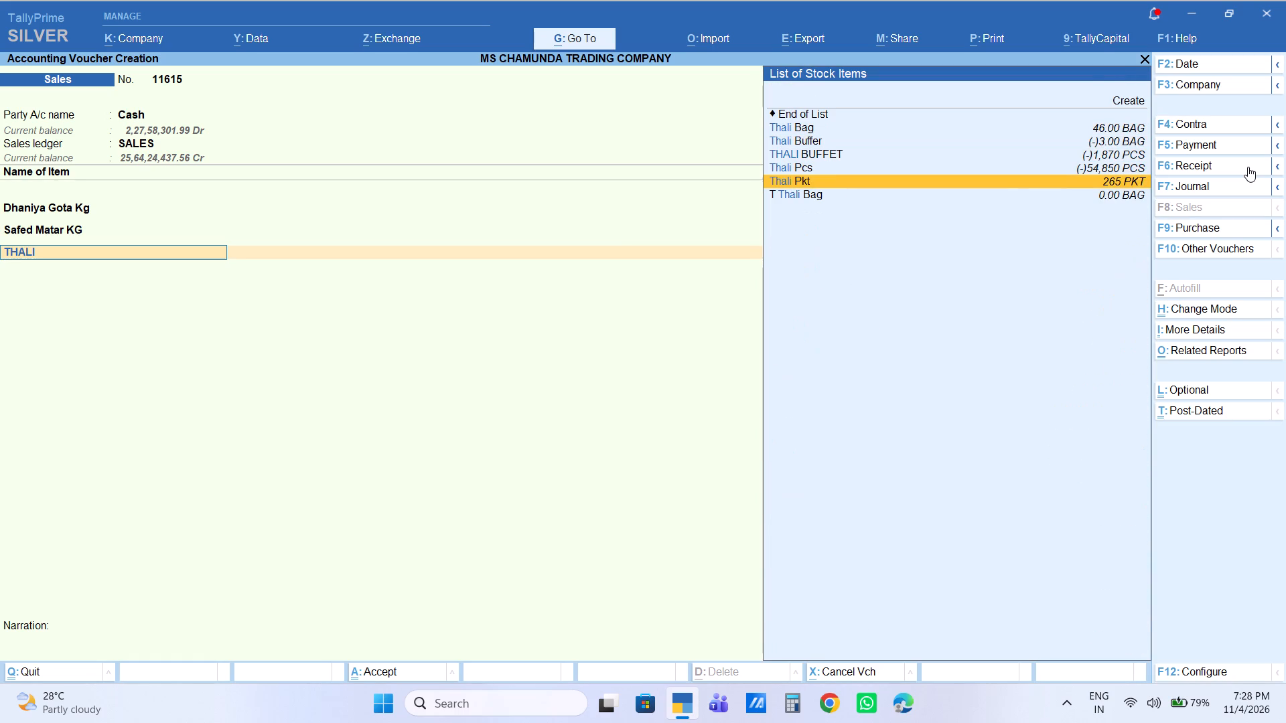
key("Return")
key("1")
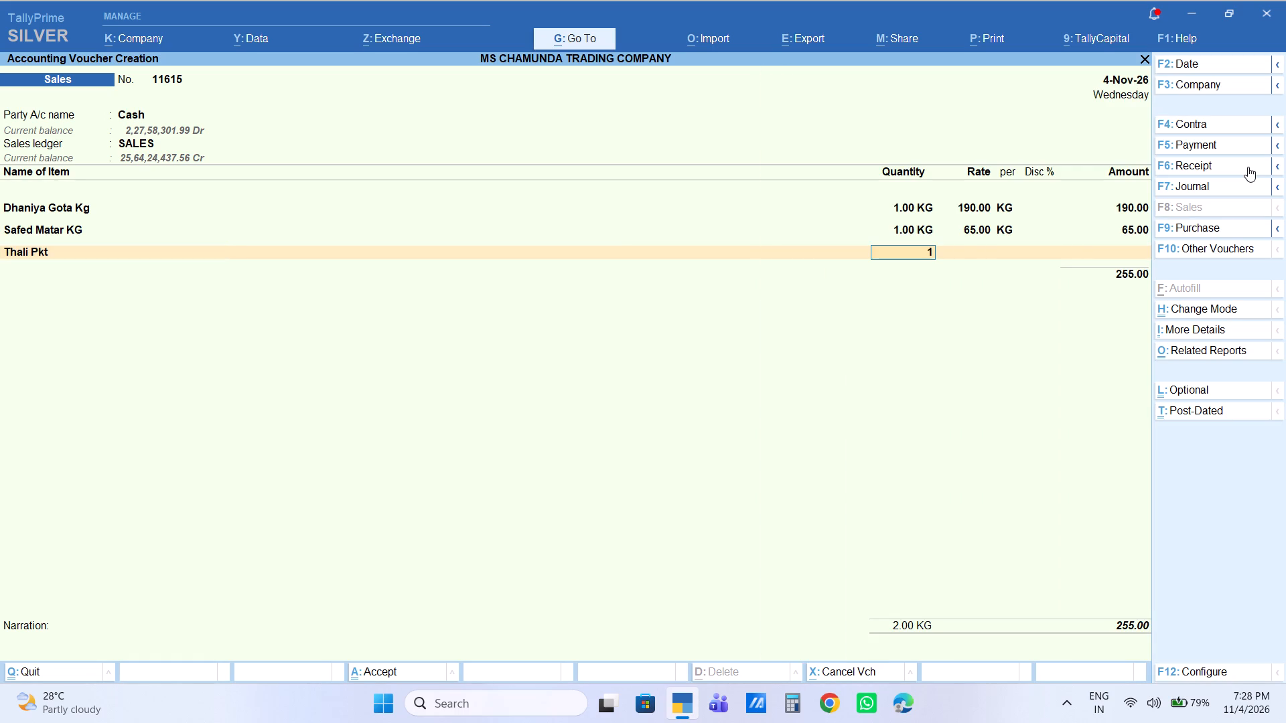
key("BackSpace")
key("5")
key("Return")
key("Return")
key("Return")
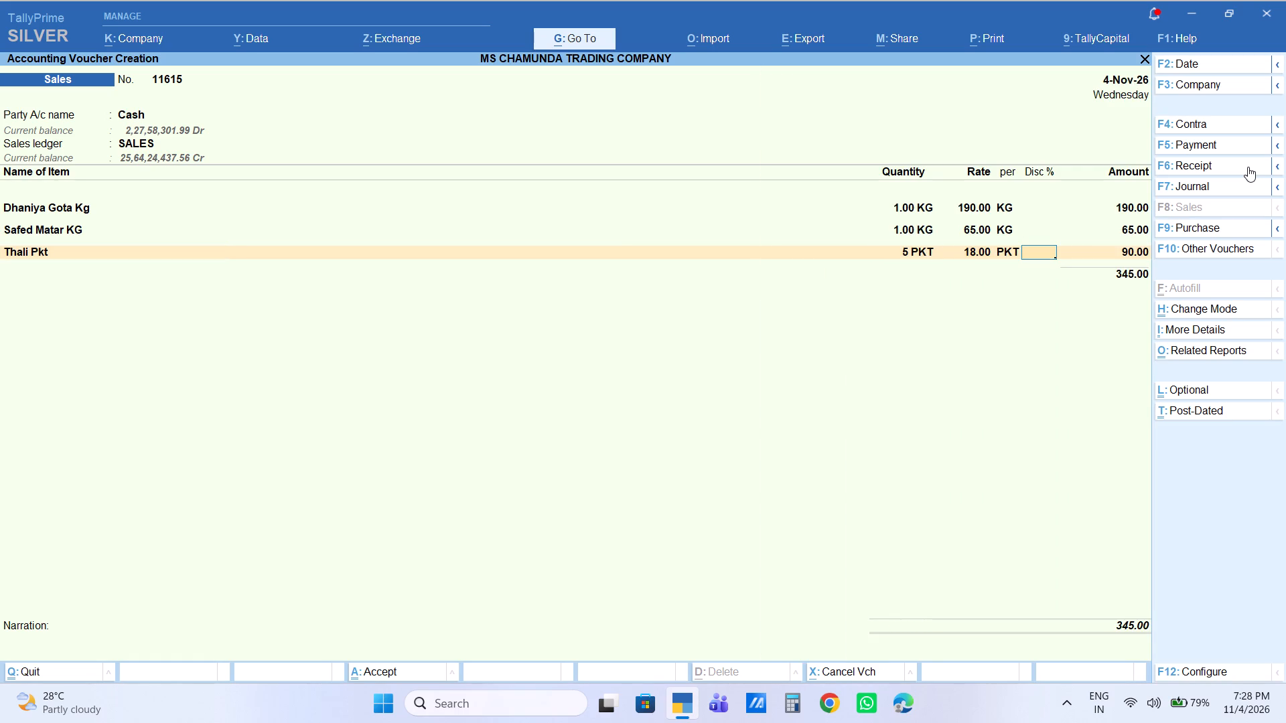
key("Return")
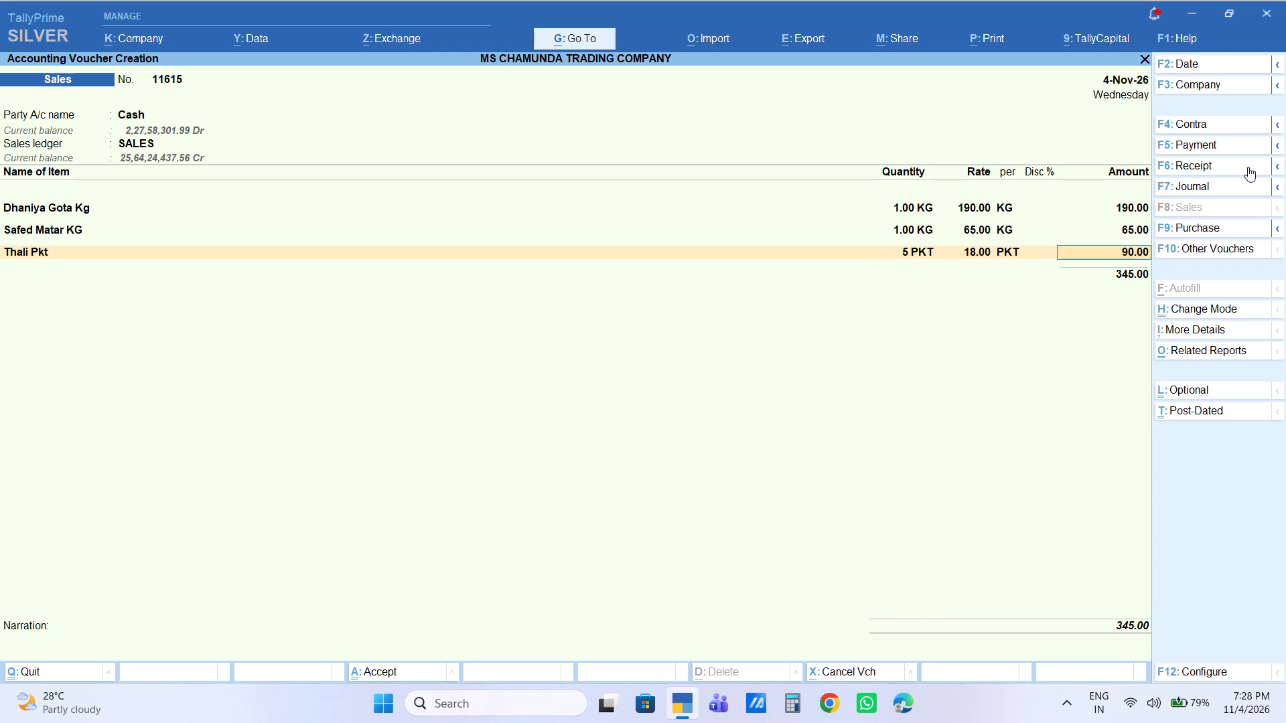
type("75")
key("Return")
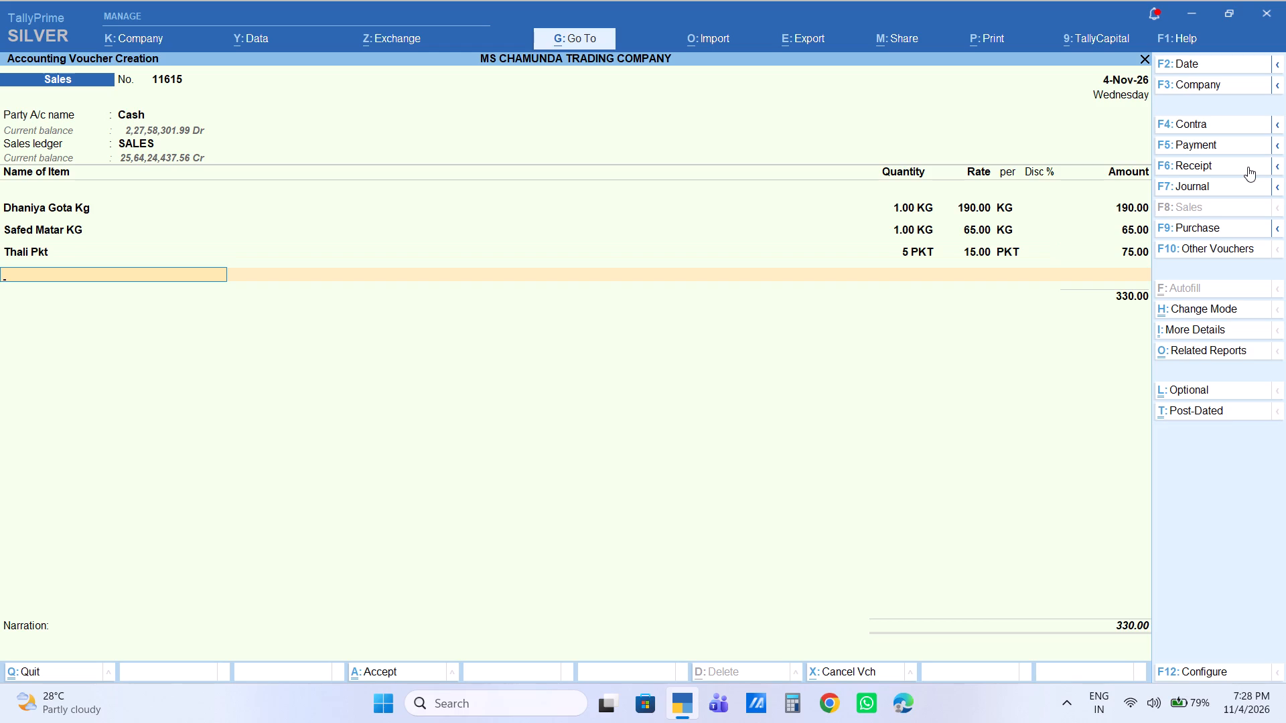
Add 5 BDL of Pani Glass BDL as the fourth item and set its amount to 125.
type("GLAS")
key("Down")
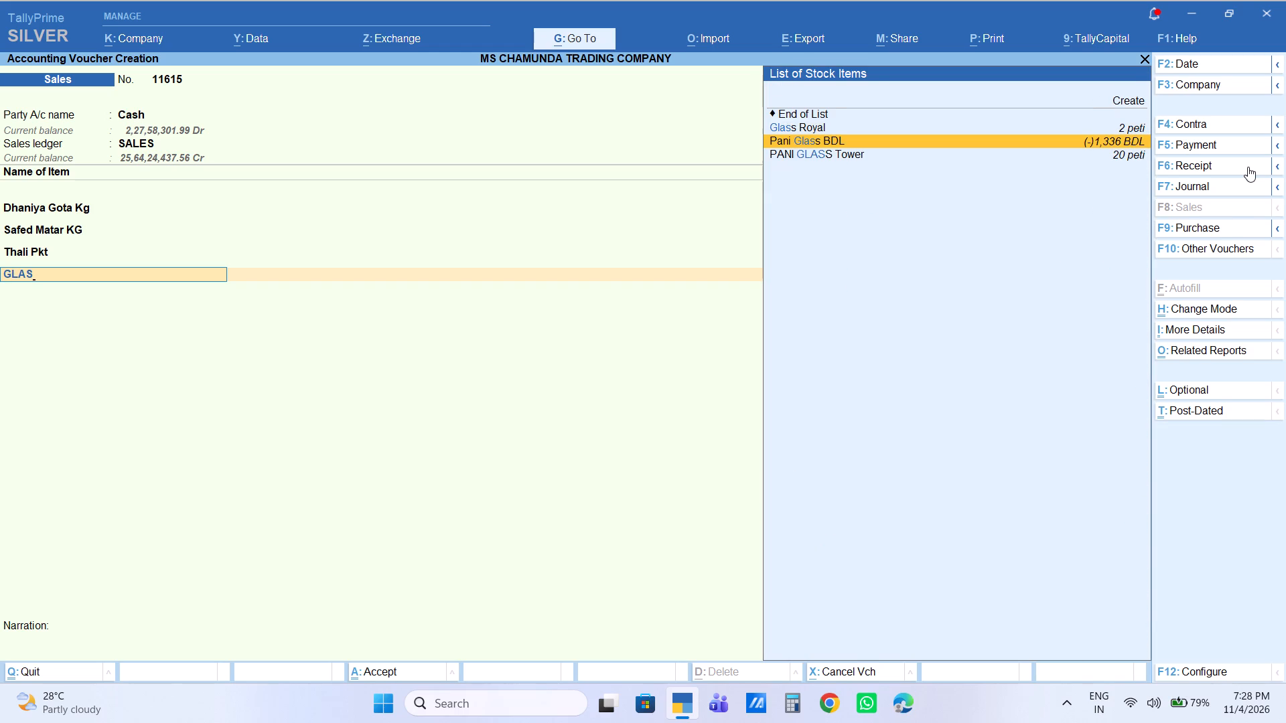
key("Return")
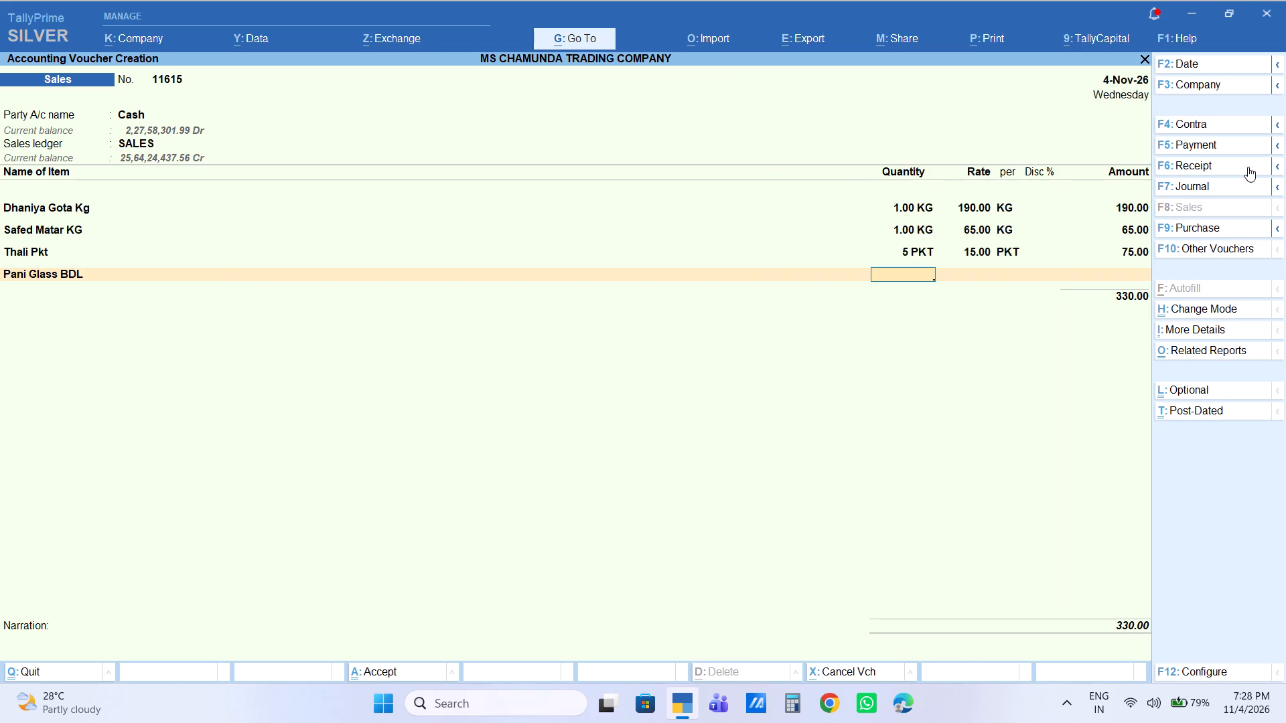
key("5")
key("Return")
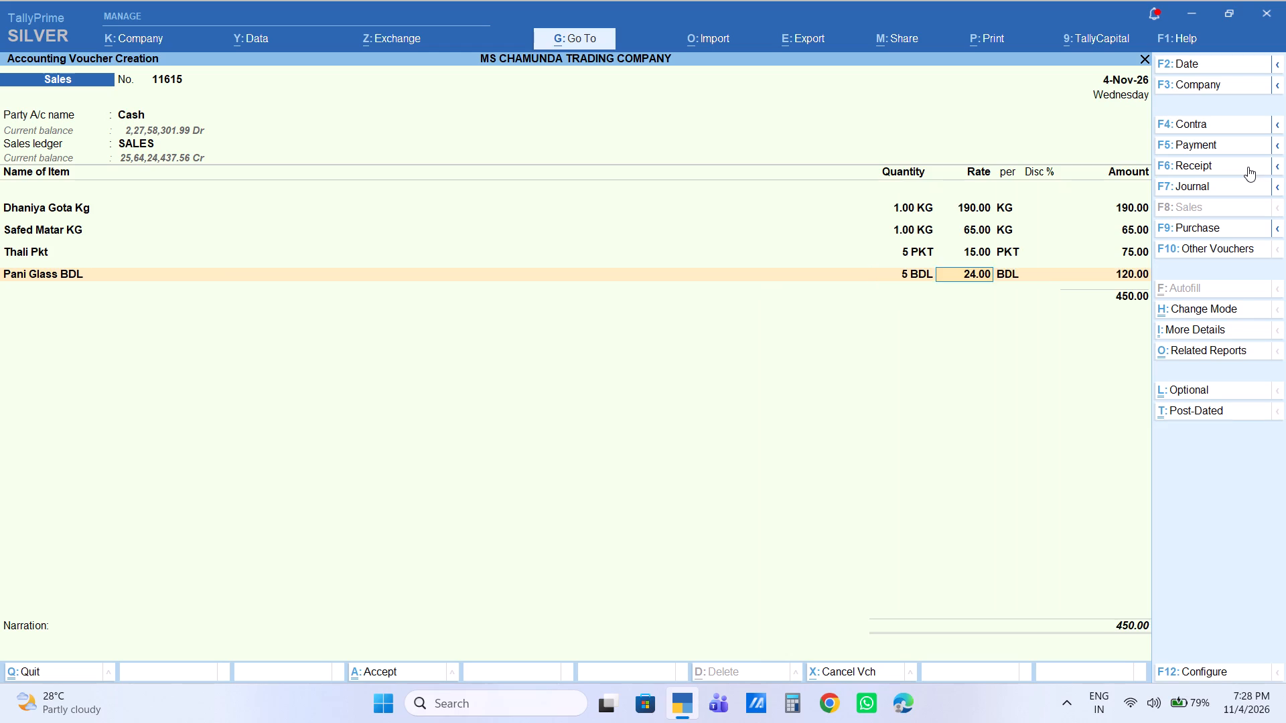
key("Return")
key("Return")
key("Return")
type("125")
key("Return")
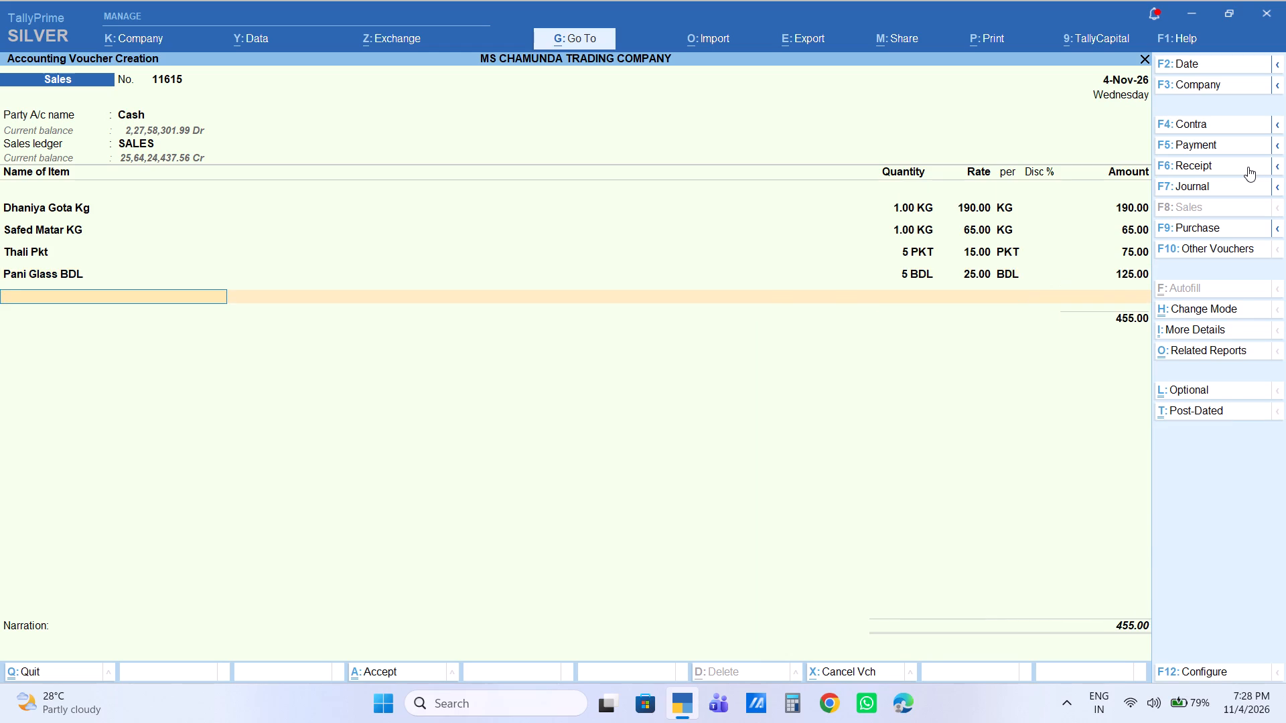
Add 1 KG of Kerao as the fifth item and set its amount to 65.
type("KERA")
key("Down")
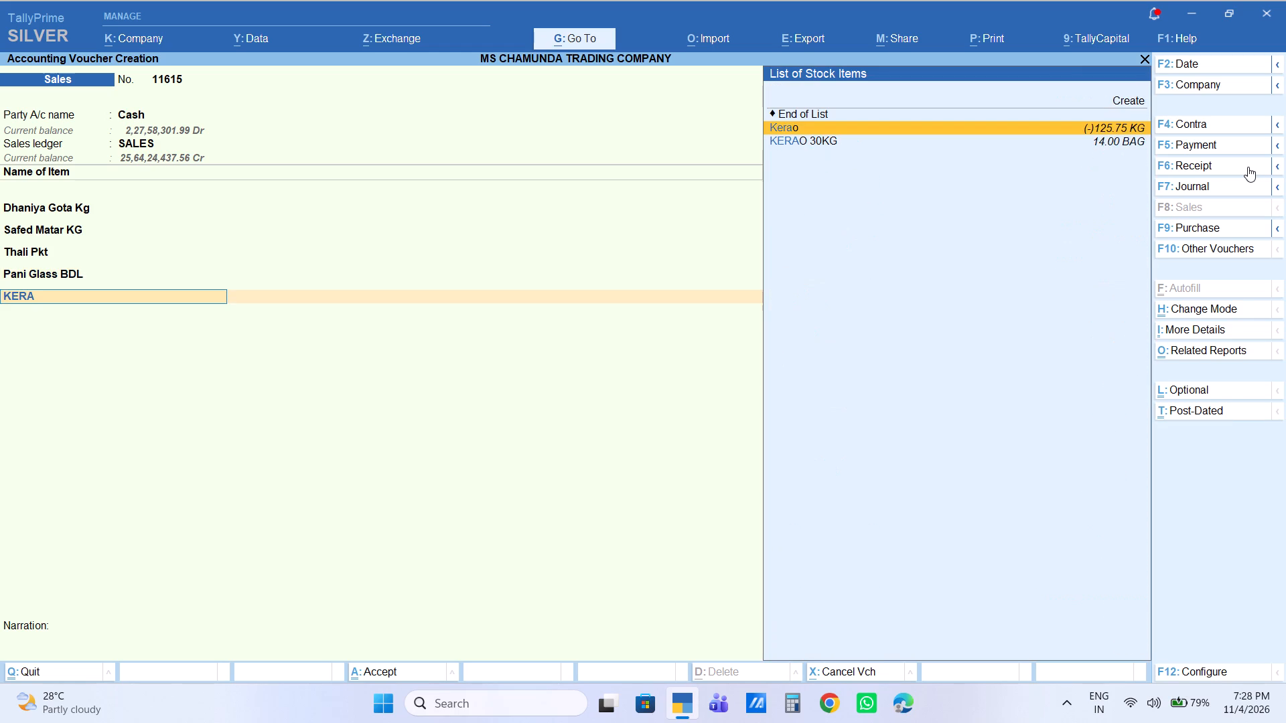
key("Return")
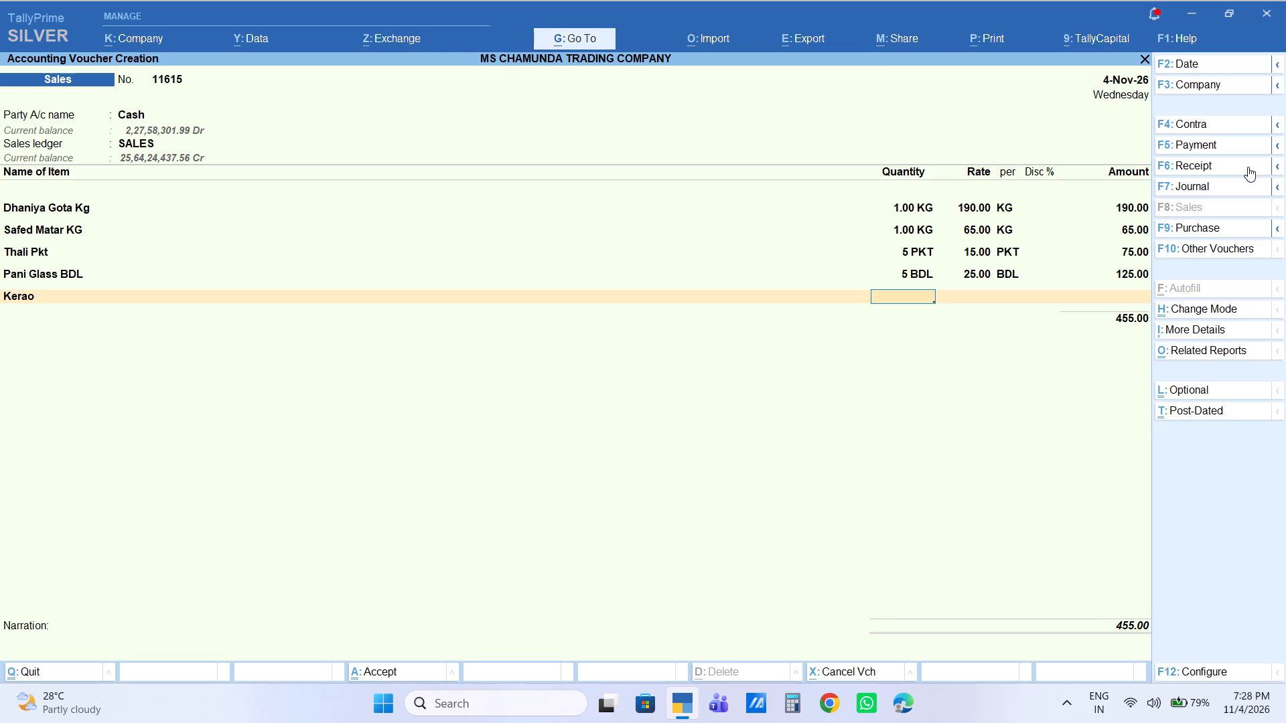
key("1")
key("Return")
key("Return")
key("Return")
key("Return")
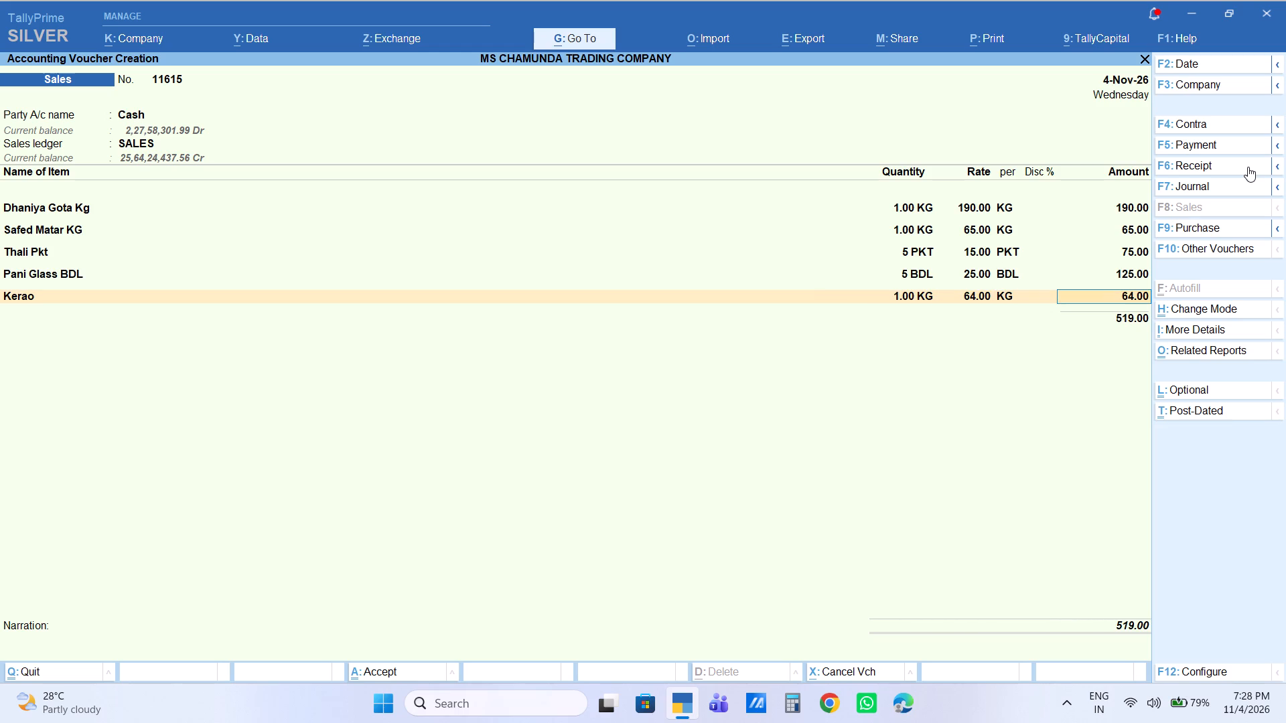
type("65")
key("Return")
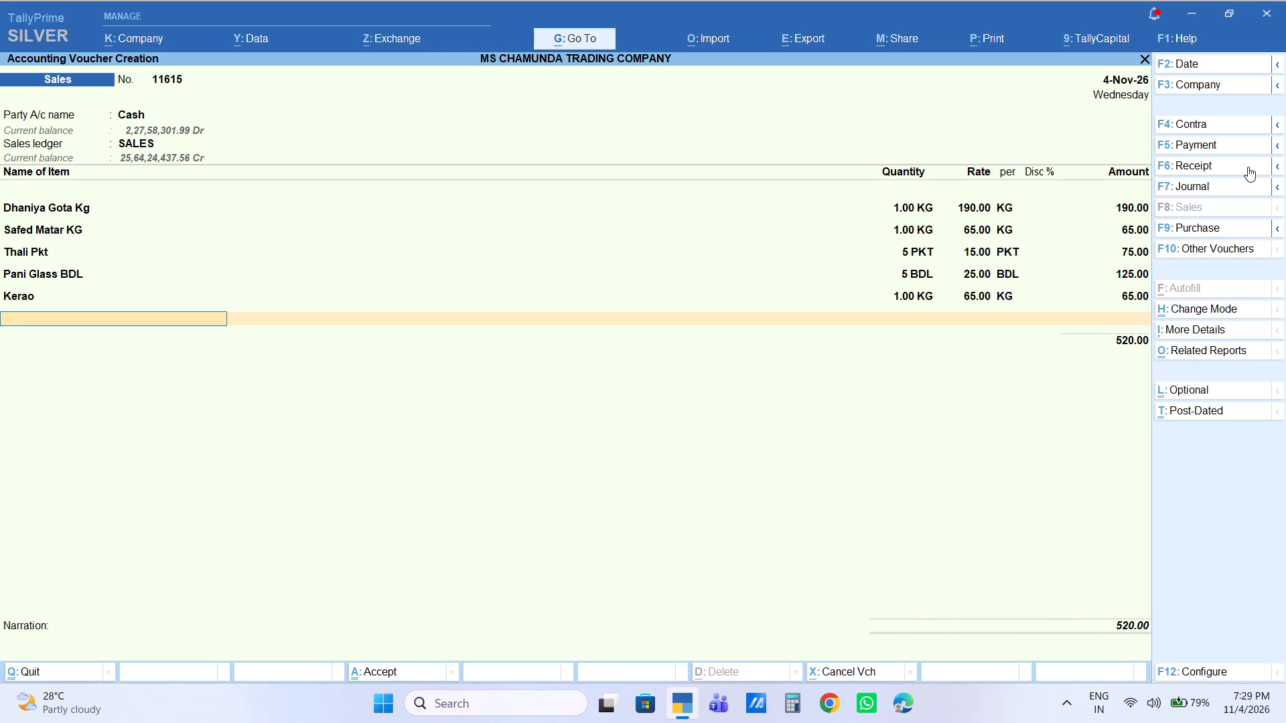
Add 5 PCS of Mombatti Rs 5(A) as the sixth item at the rate of 10 per PCS.
type("MOM")
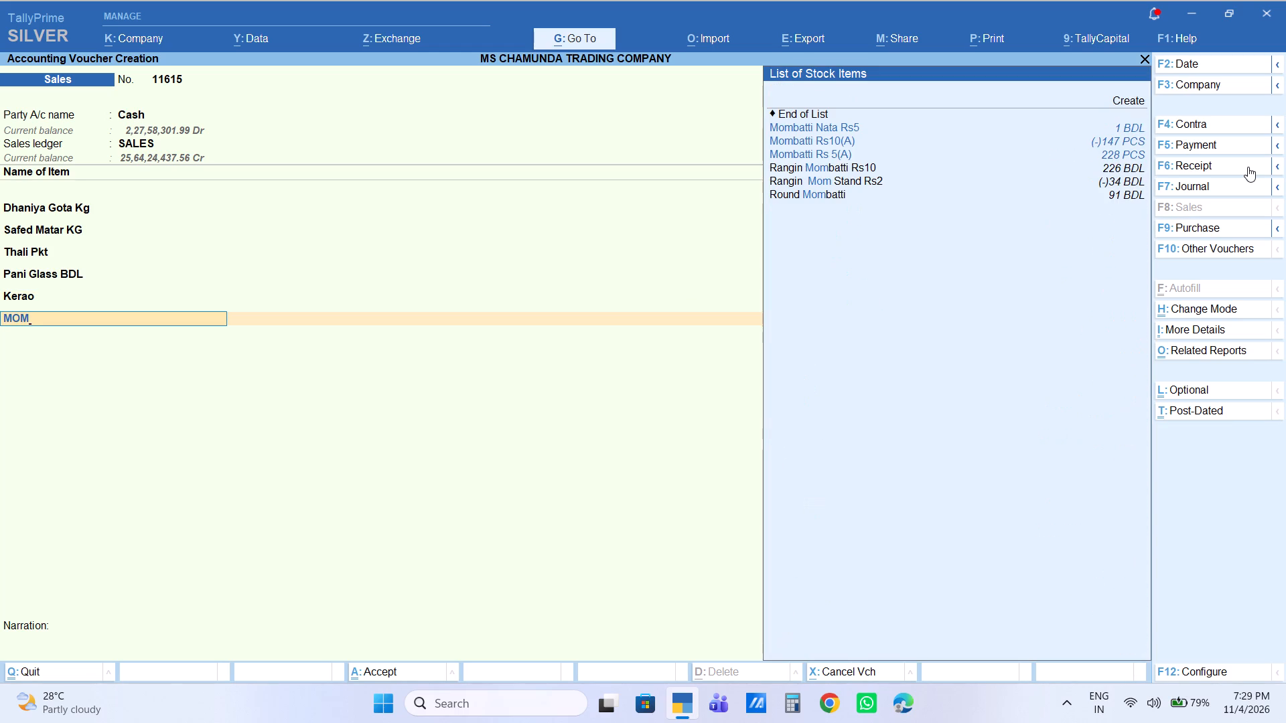
key("Down")
key("Down")
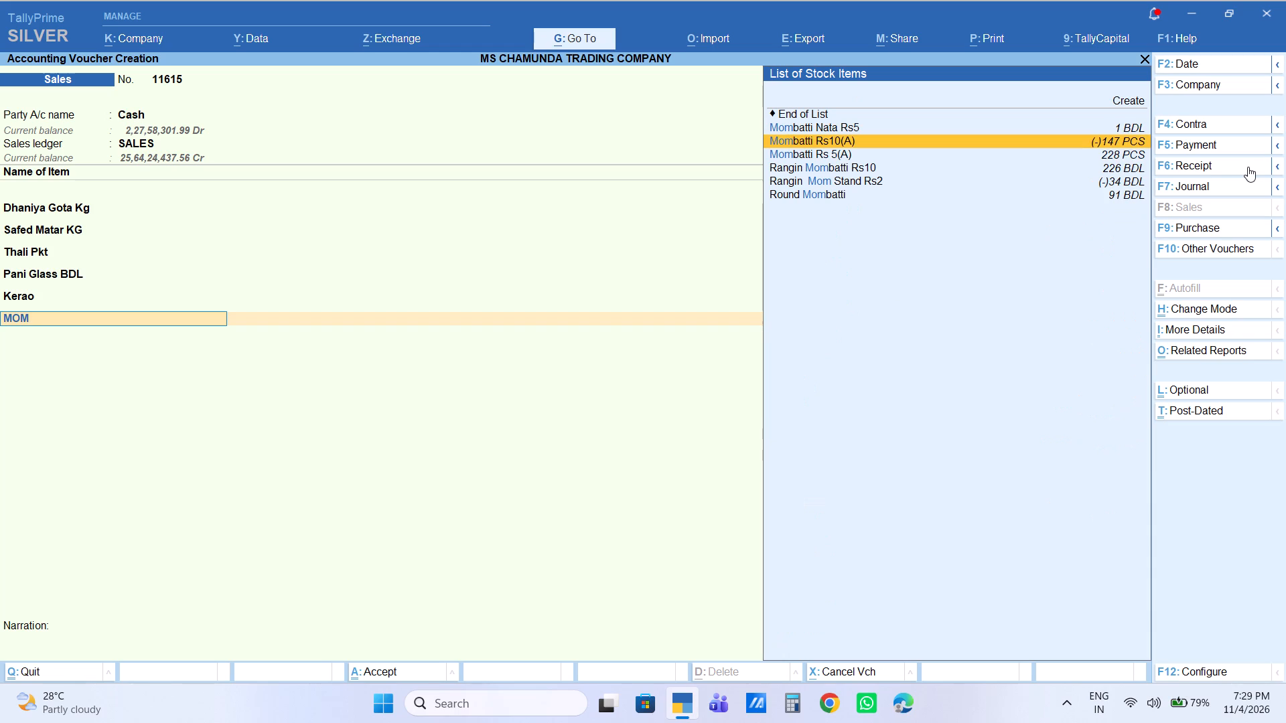
key("Down")
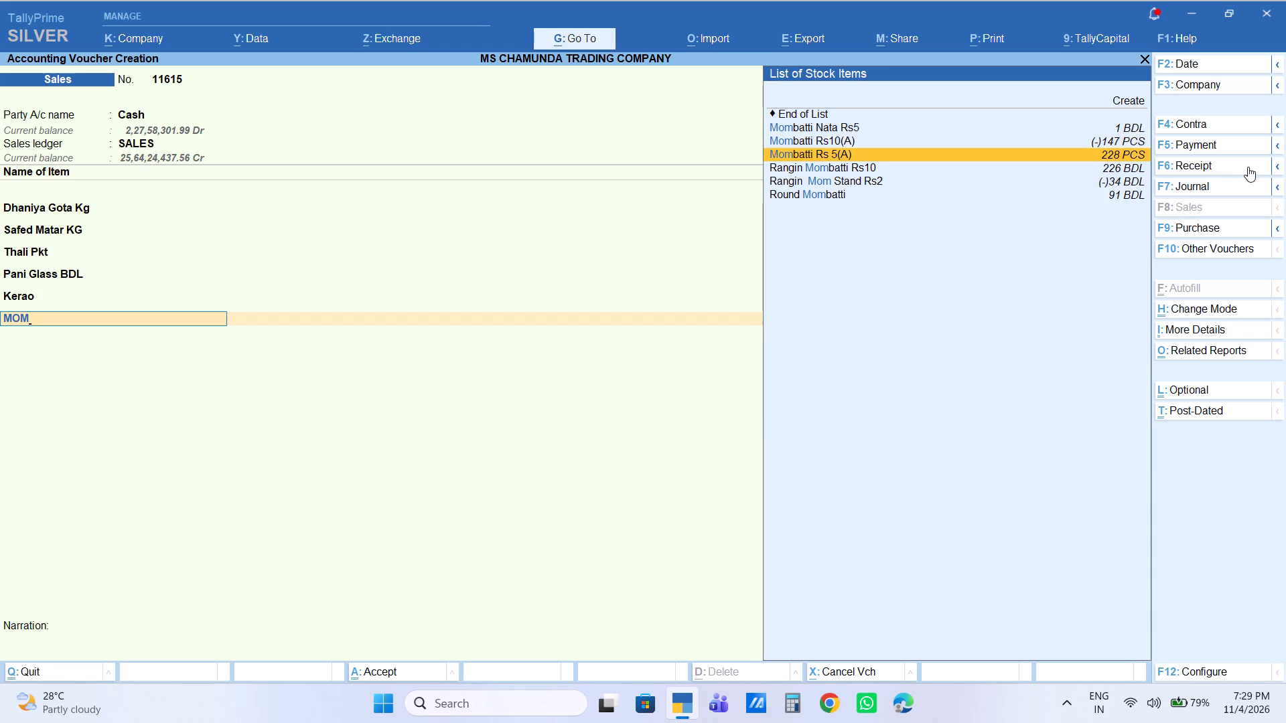
key("Return")
key("5")
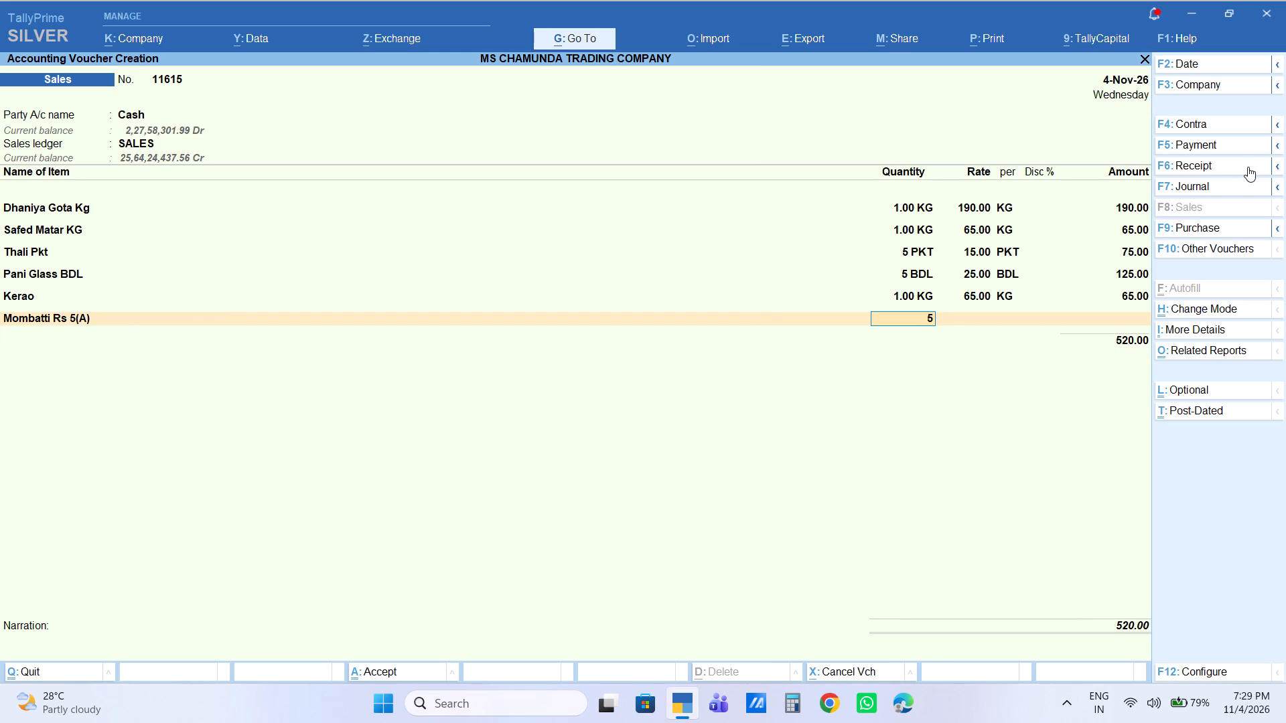
key("Return")
key("Return")
key("Return")
key("Return")
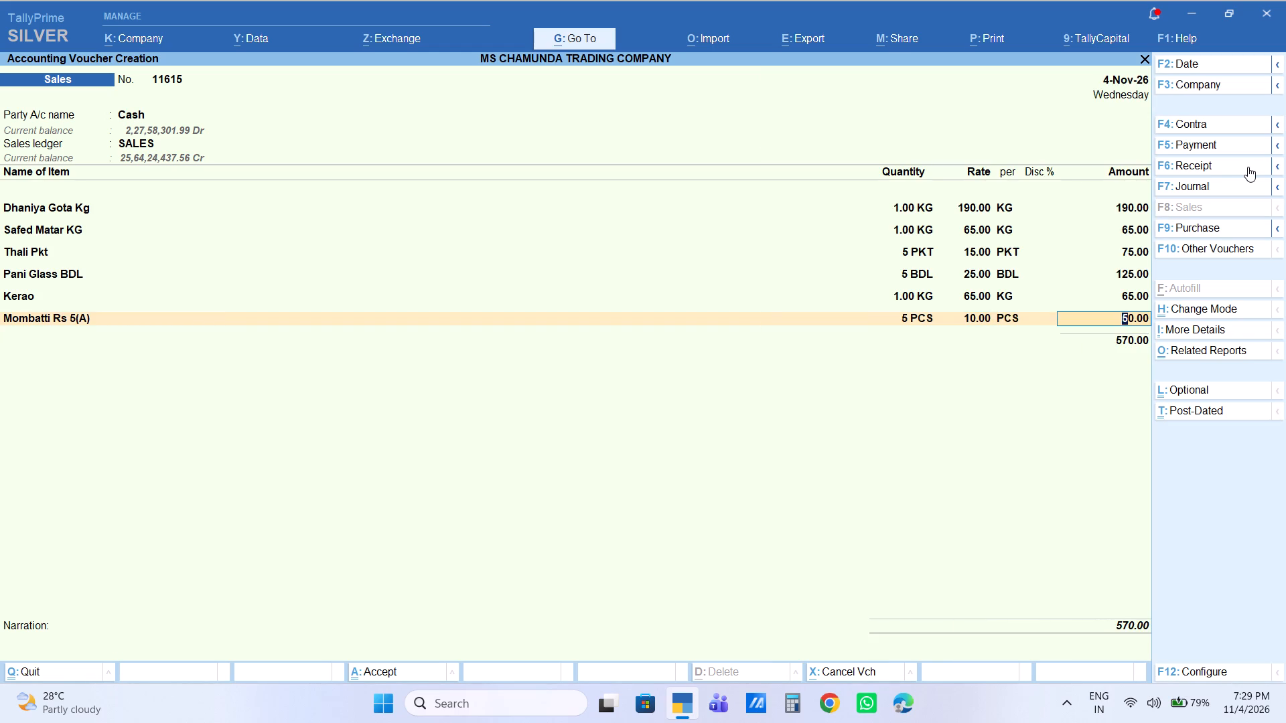
key("Return")
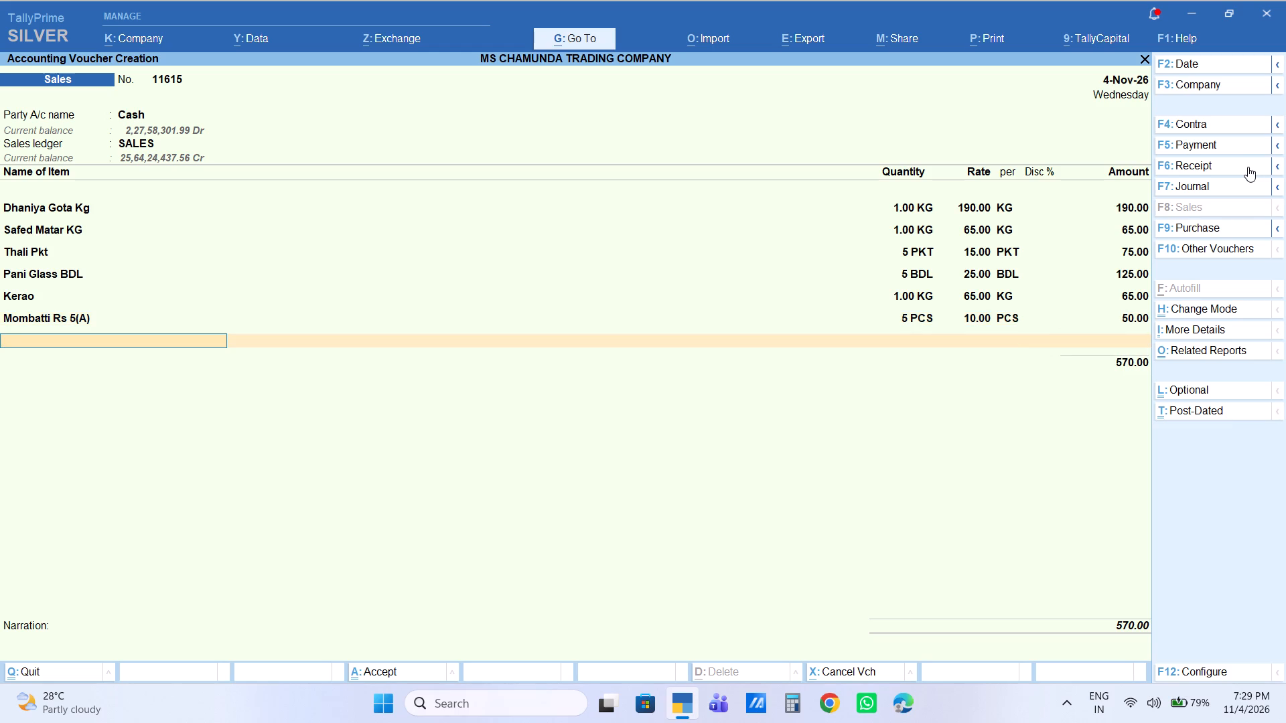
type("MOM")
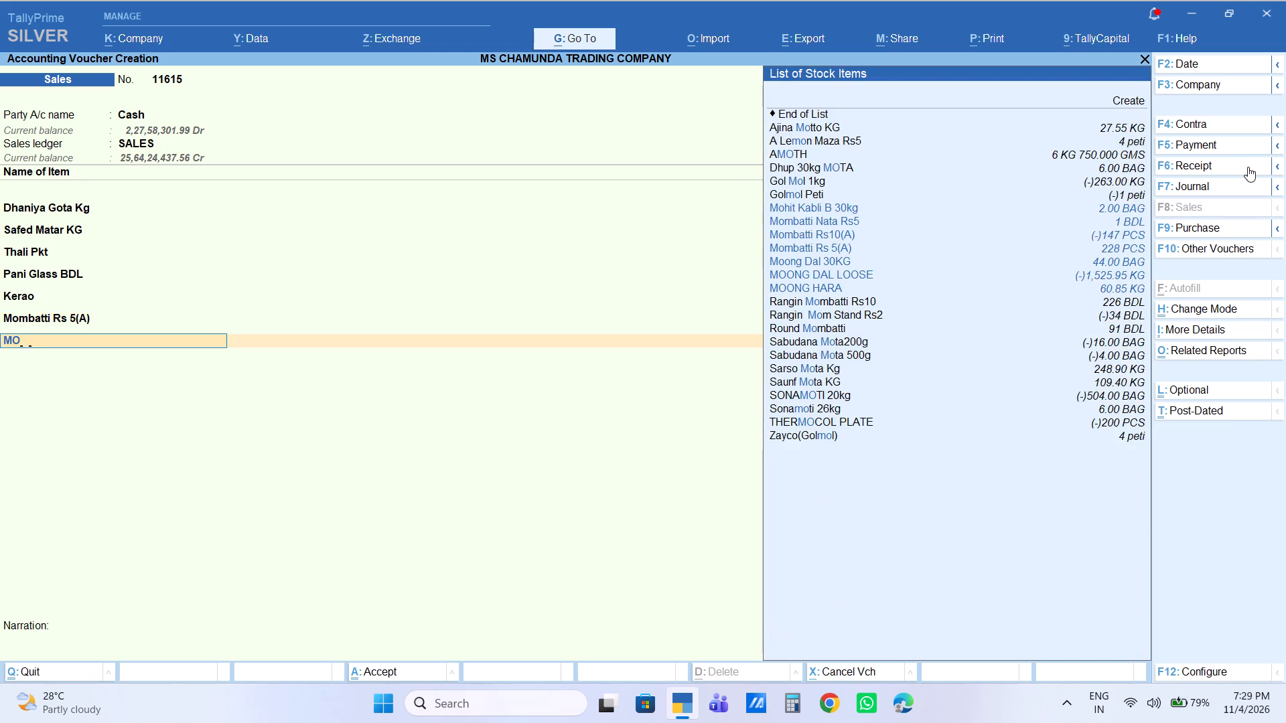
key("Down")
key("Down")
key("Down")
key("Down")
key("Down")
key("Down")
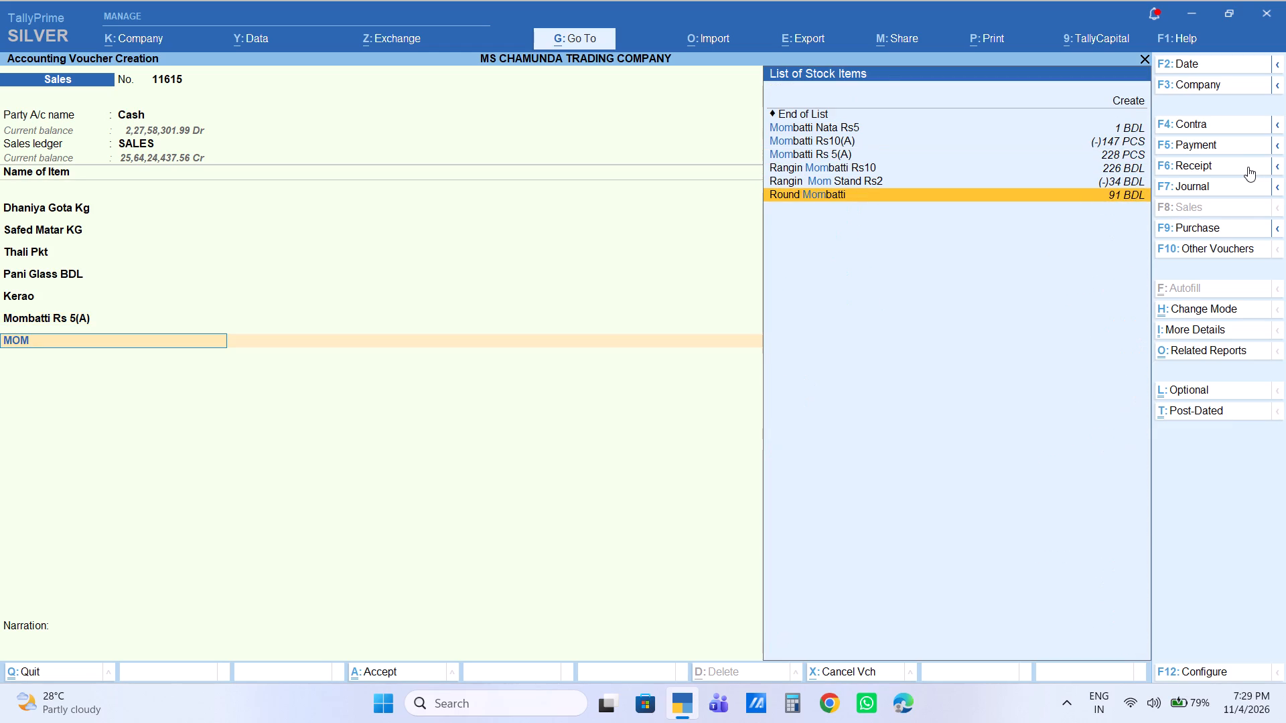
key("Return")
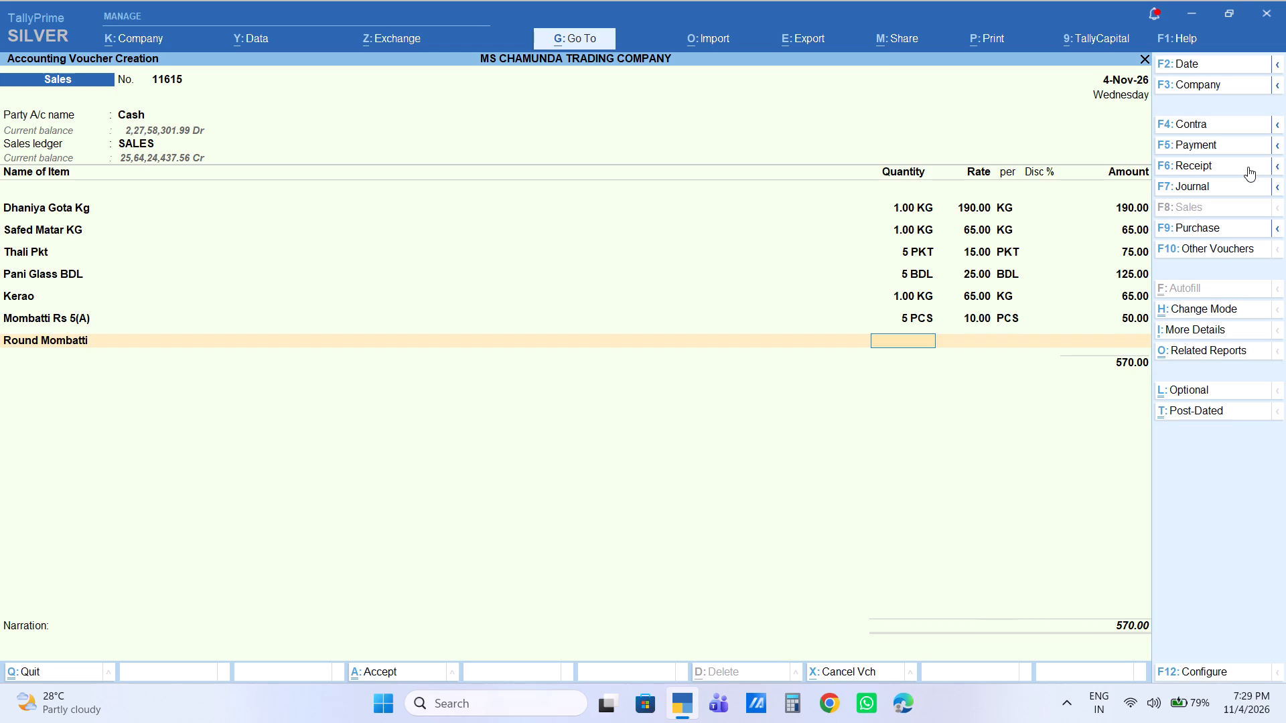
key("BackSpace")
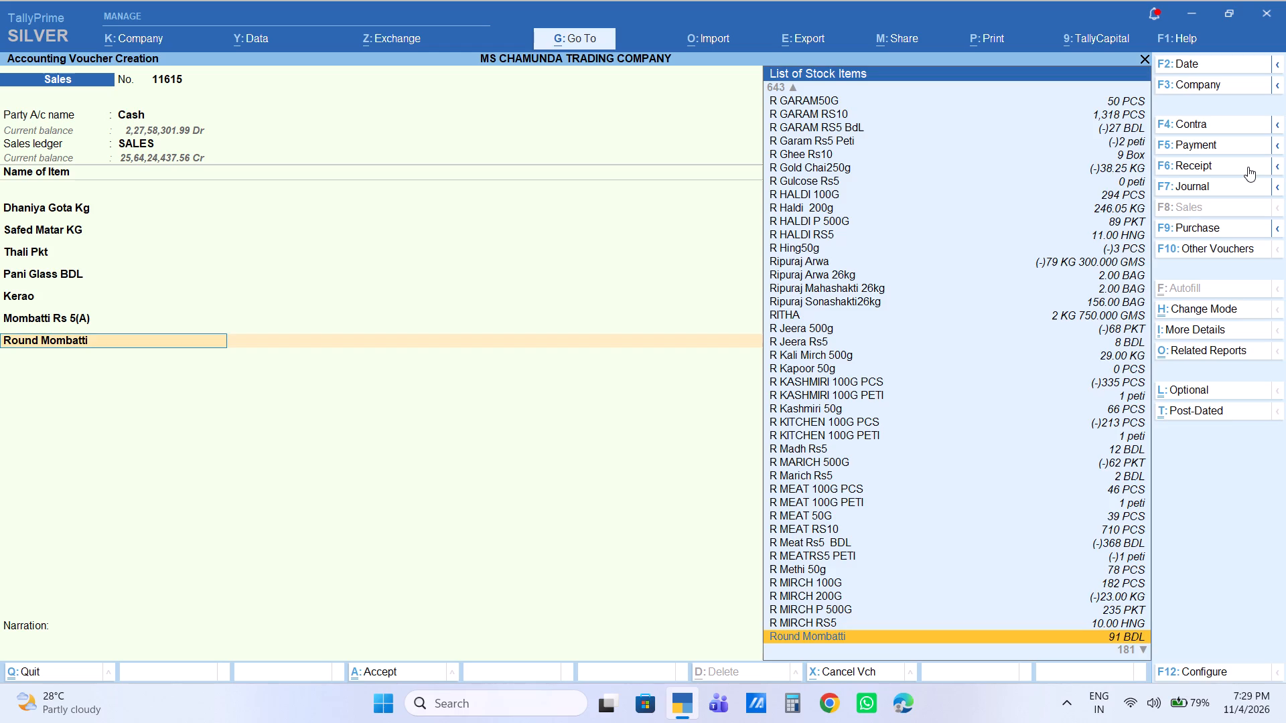
Add 2 BDL of Rangin Mom Stand Rs2 as the seventh item at the rate of 120 per BDL.
type("MOM")
key("Down")
key("Down")
key("Down")
key("Down")
key("Down")
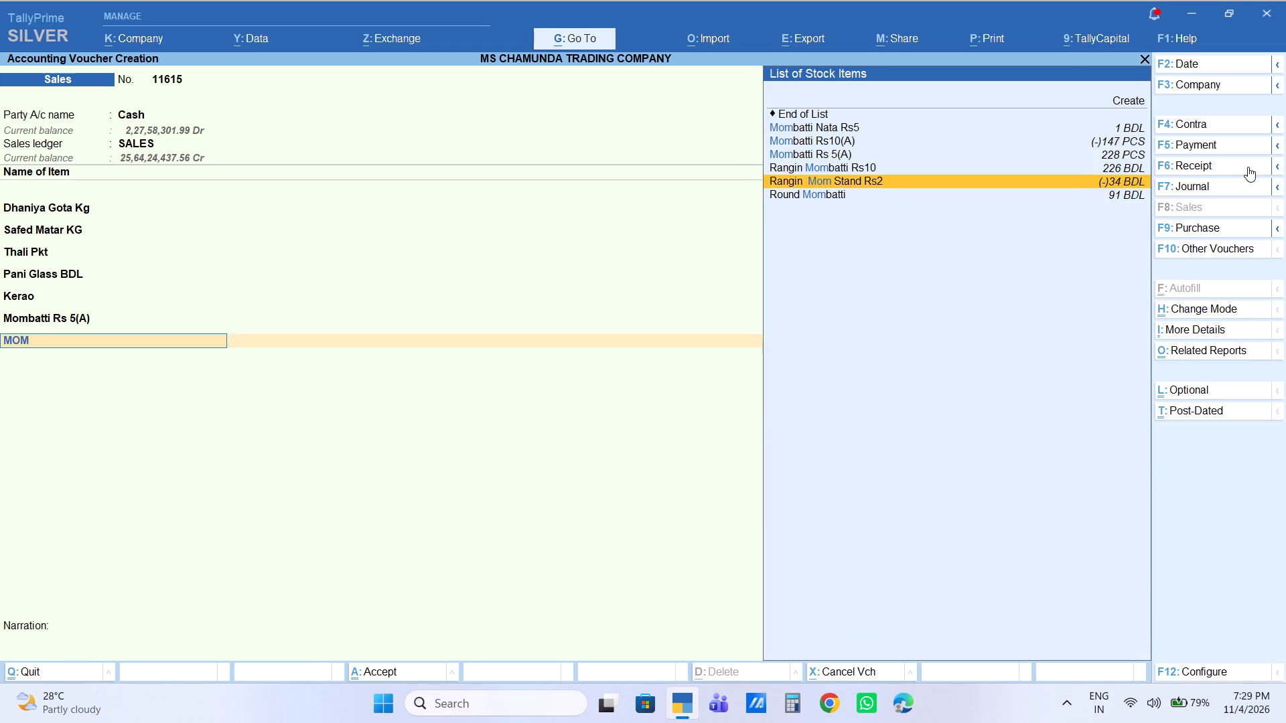
key("Return")
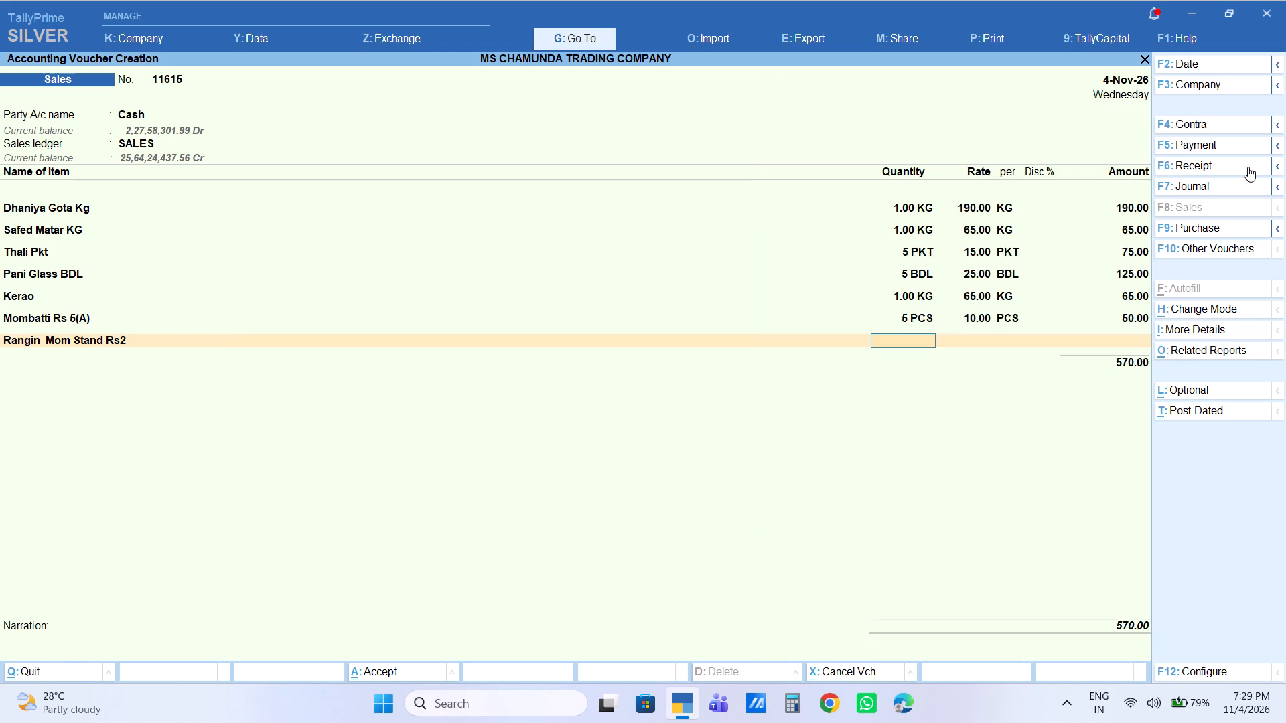
key("2")
key("Return")
key("Return")
key("Return")
key("Return")
key("Return")
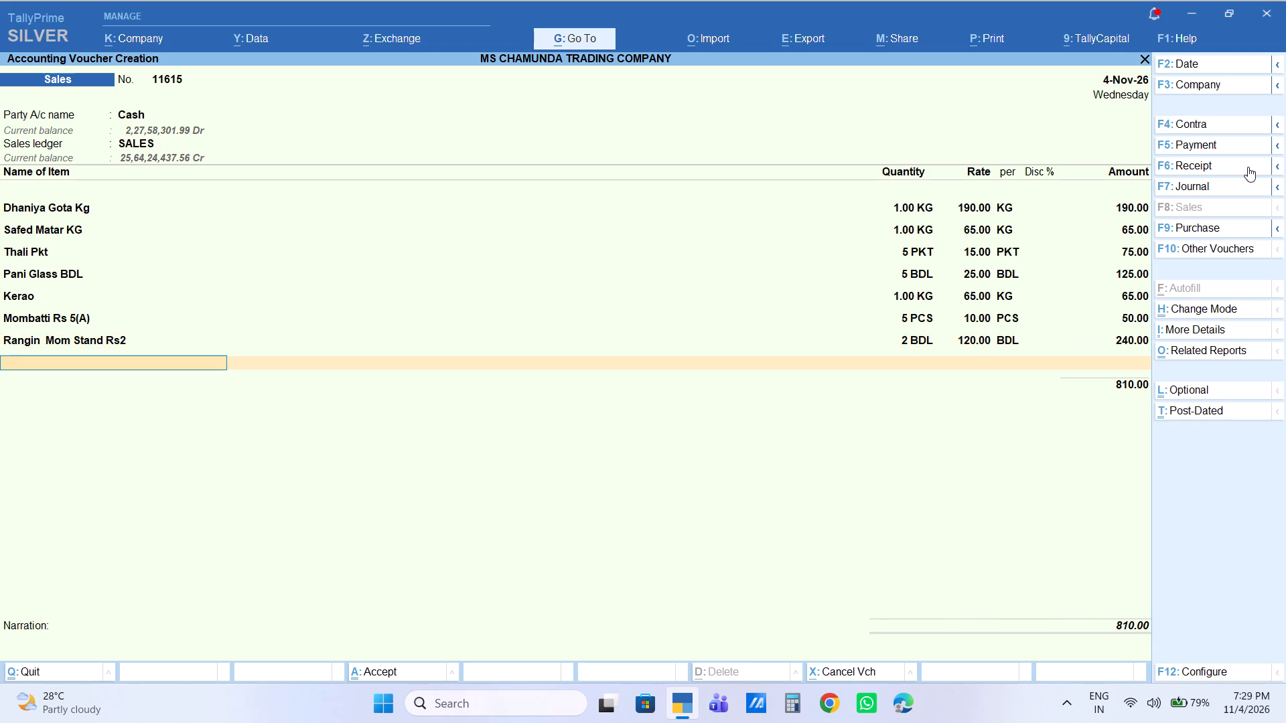
Add 1 BAG of Soyabin 5kg as the eighth item at the rate of 370 per BAG.
type("SOYAB")
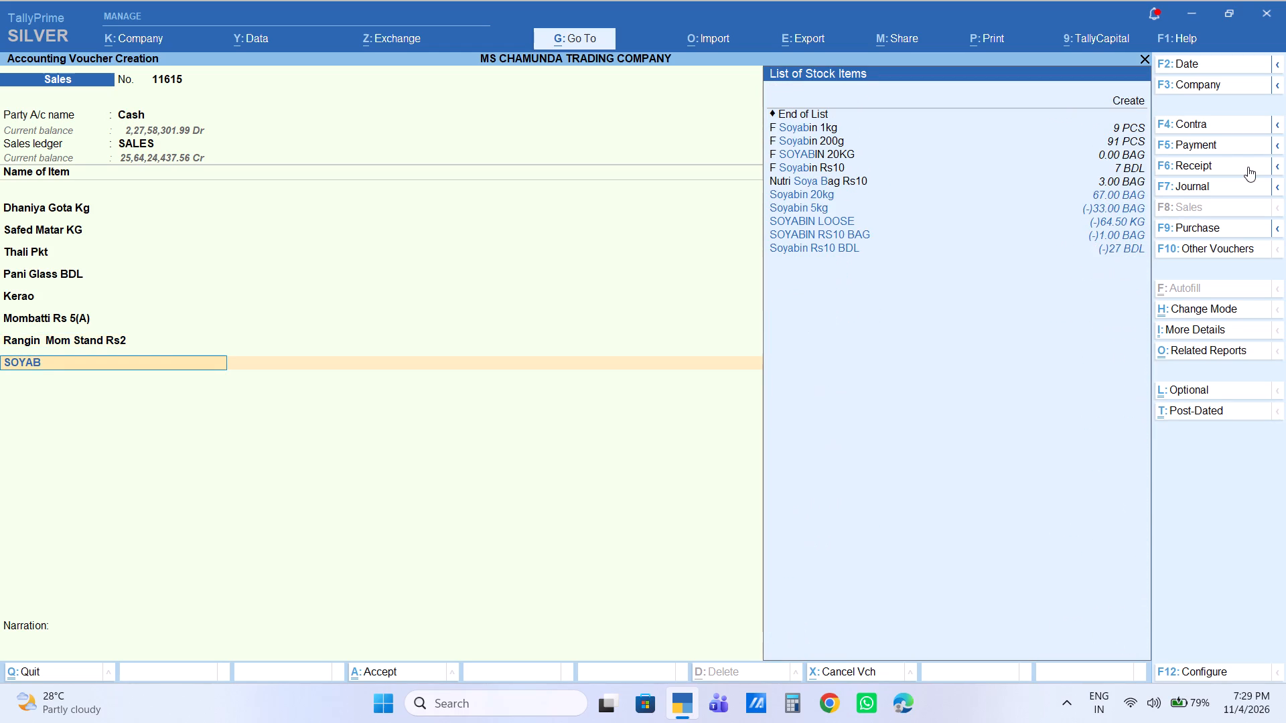
key("Down")
key("Down")
key("Down")
key("Up")
key("Return")
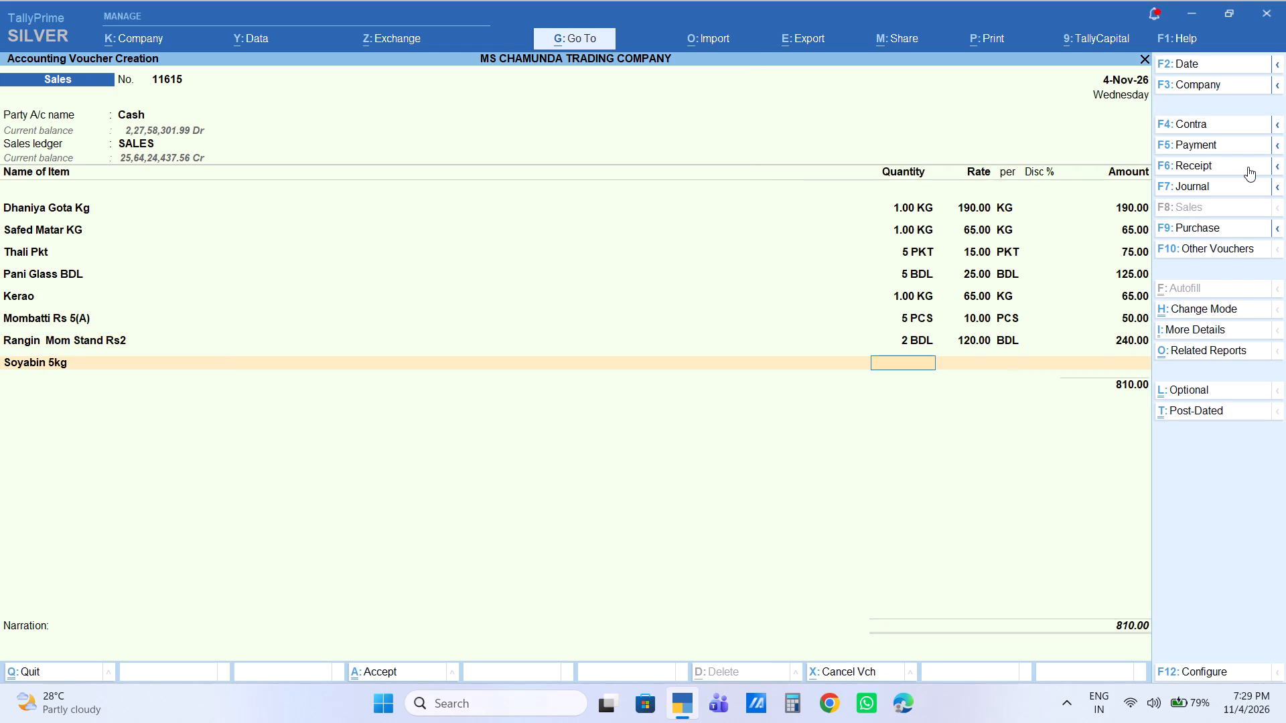
key("1")
key("Return")
key("Return")
key("Return")
key("Return")
key("Return")
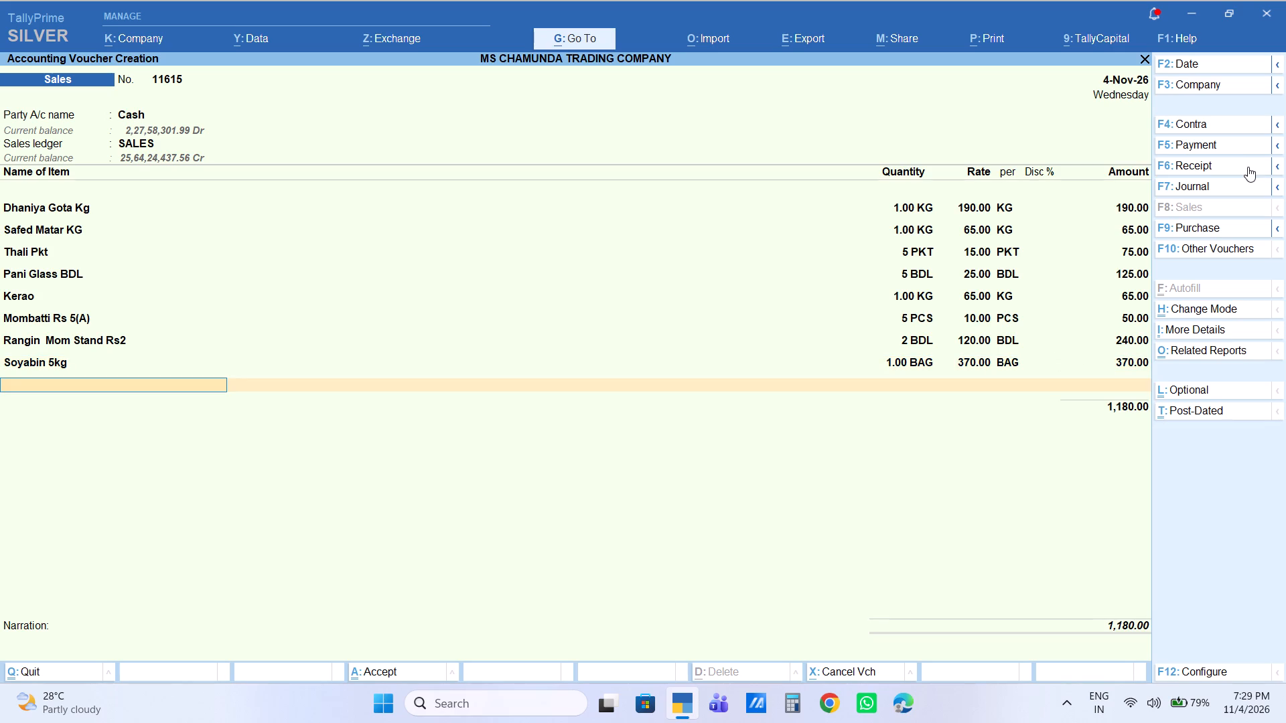
Add 1 KG of Sarso Mahin Kg as the ninth item at the rate of 110 per KG.
type("SARS")
key("Down")
key("Return")
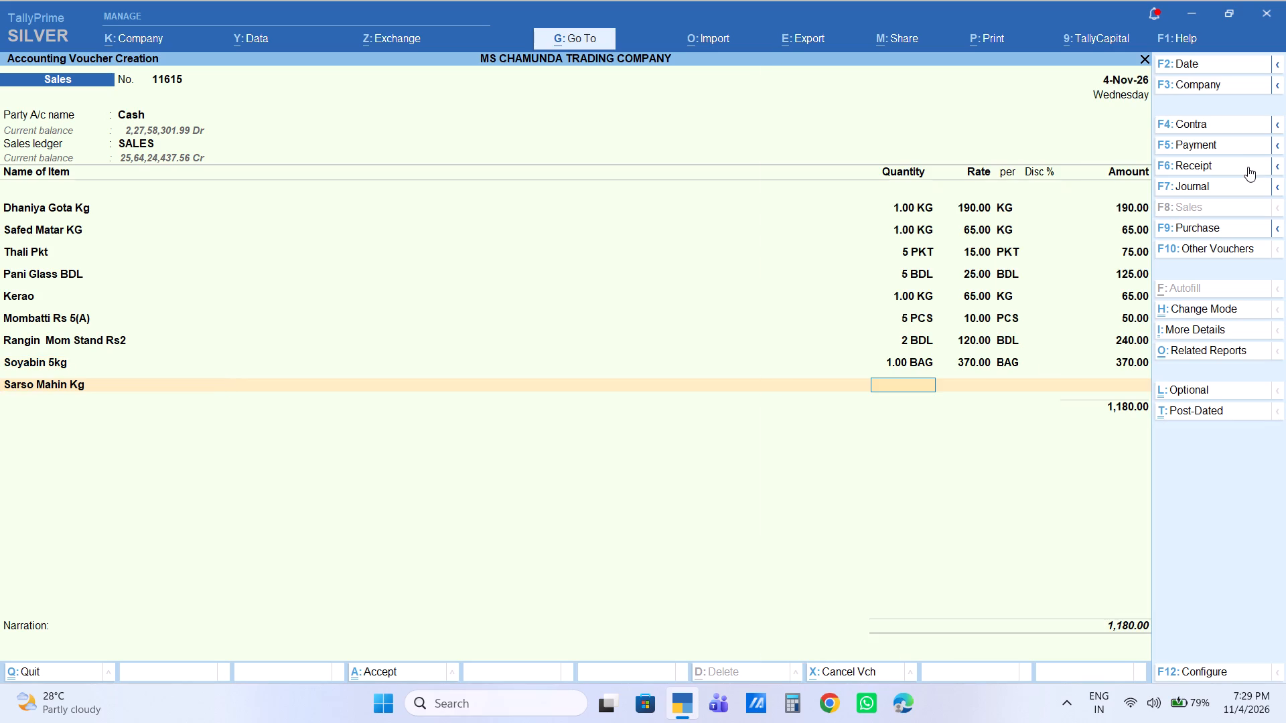
key("1")
key("Return")
key("Return")
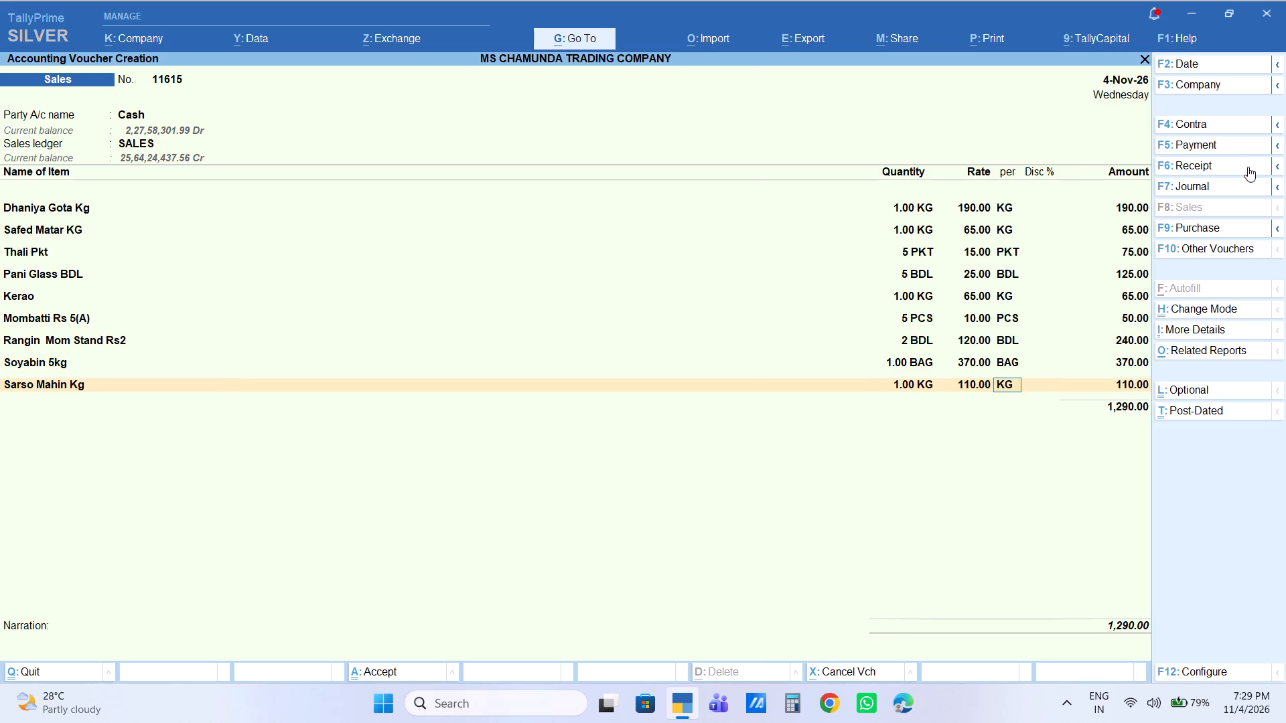
key("Return")
key("Return")
key("Return")
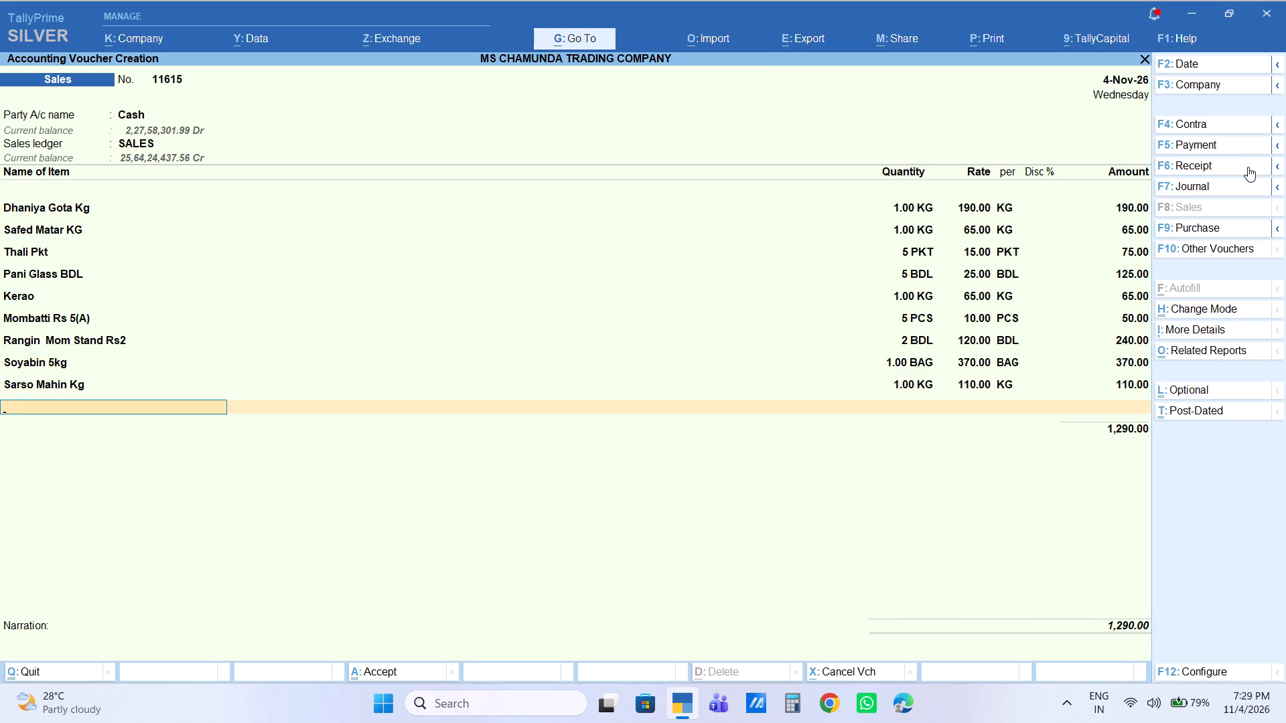
Add 1 KG of Bhindi as the tenth item at the rate of 50 per KG.
type("BHINDI")
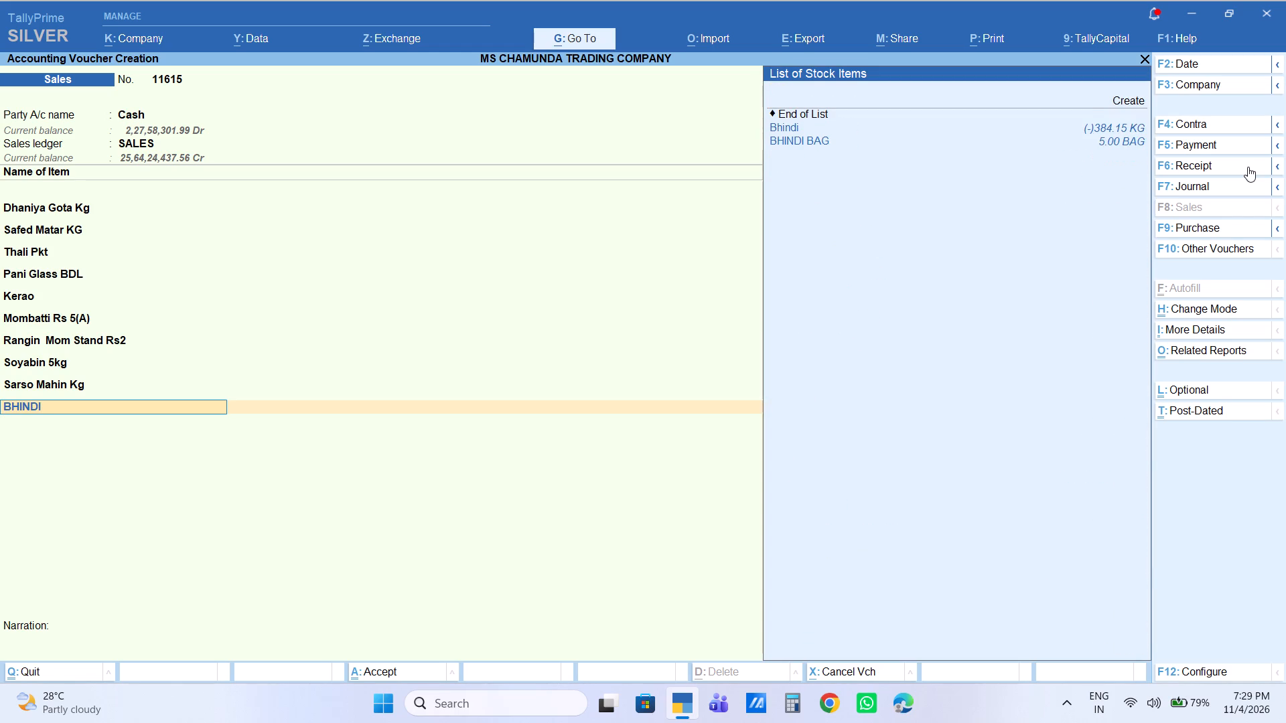
key("Down")
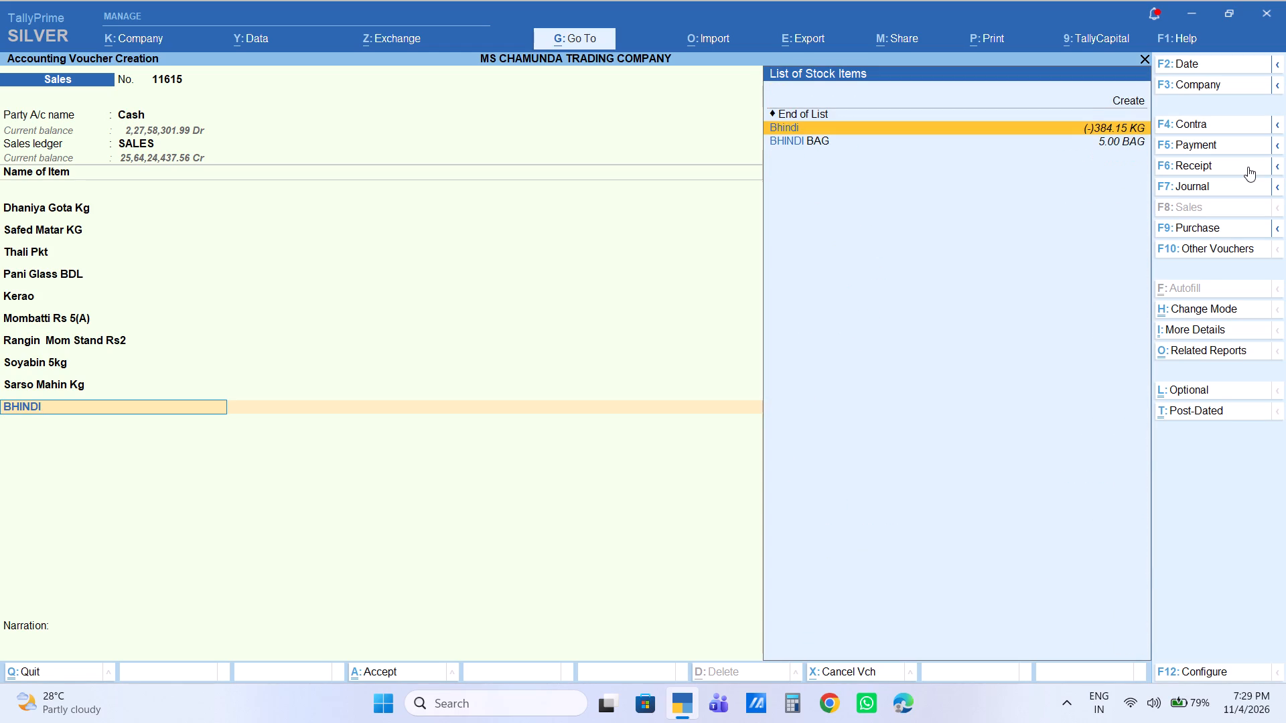
key("Down")
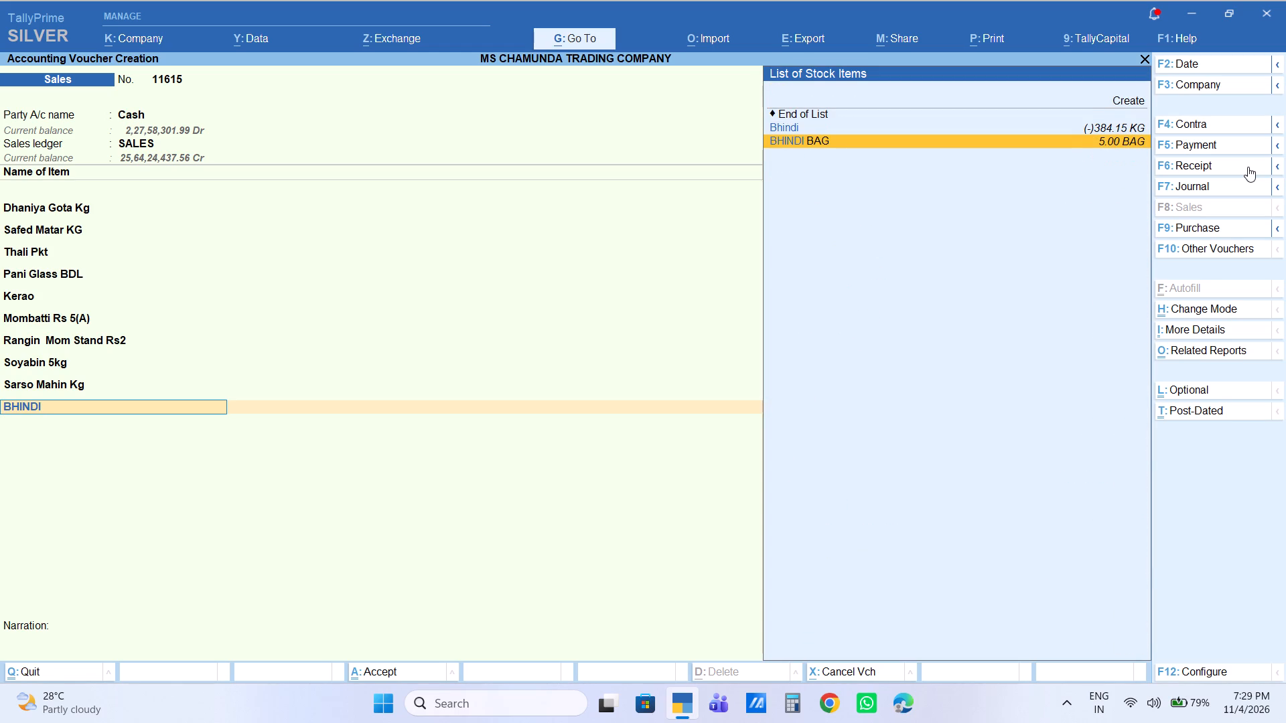
key("Return")
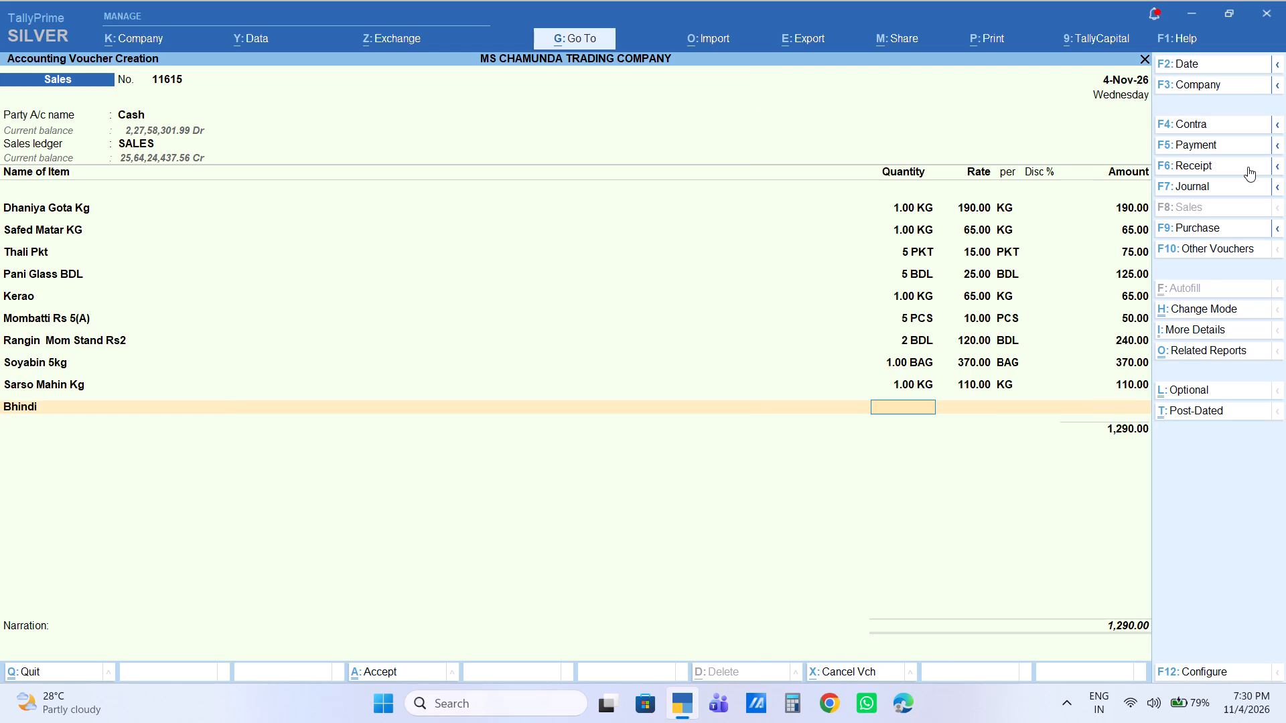
key("1")
key("Return")
key("Return")
key("Return")
key("Return")
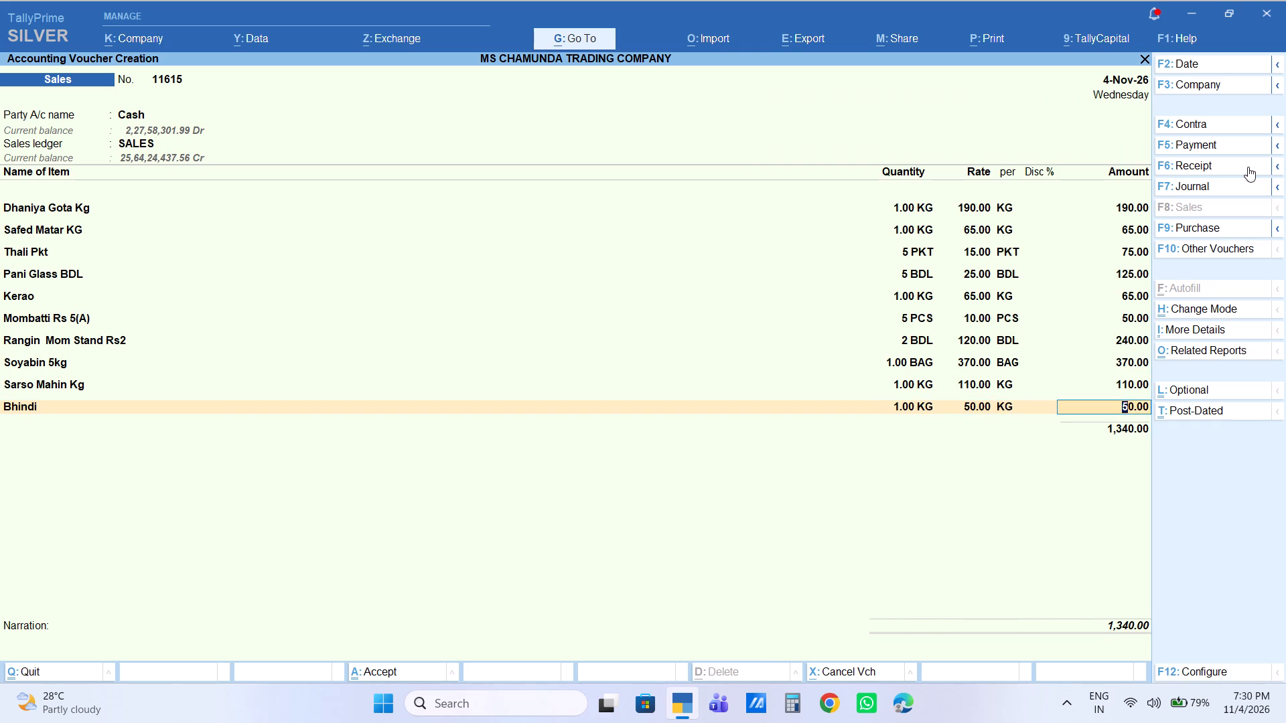
key("Return")
Add 1 BDL of R CHAI ELAICHI RS10 as the eleventh item at the rate of 160 per BDL.
type("R CHAI")
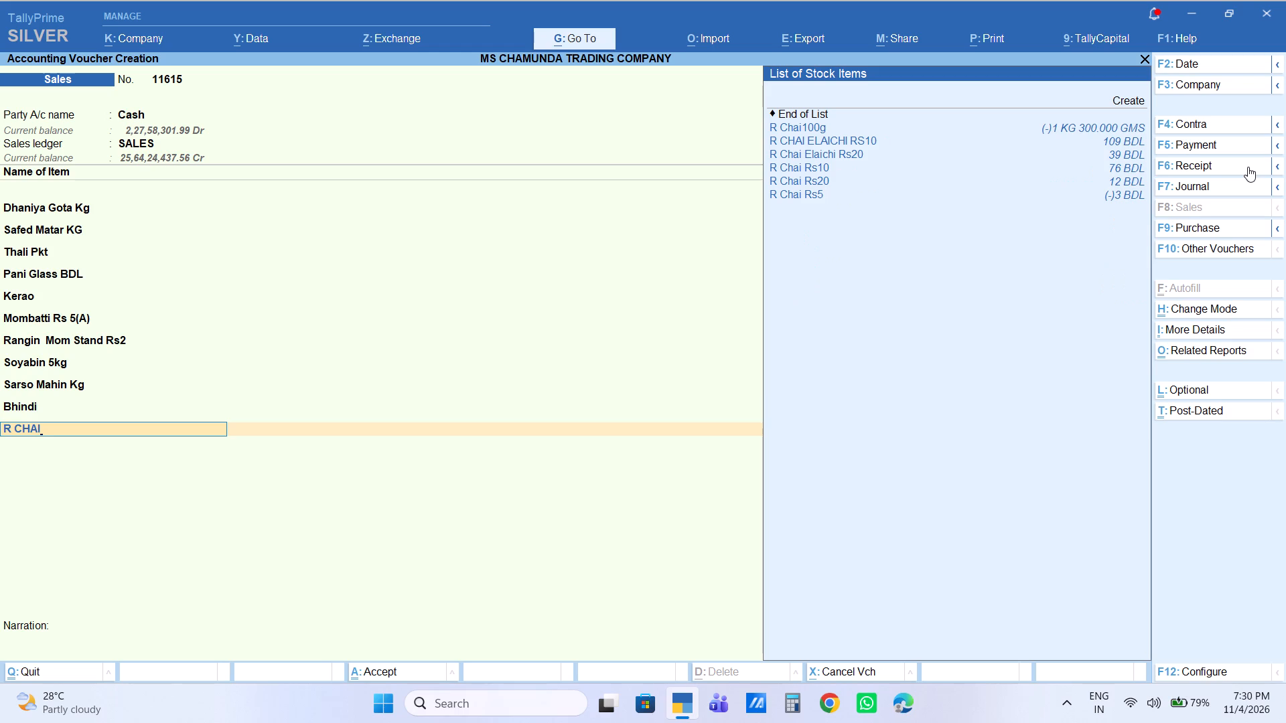
key("Down")
key("Down")
key("Down")
key("Down")
key("Down")
key("Down")
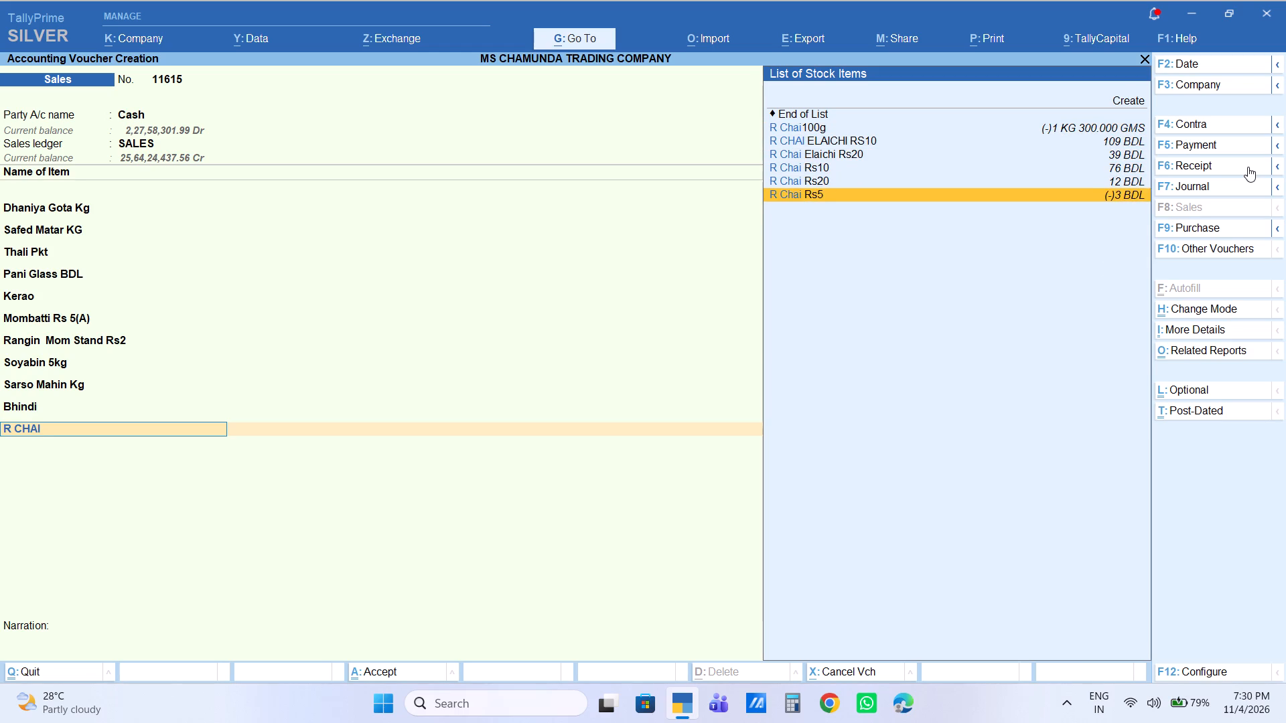
key("Up")
key("Up")
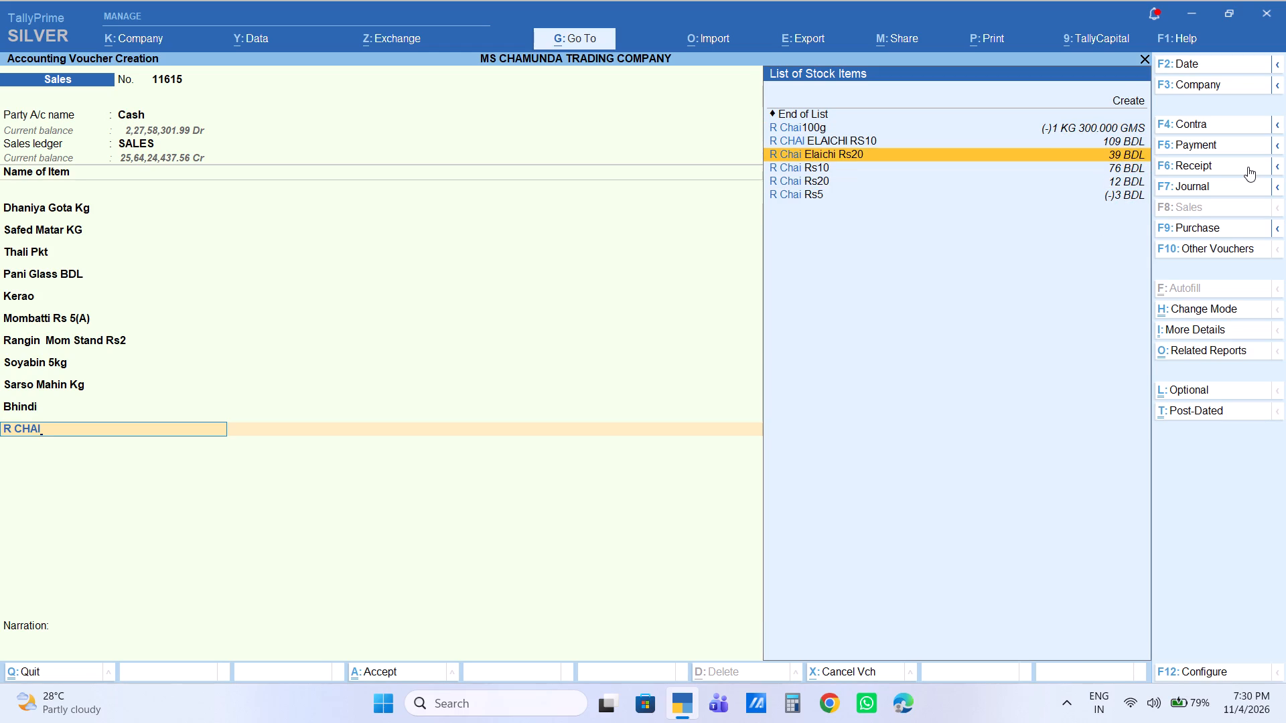
key("Up")
key("Return")
key("1")
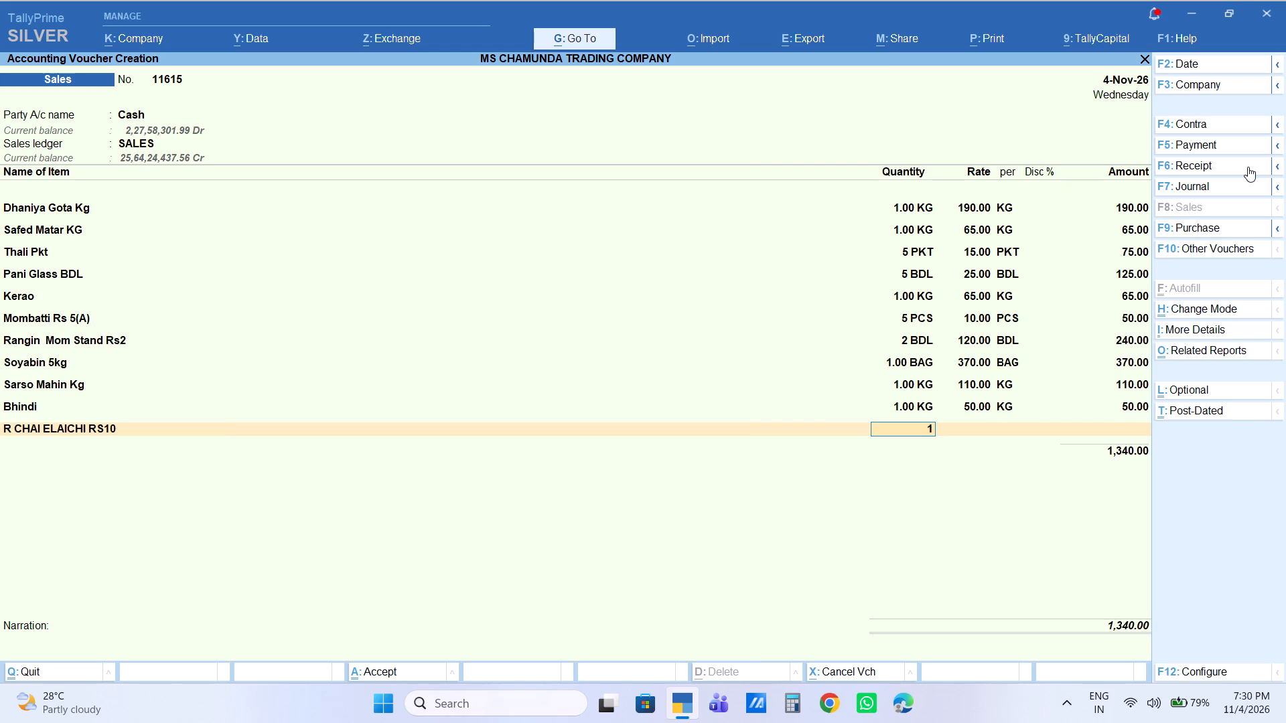
key("Return")
key("Return")
key("Return")
key("Return")
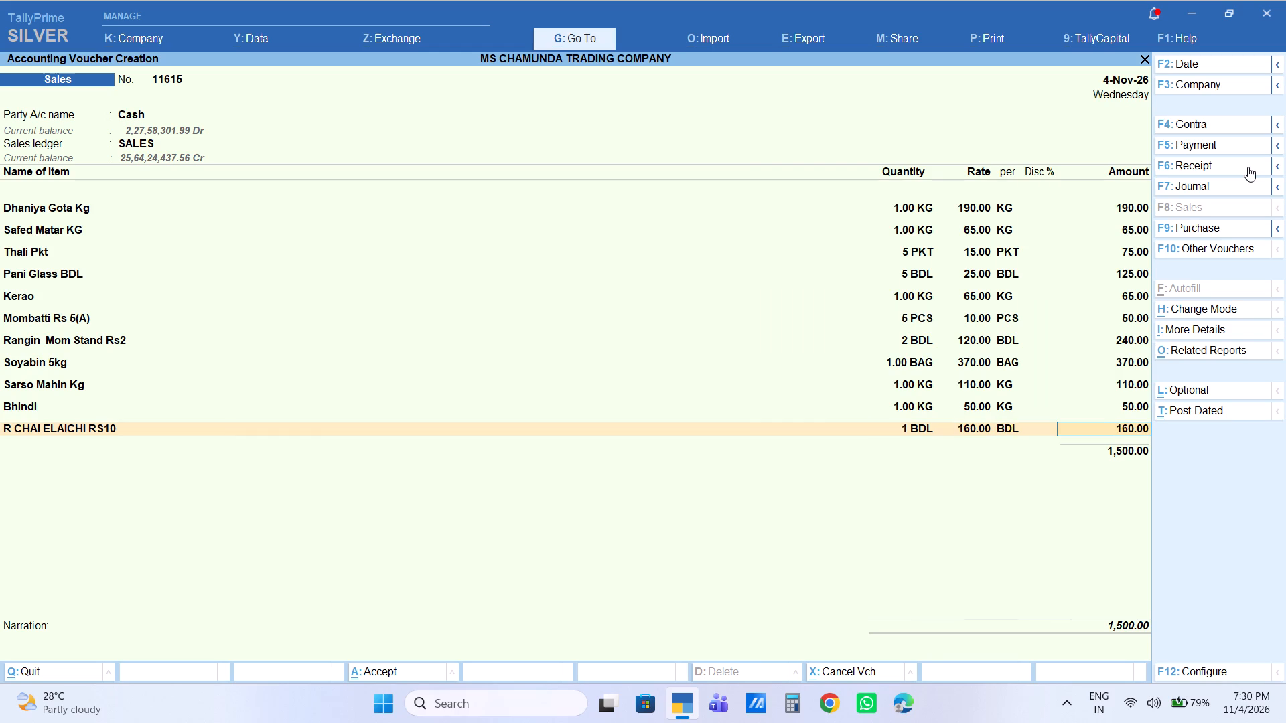
key("Return")
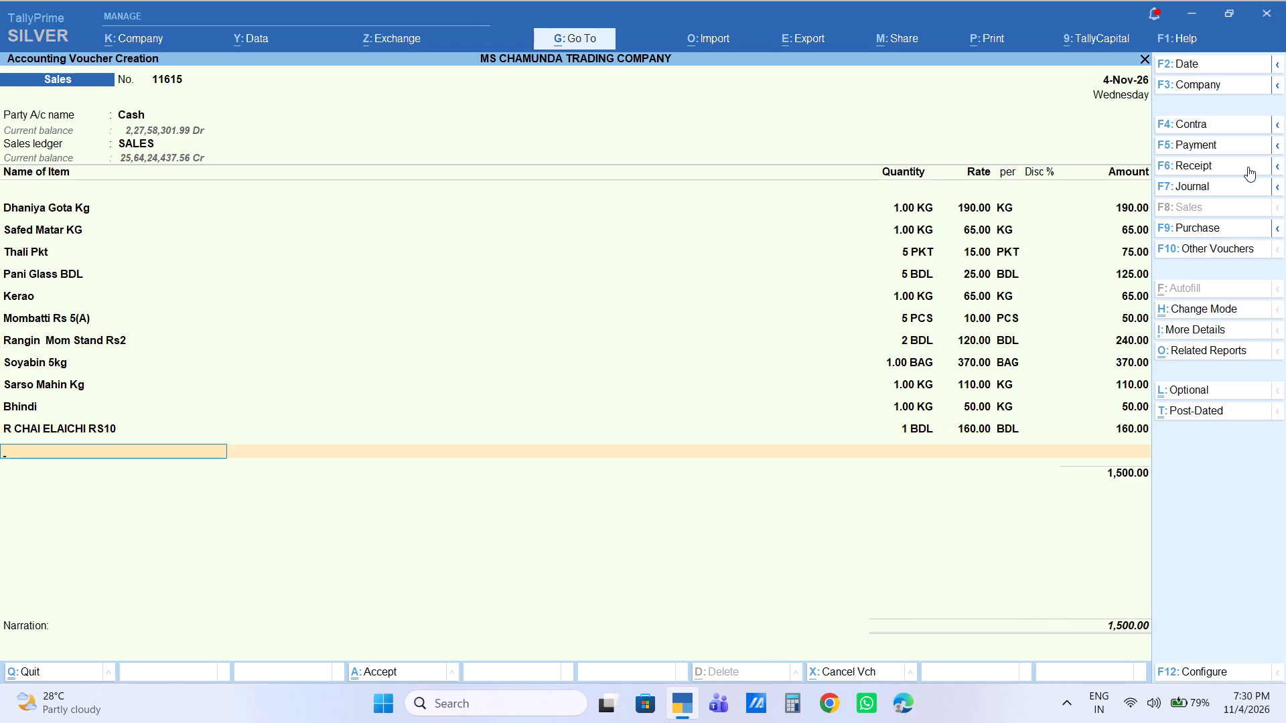
Add 3 KG of DHUP KG as the twelfth item and set its amount to 150.
type("DHU")
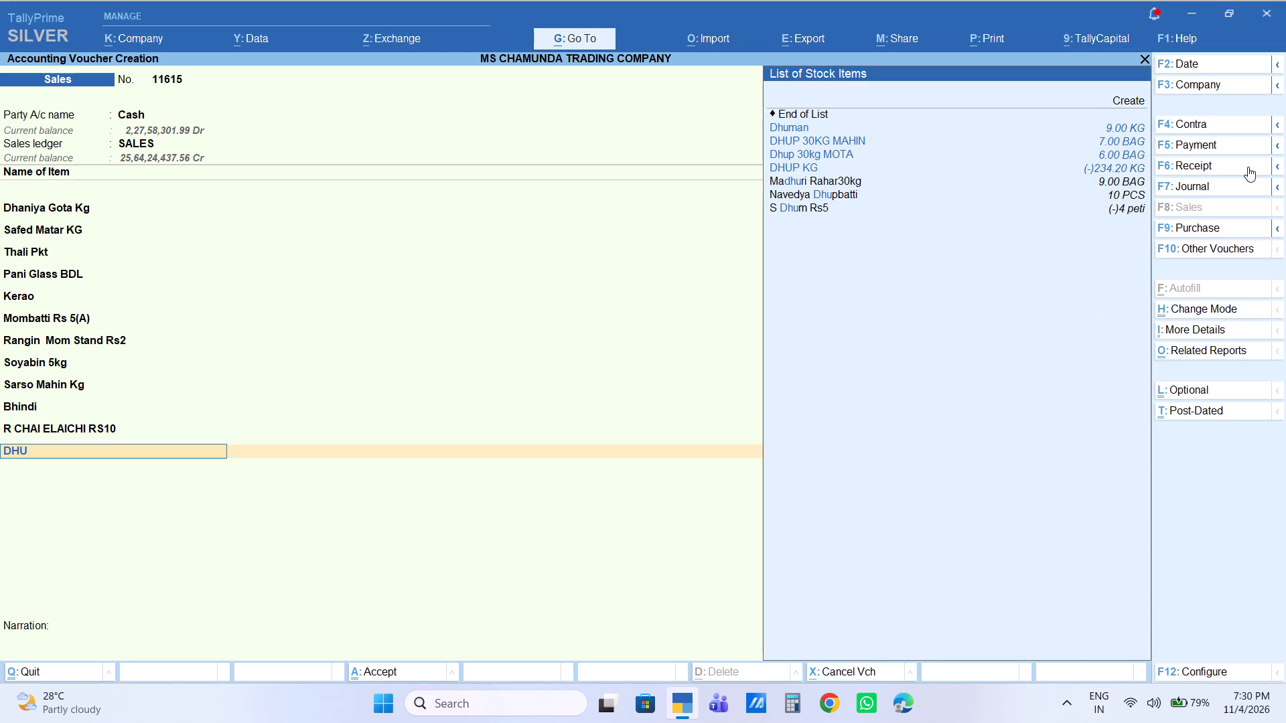
key("Down")
key("Down")
key("Down")
key("Down")
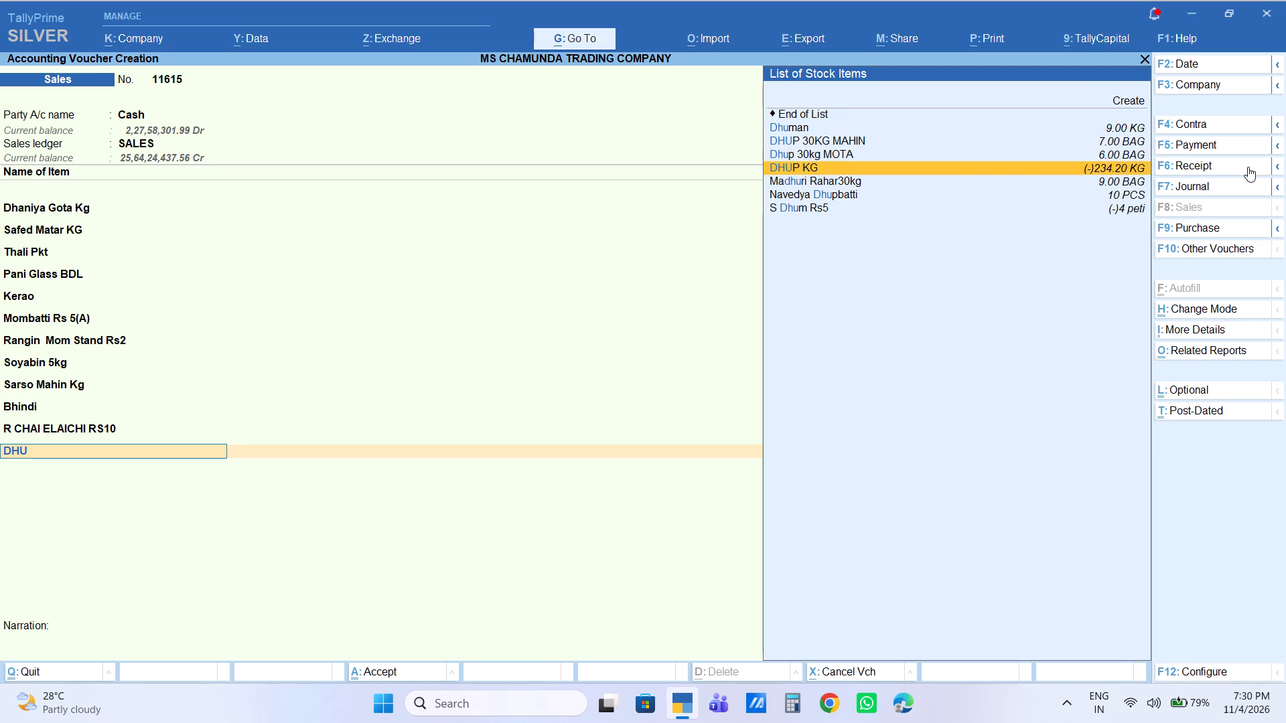
key("Return")
key("3")
key("Return")
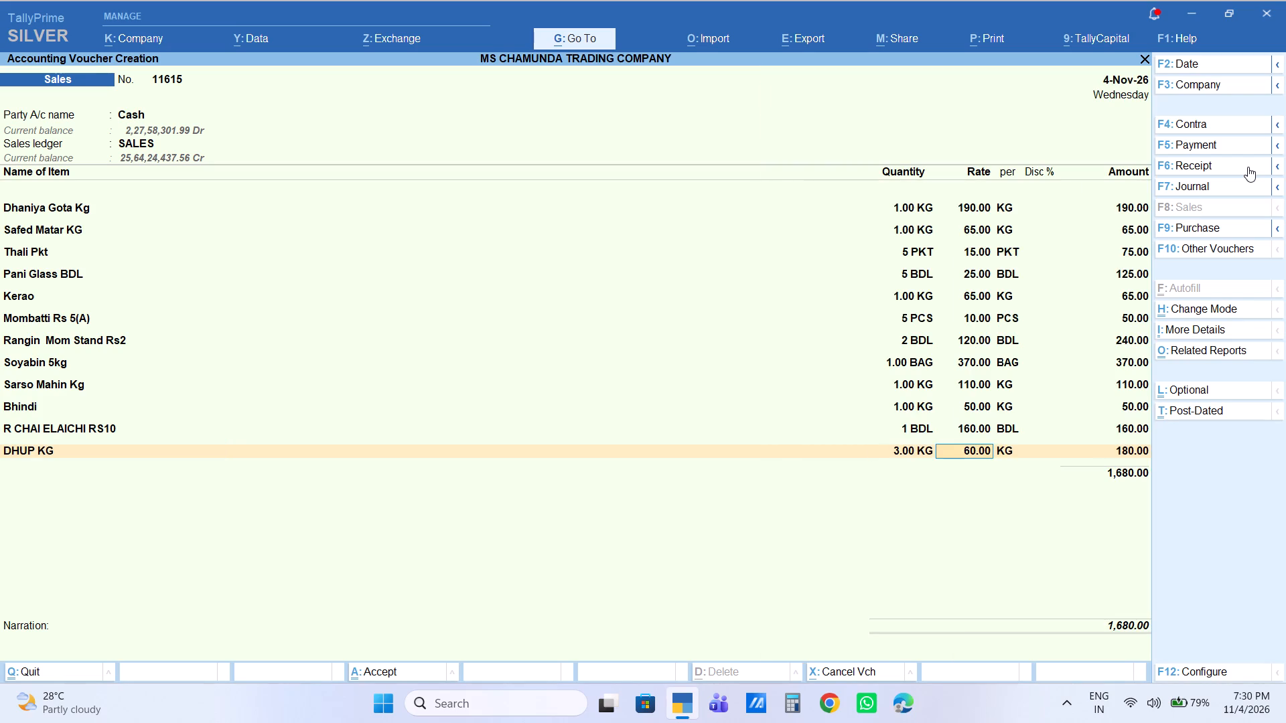
key("Return")
key("Return")
key("Return")
type("150")
key("Return")
Finish the item list of cash sales voucher 11615 without a narration and save the voucher.
key("Return")
key("Return")
key("Return")
key("Return")
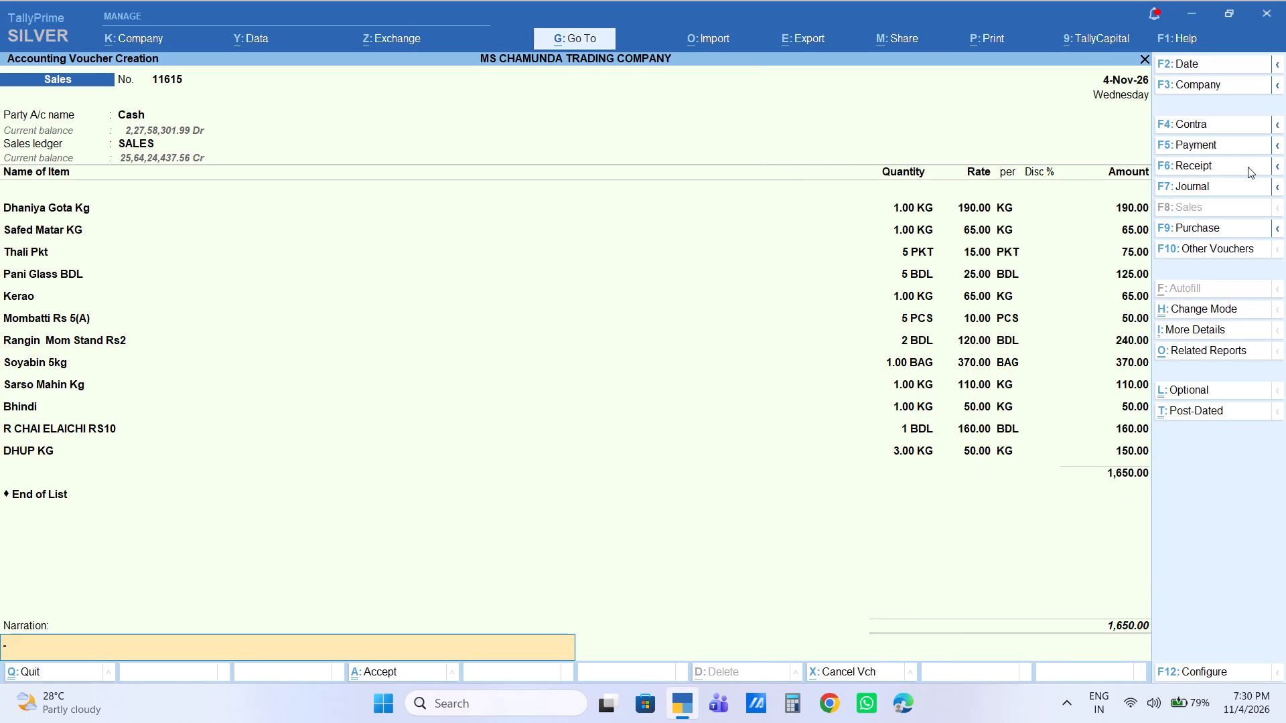
key("Return")
Start sales voucher 11616 with Cash as the party and buyer and SALES as the sales ledger.
type("CA")
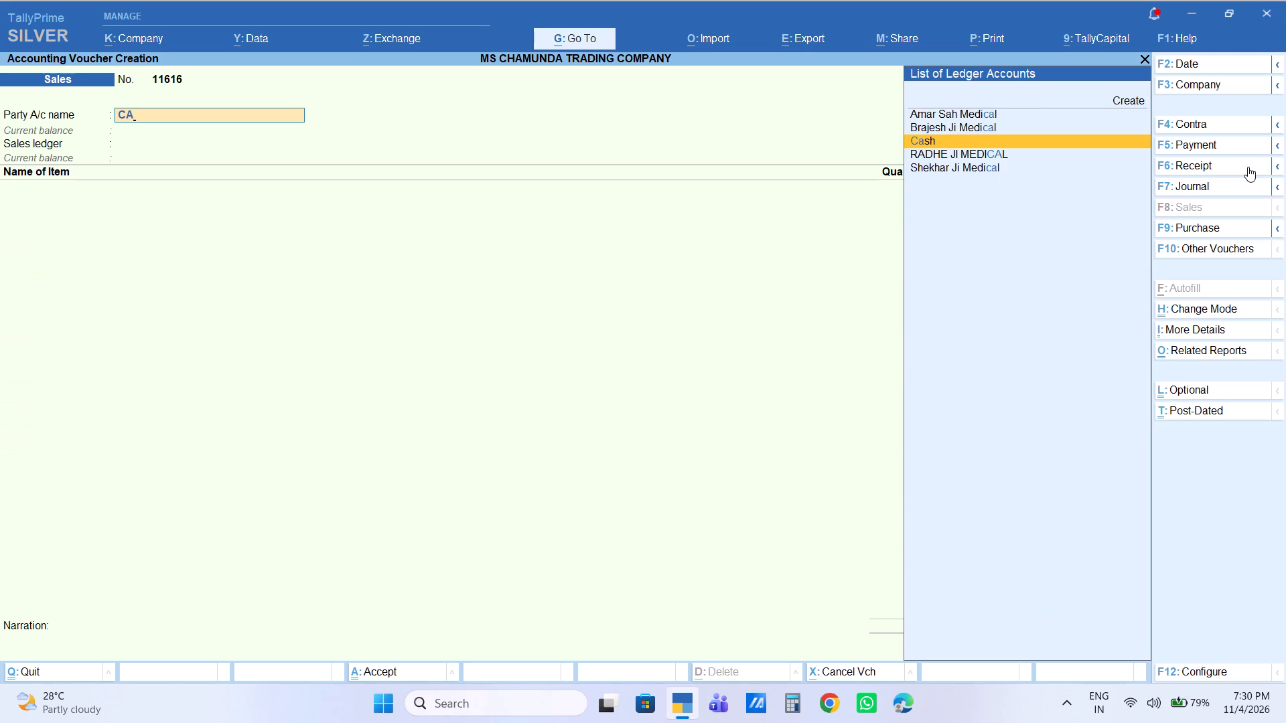
key("Return")
key("Return")
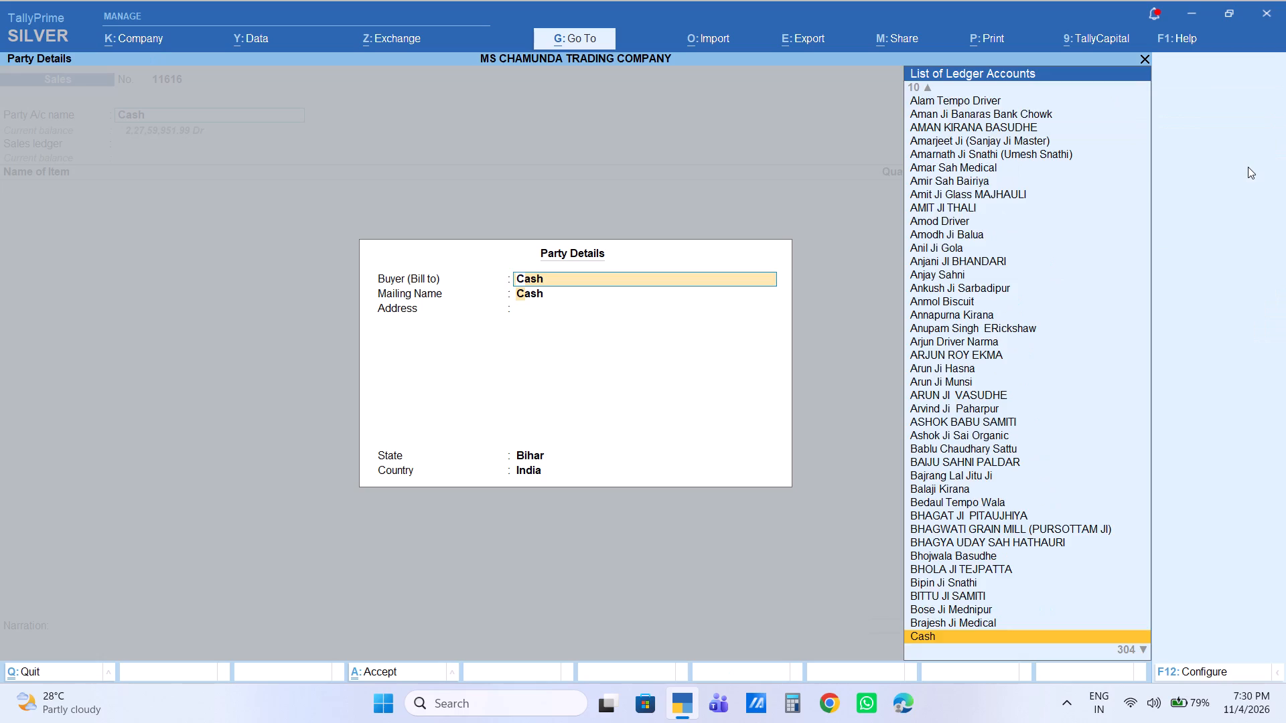
key("Return")
key("Return")
key("Return")
key("Return")
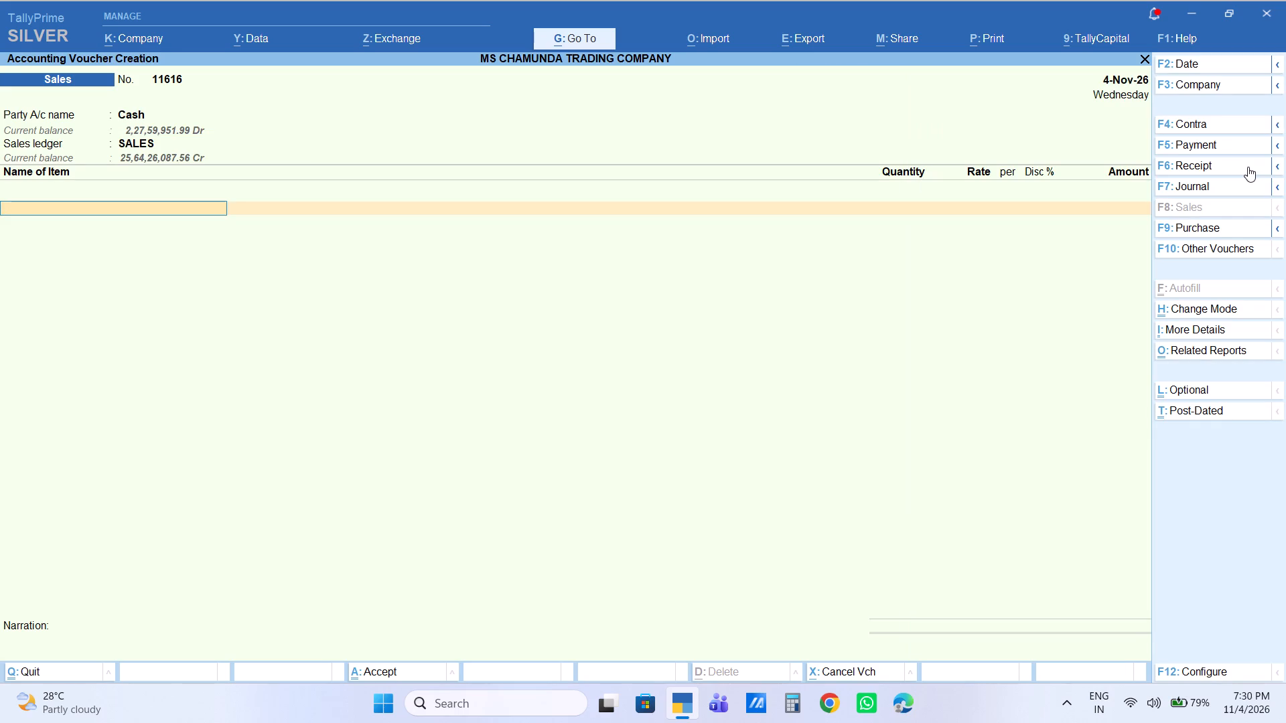
Add 3 peti of Machis Rs2 (Kitchen) as the first item and set its amount to 1275.
type("MACHIS")
key("Down")
key("Down")
key("Down")
key("Down")
key("Down")
key("Down")
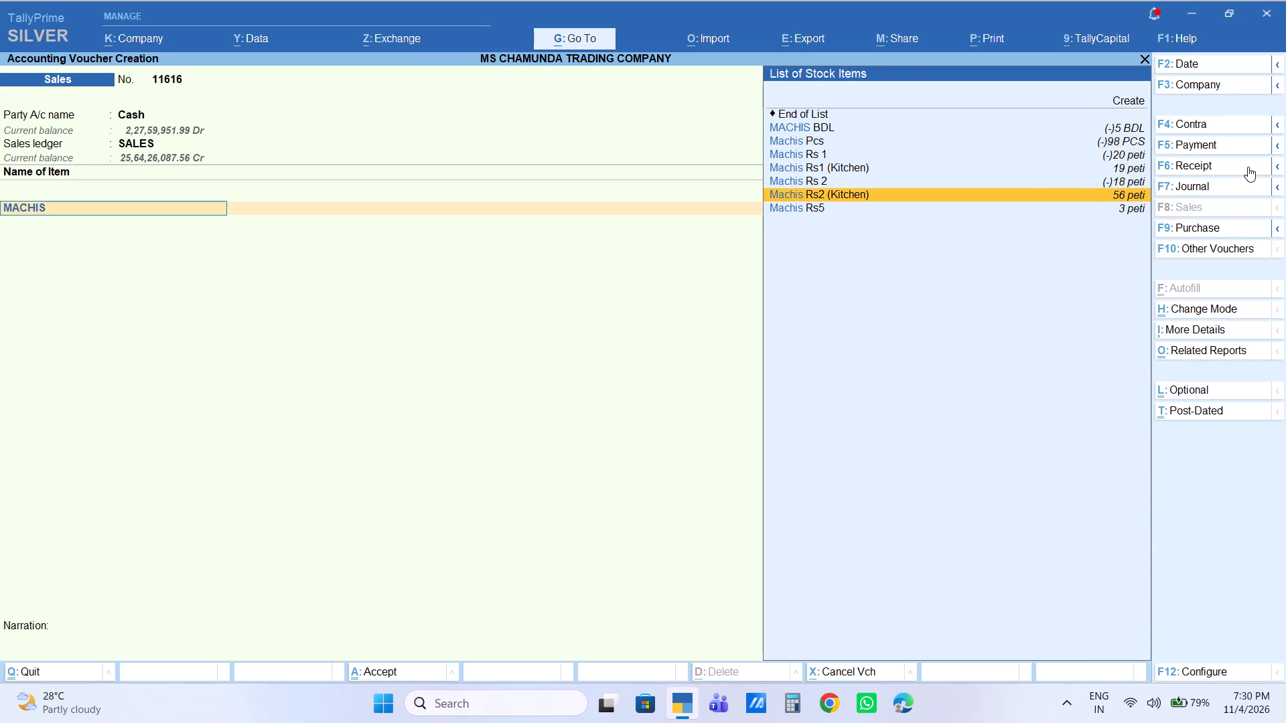
key("Return")
key("1")
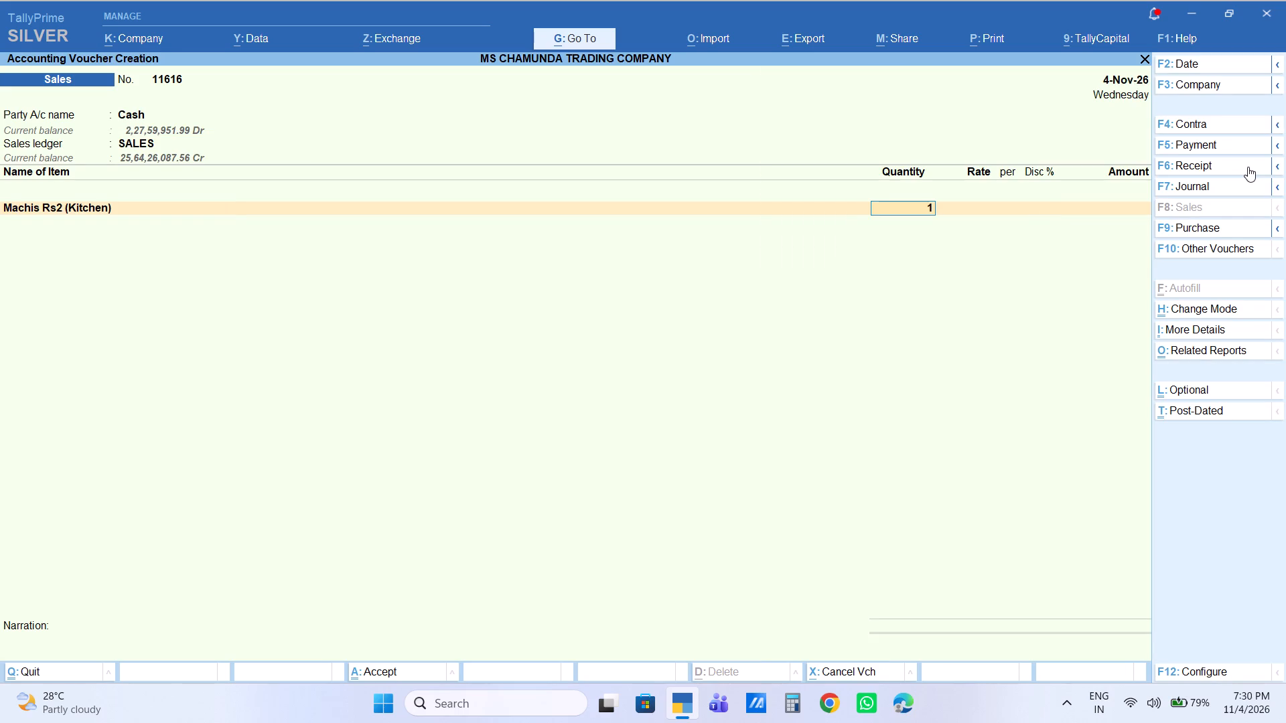
key("BackSpace")
key("3")
key("Return")
key("Return")
key("Return")
key("Return")
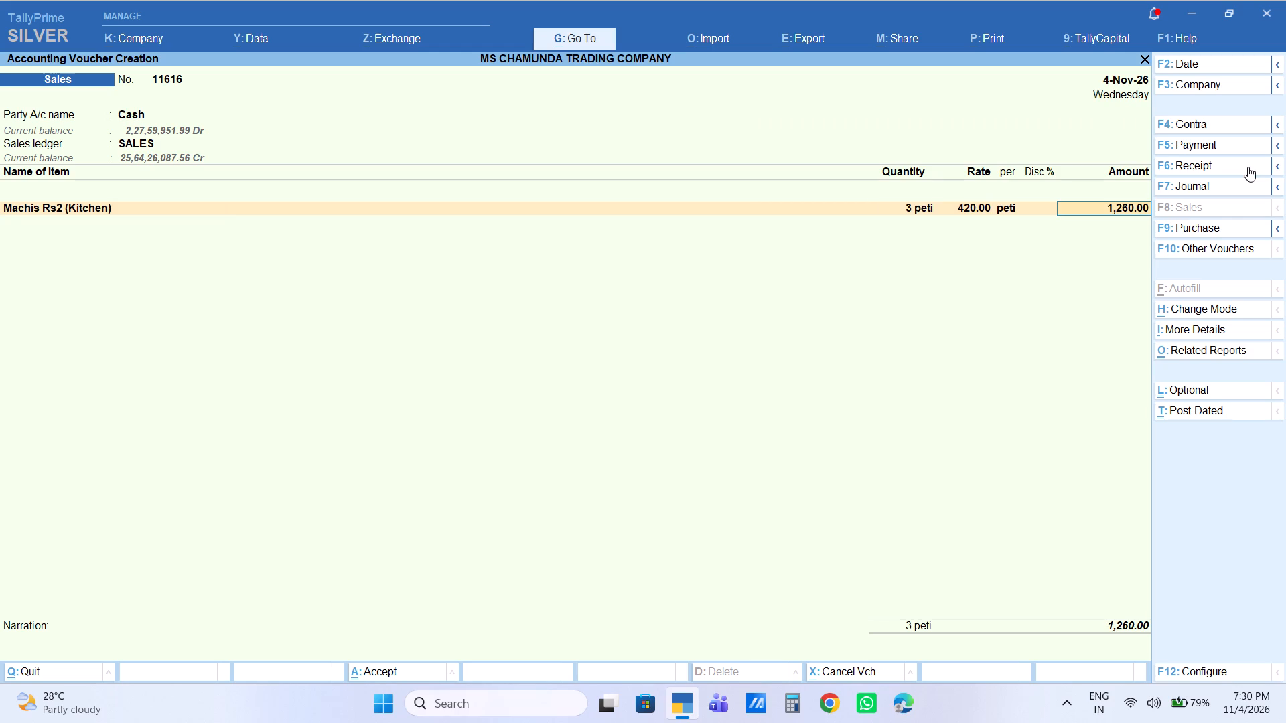
type("1275")
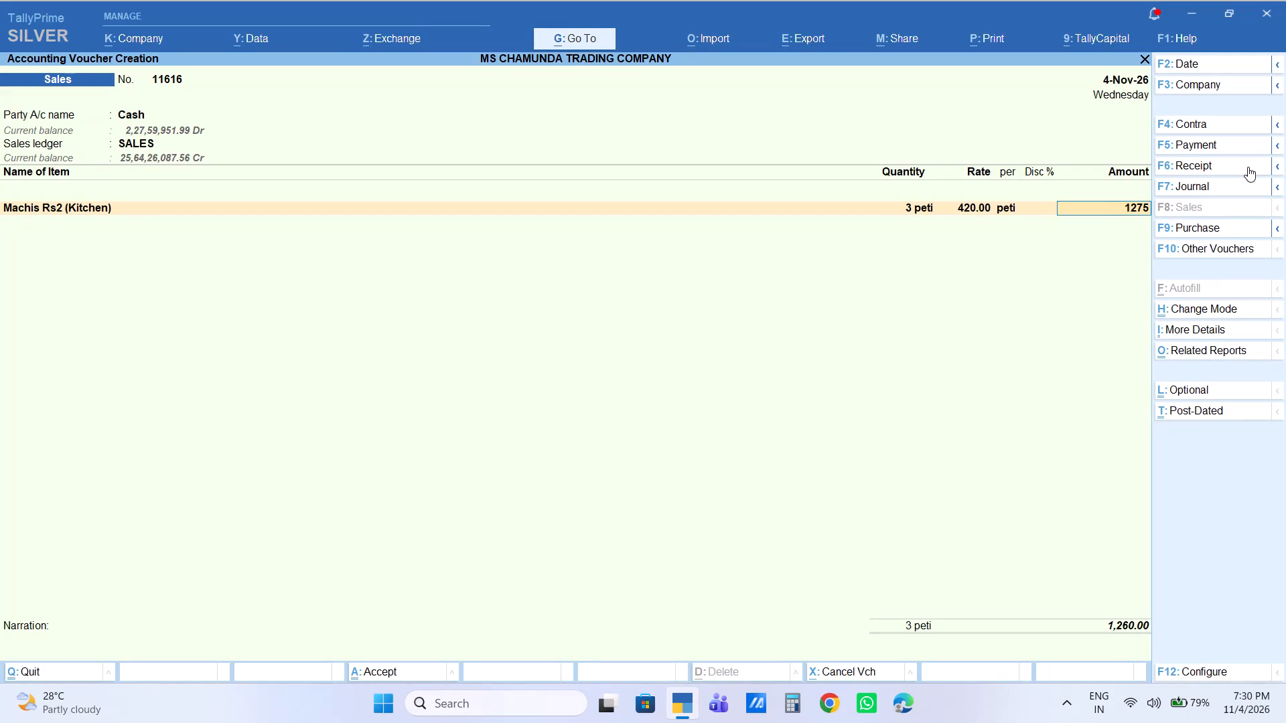
key("Return")
Add 2 peti of C.P Rs1 Peti as the second item and set its amount to 1400.
type("CP")
key("Return")
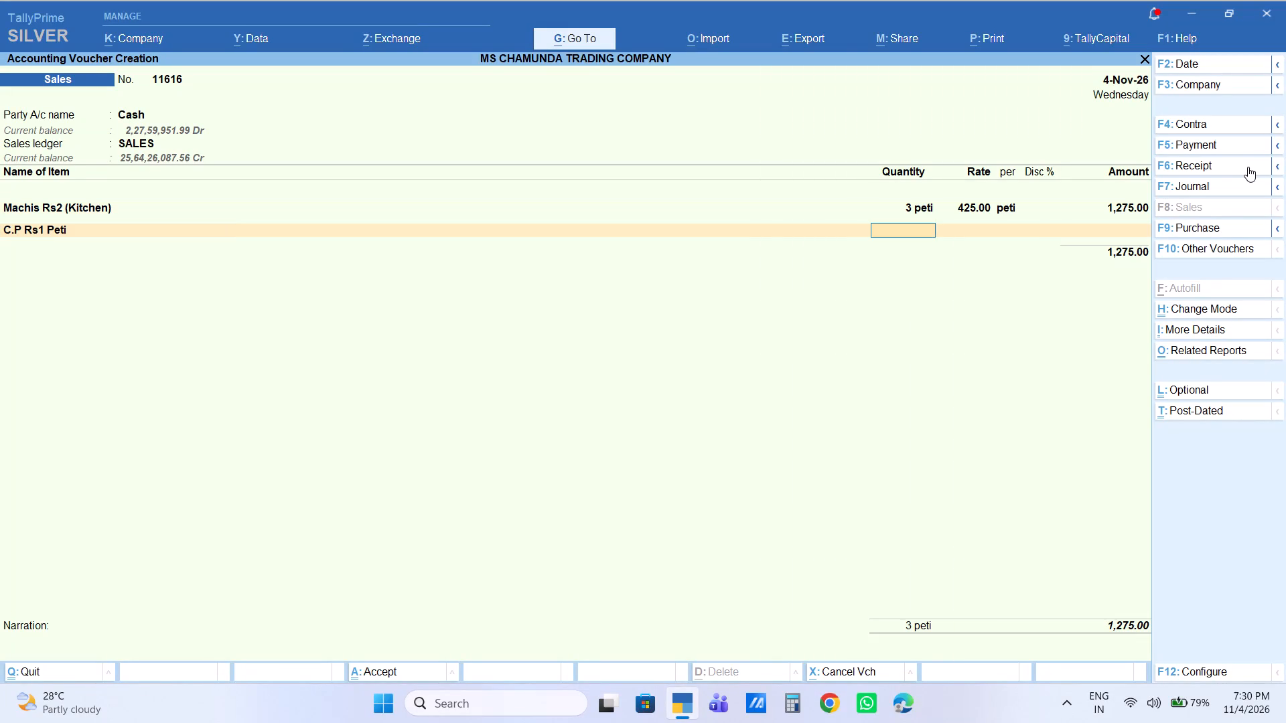
key("2")
key("Return")
key("Return")
key("Return")
key("Return")
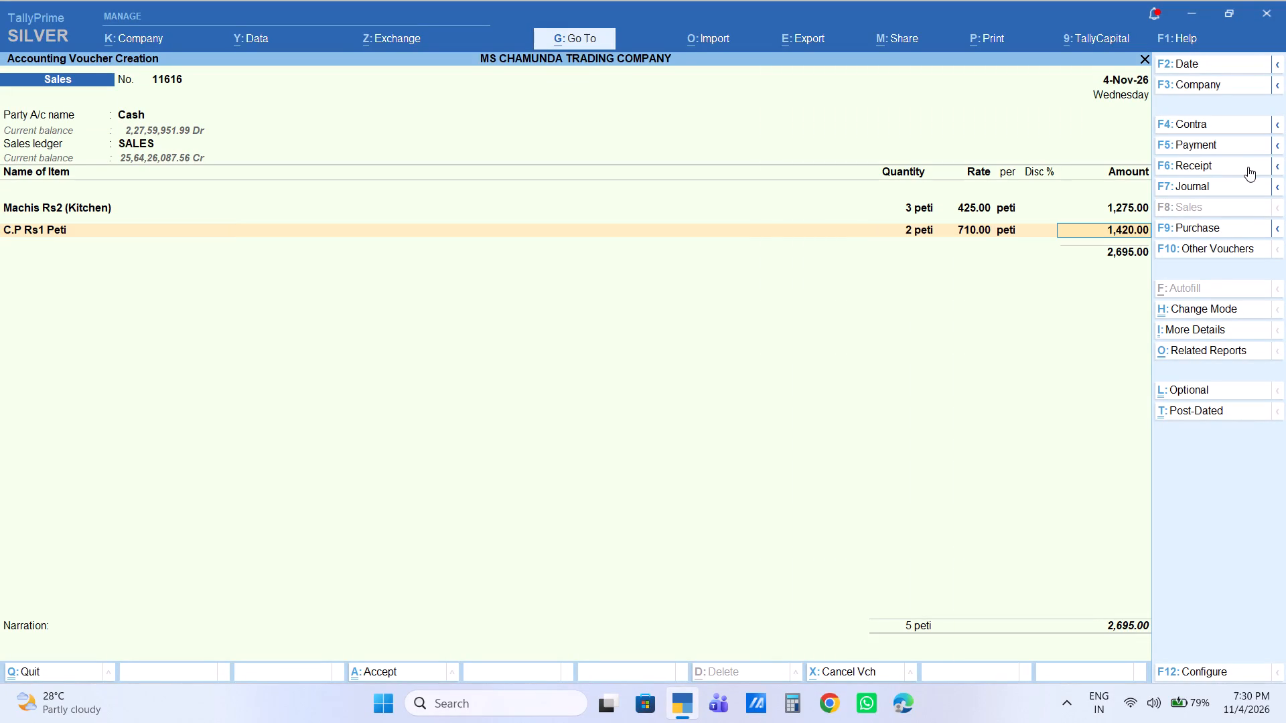
type("1400")
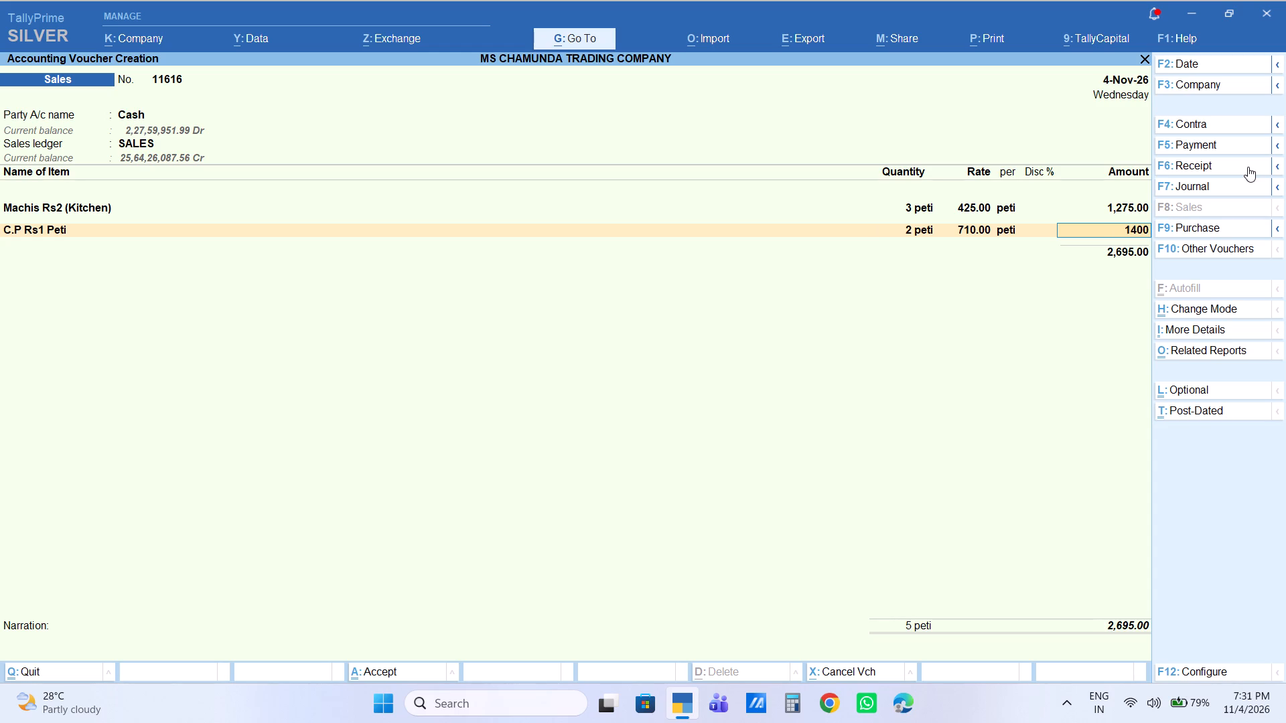
key("Return")
End the item list and add a Labour Charge of 10 to the voucher.
key("Return")
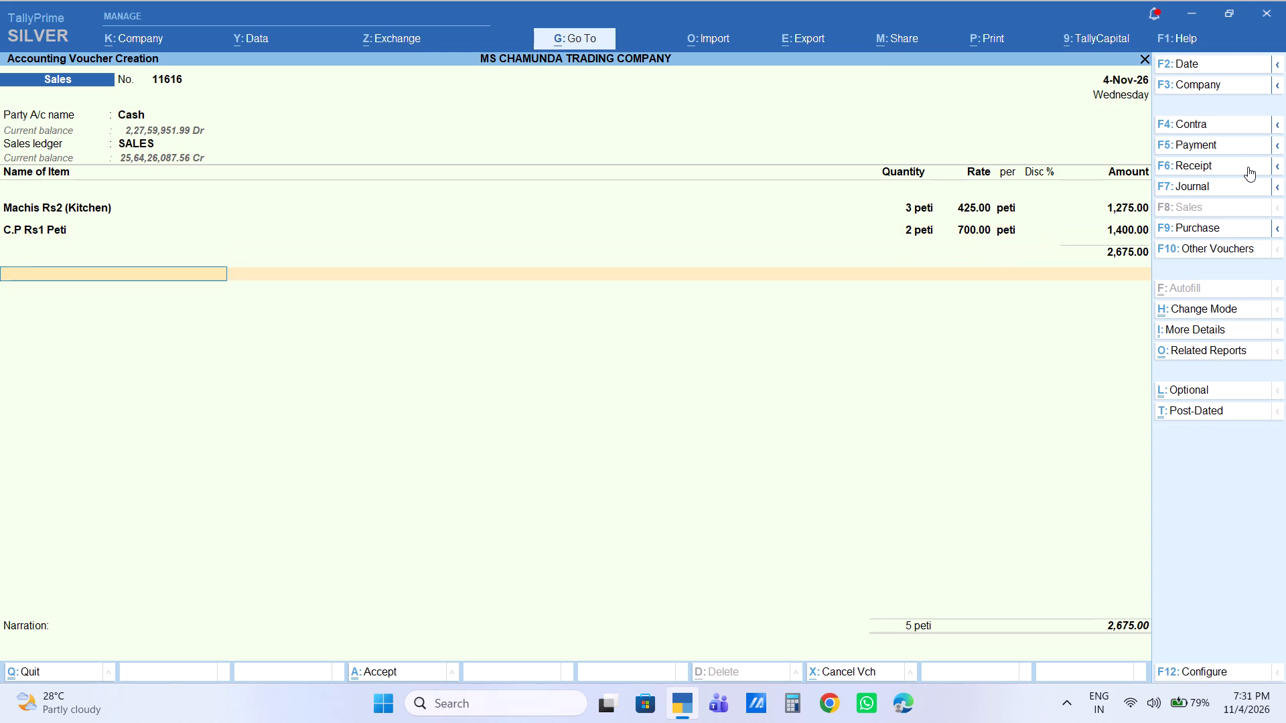
key("l")
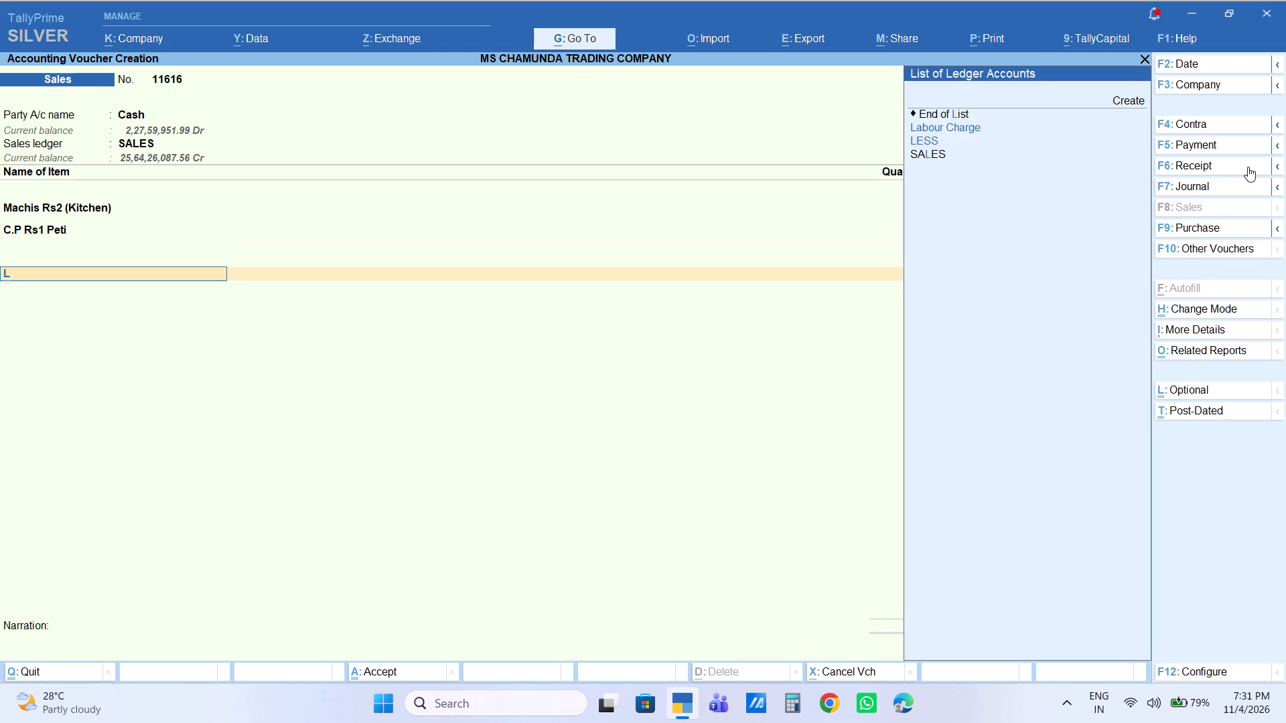
key("Down")
key("Return")
key("Return")
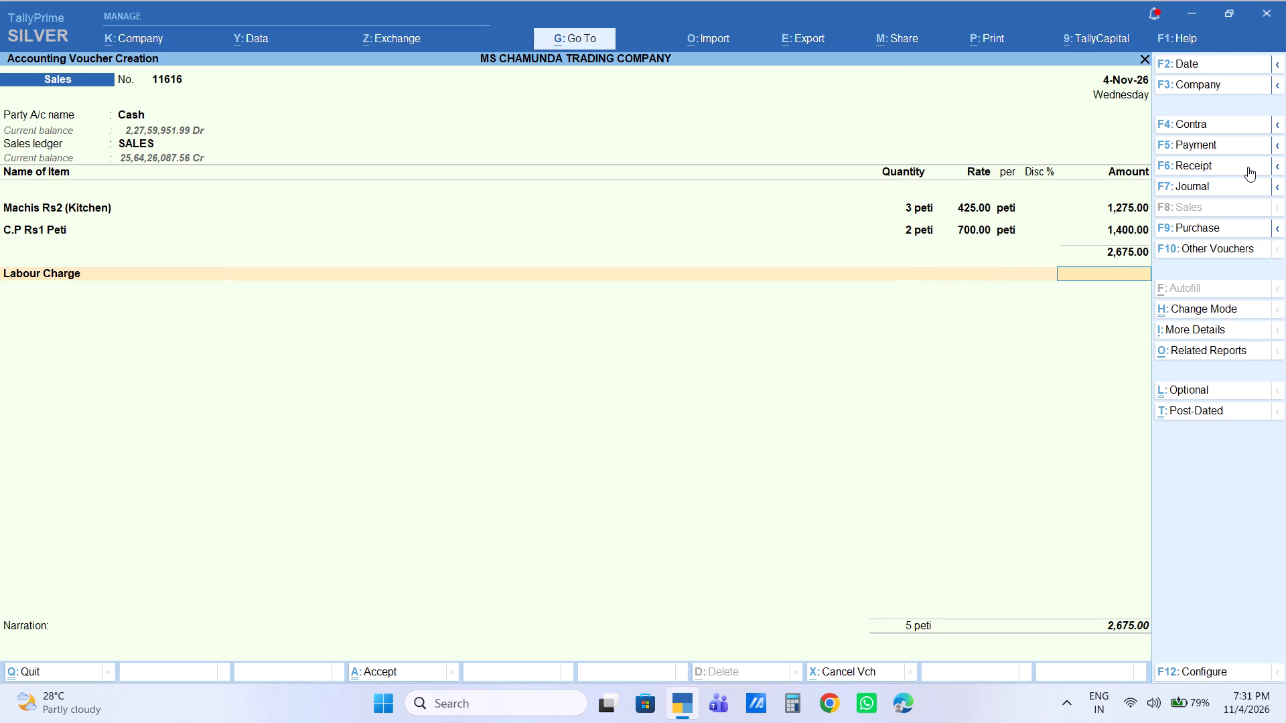
type("10")
key("Return")
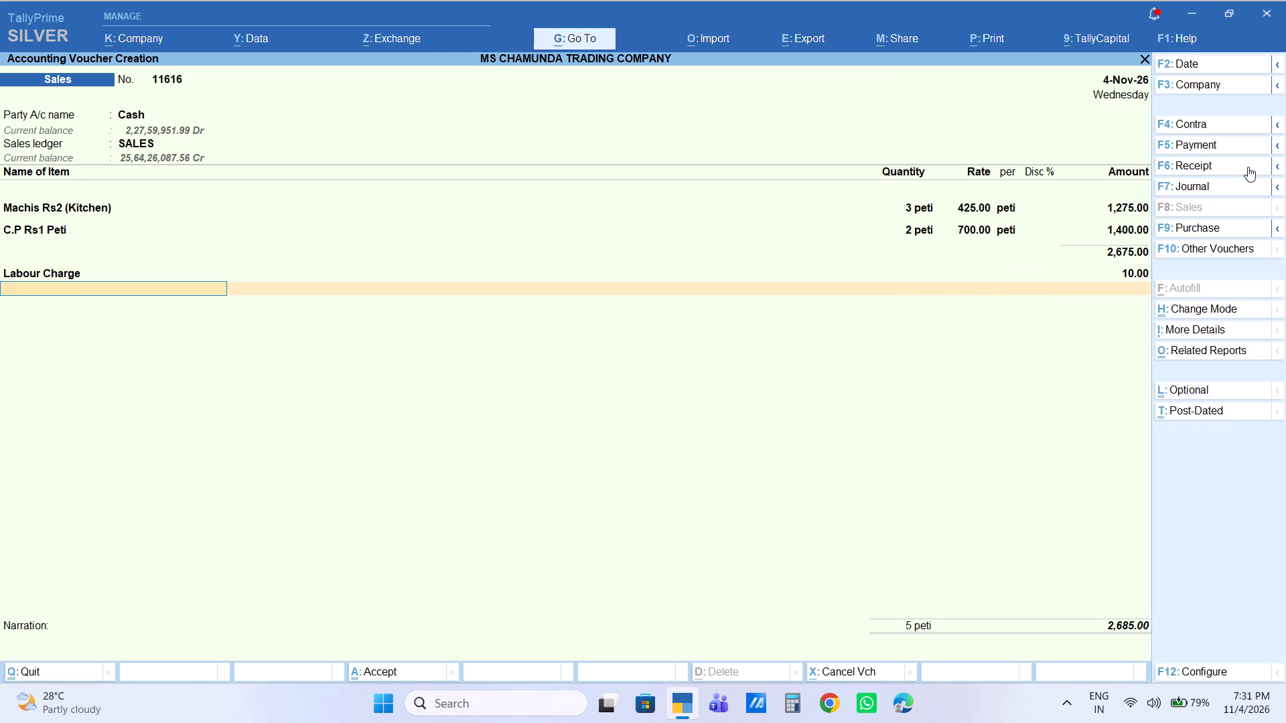
Complete voucher 11616 without a narration and accept it.
key("Return")
key("Return")
key("Return")
key("Return")
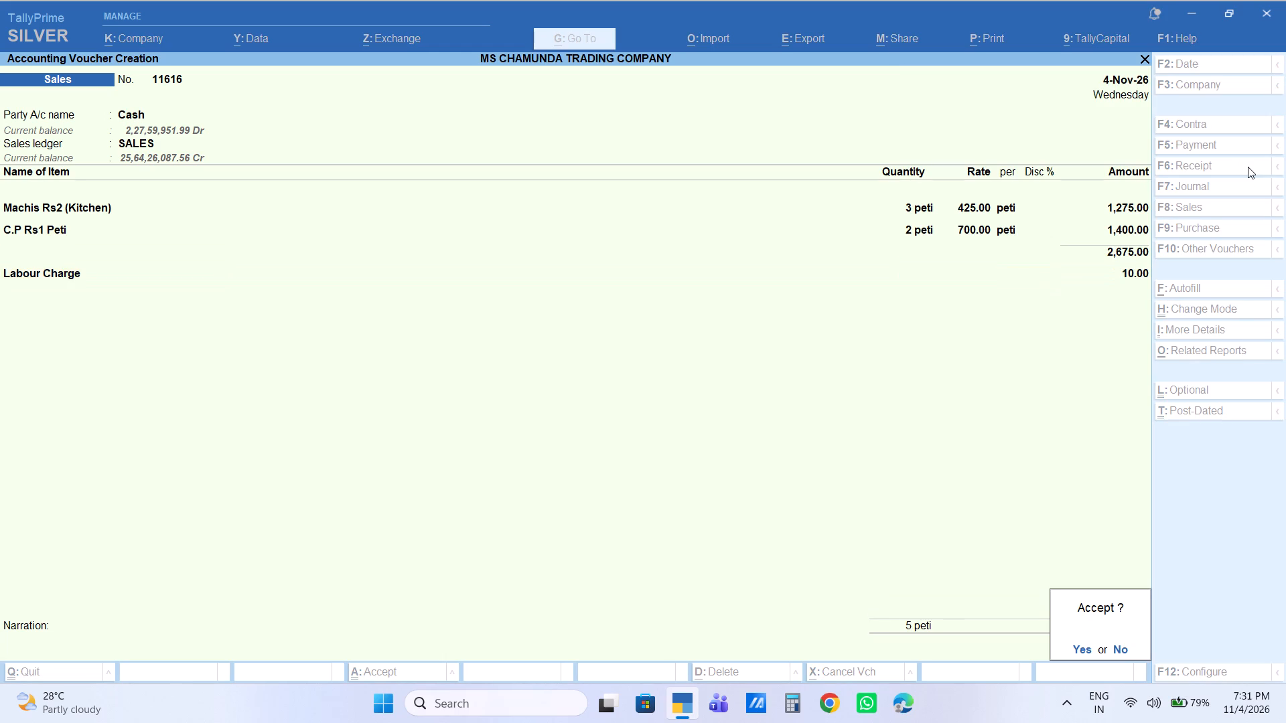
key("Return")
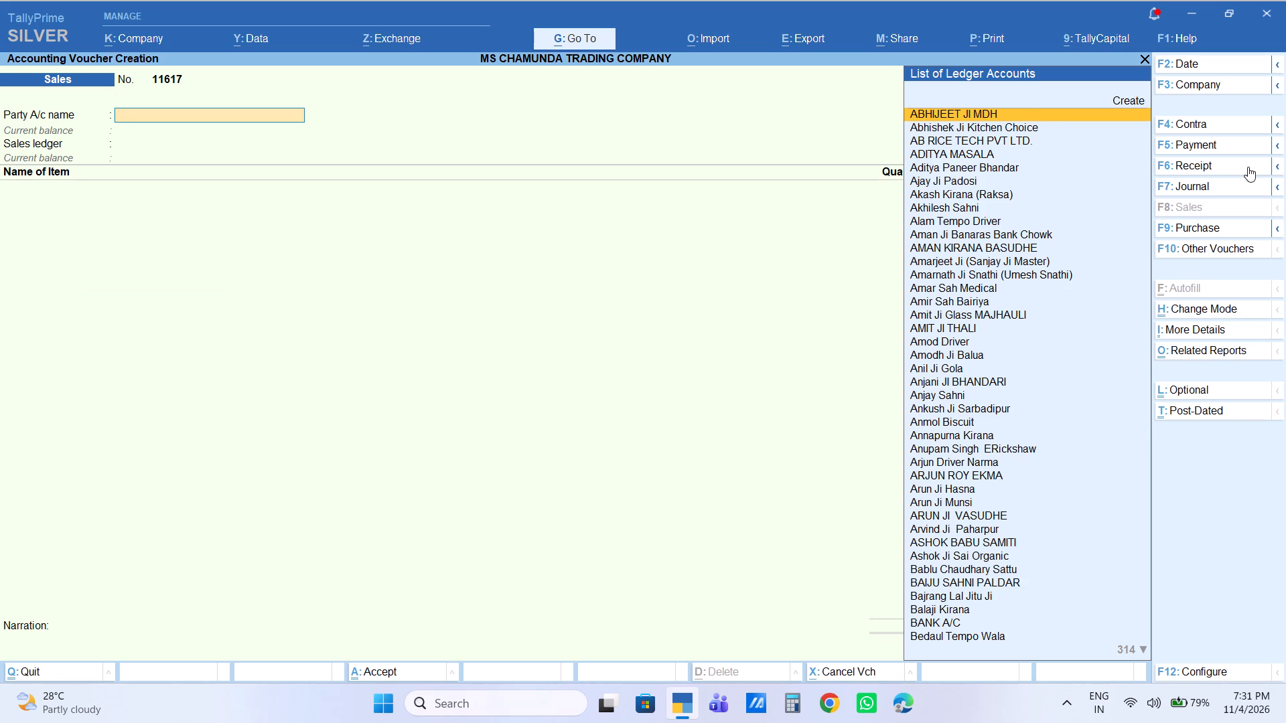
Start sales voucher 11617 with Cash as the party, Rahul's Samiti account as the buyer, and SALES as the sales ledger.
type("CA")
key("Return")
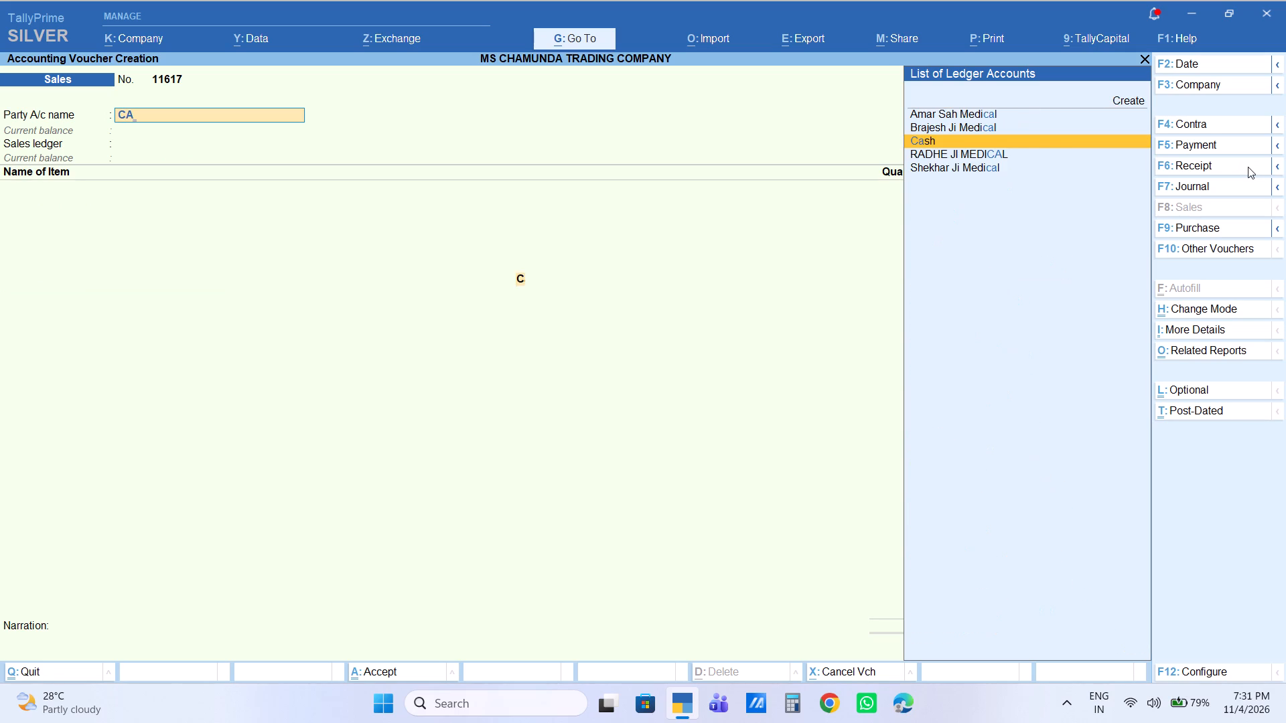
type("RAHUL")
key("space")
key("Down")
key("Down")
key("Down")
key("Down")
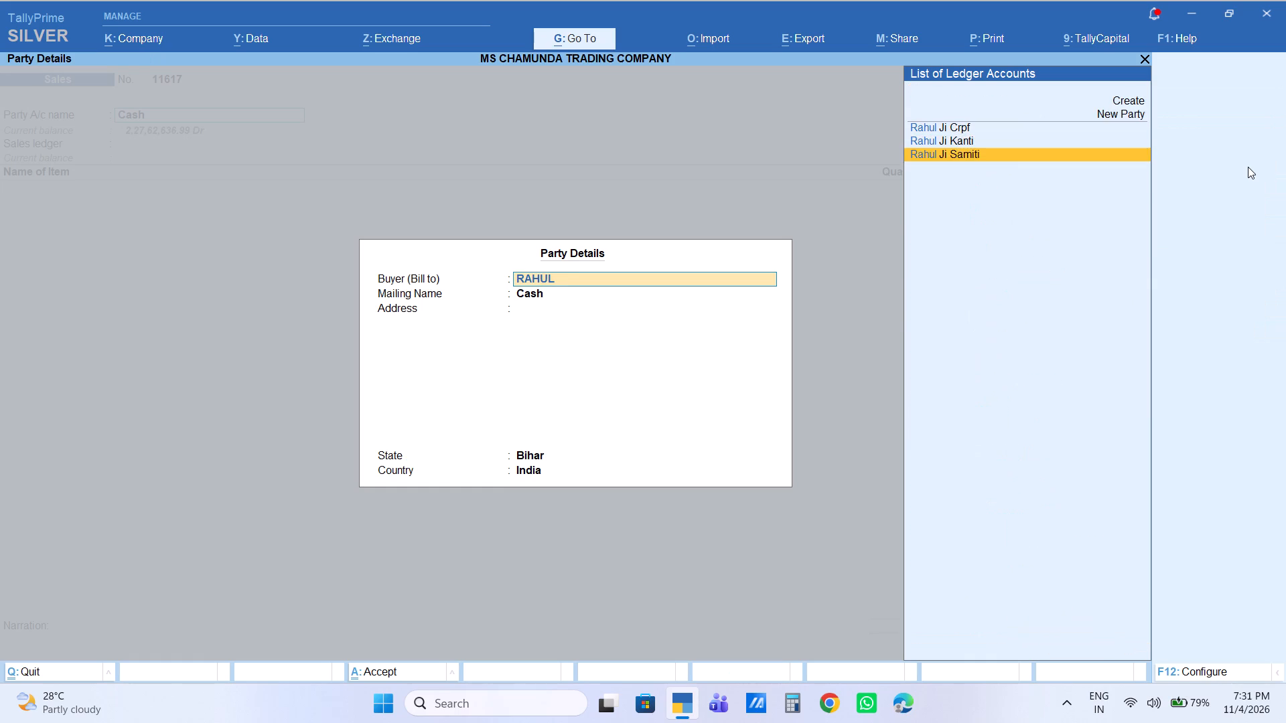
key("Return")
key("Return")
key("Return")
key("Return")
key("Return")
key("Return")
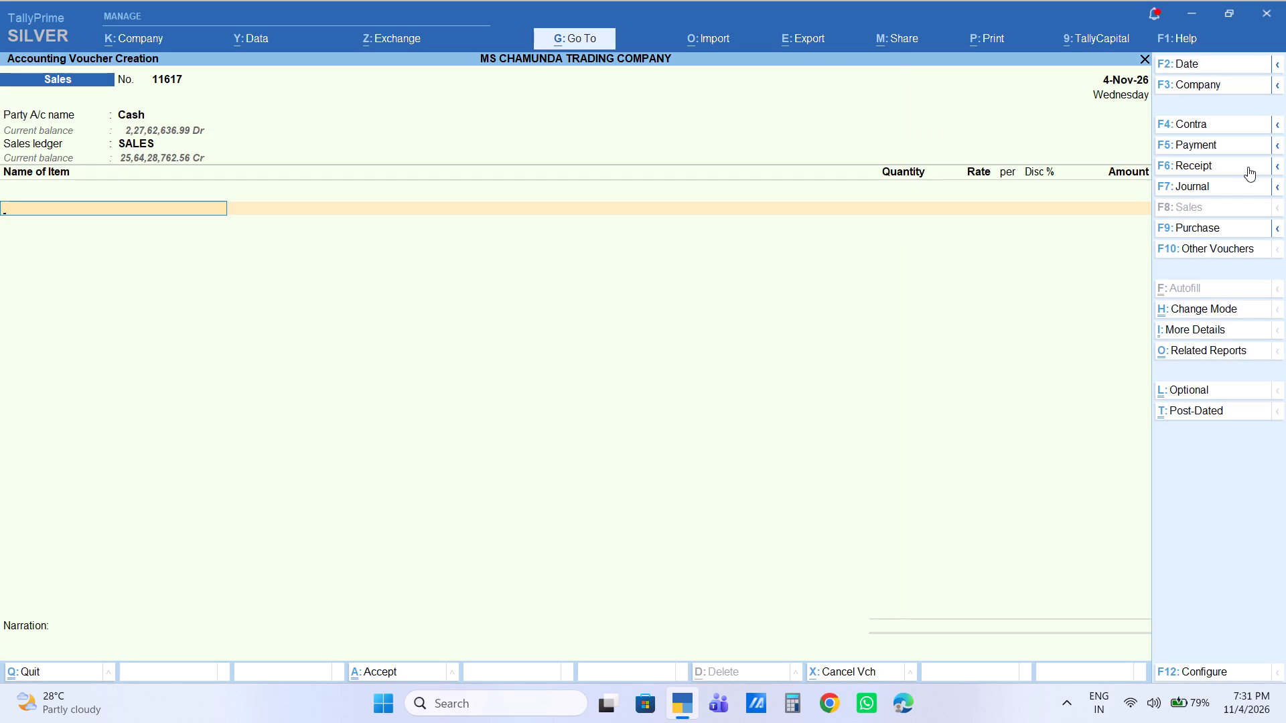
Add 2 BAG of MASOOR DAL 30kg as the first item at the rate of 2,100 per BAG.
type("MASOO")
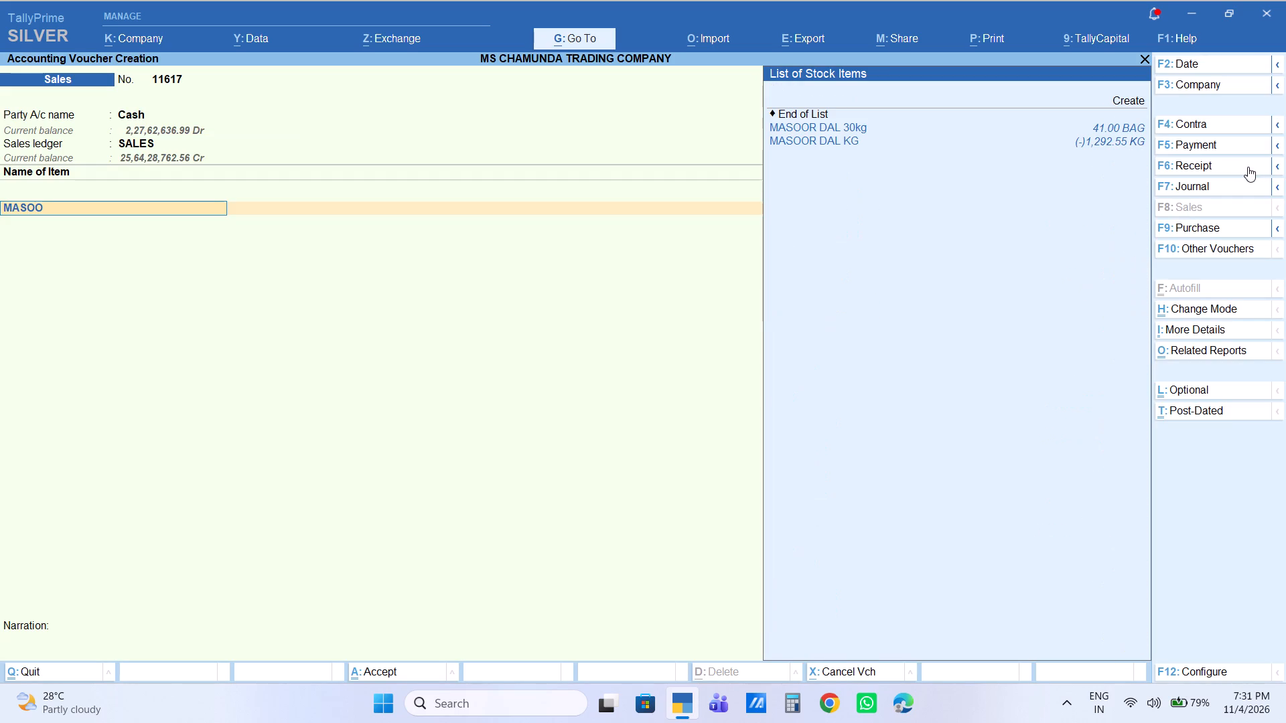
key("Down")
key("Down")
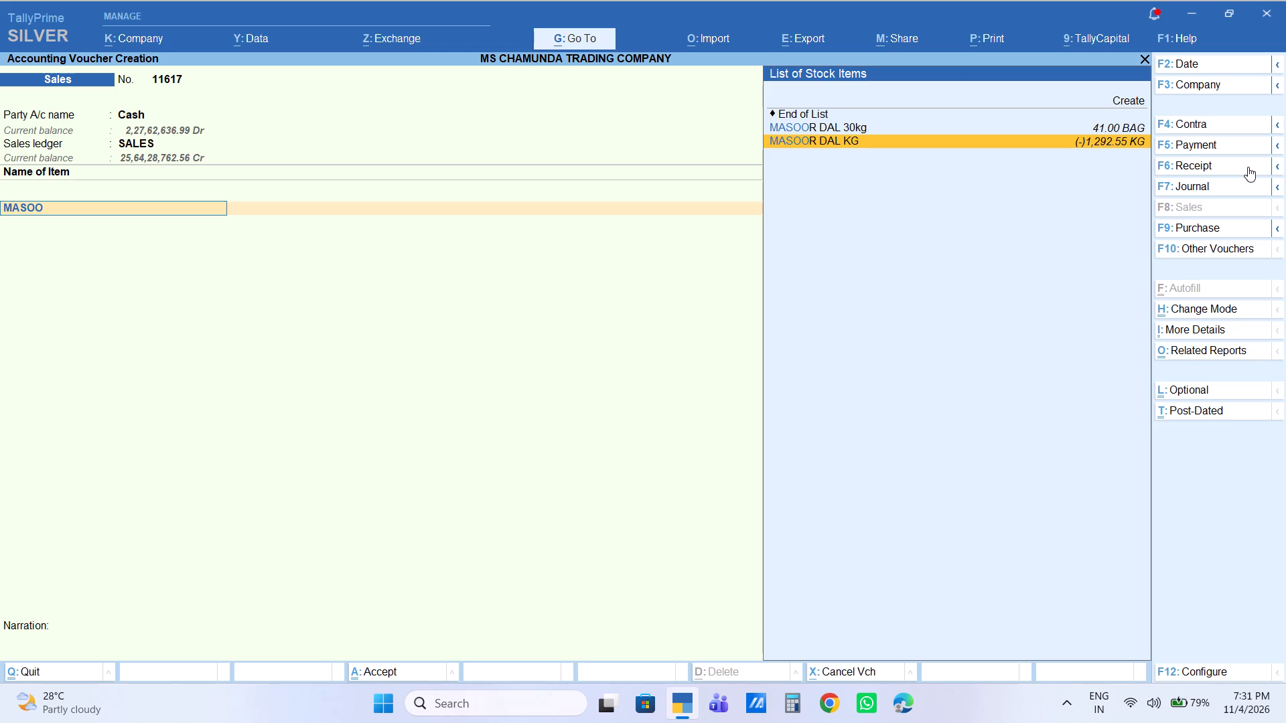
key("Up")
key("Return")
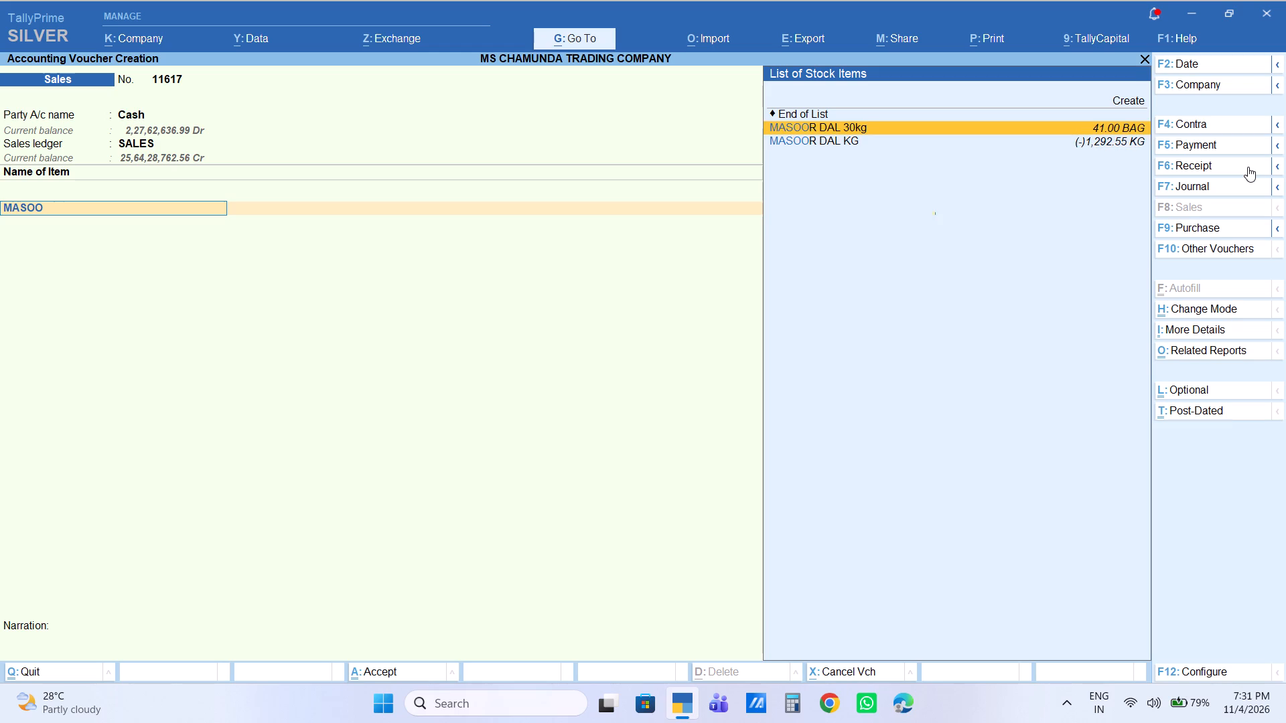
key("2")
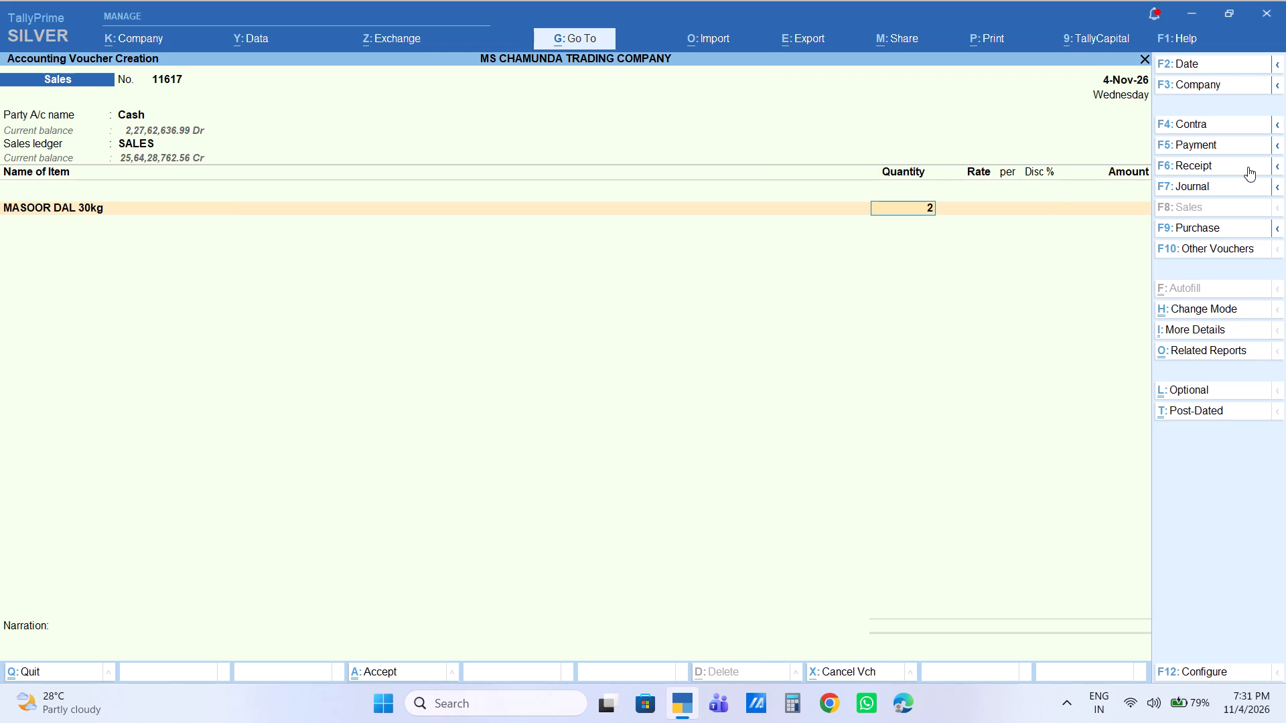
key("Return")
key("Return")
key("Return")
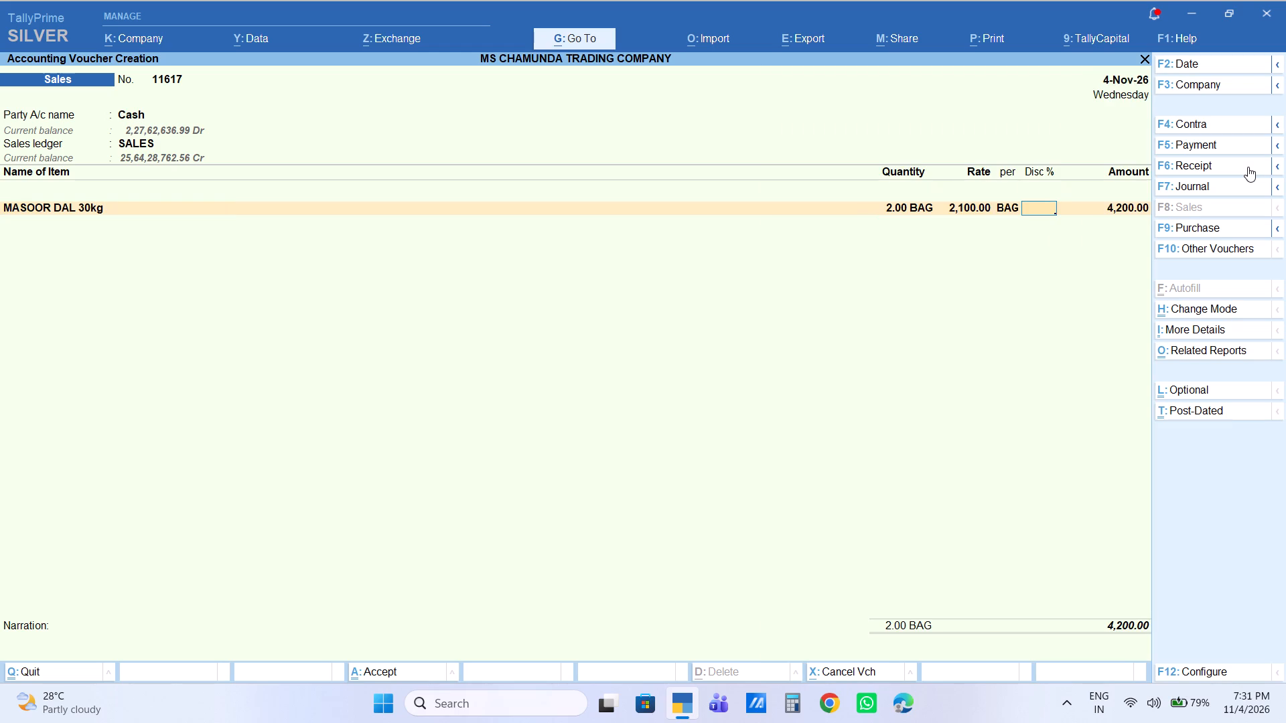
key("Return")
key("Return")
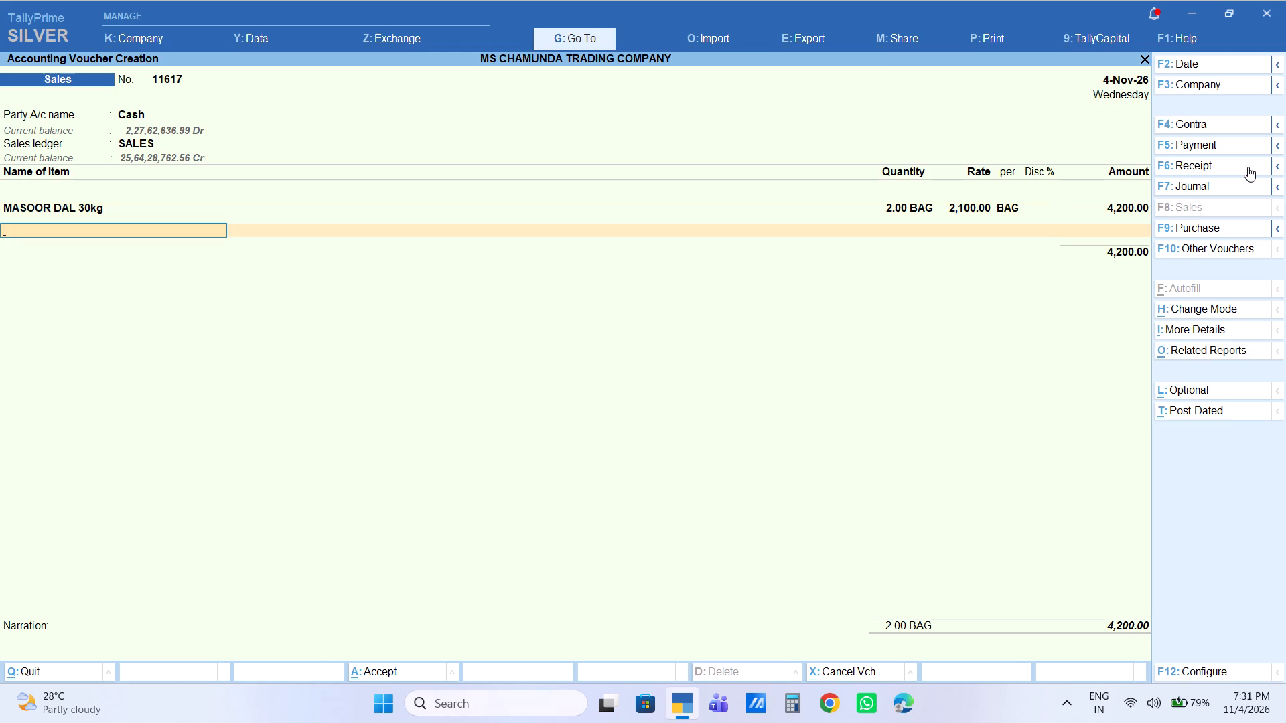
Add 1 peti of PARIVAR PAPAD PETI as the second item at the rate of 2,200 per peti.
type("PARIVA")
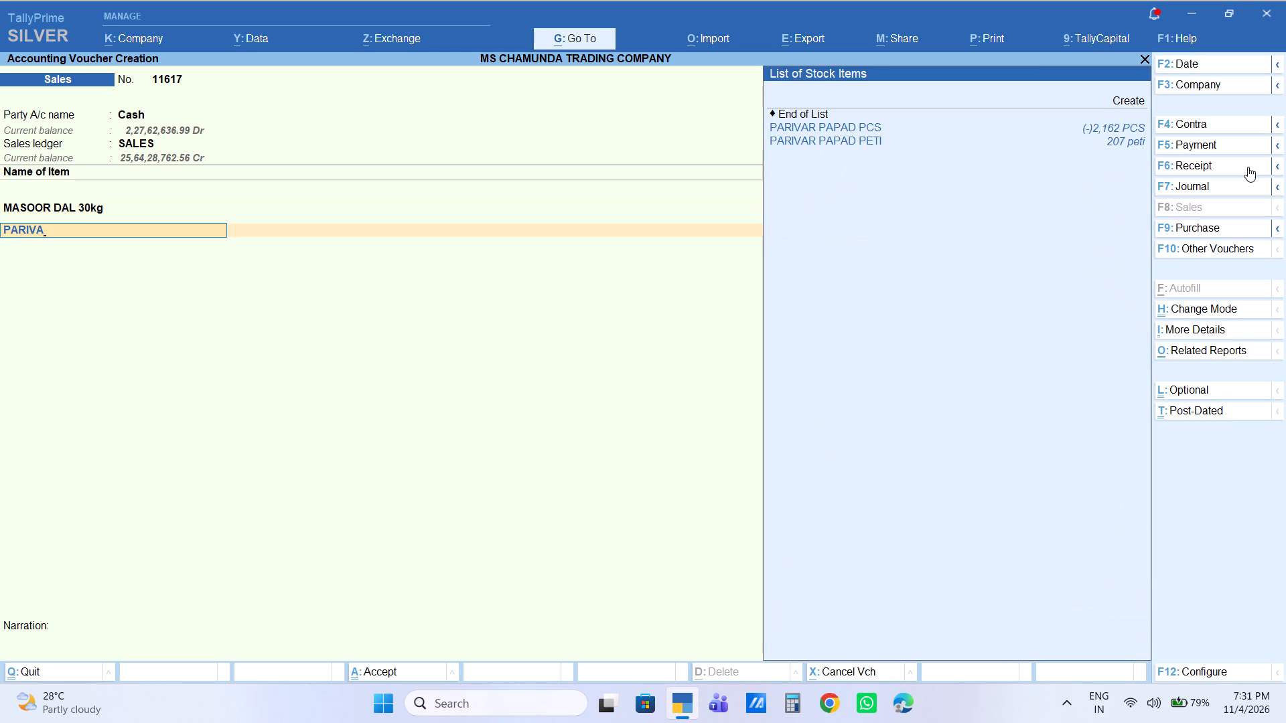
key("Down")
key("Down")
key("Return")
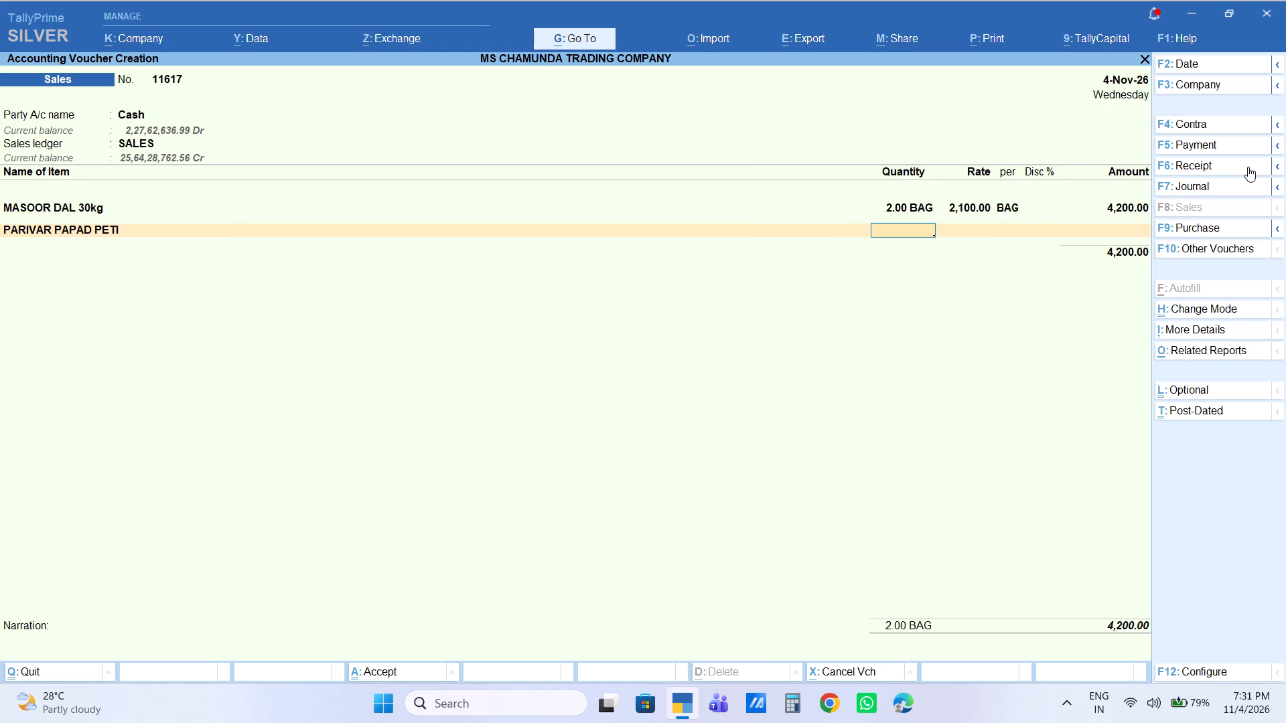
key("1")
key("Return")
key("Return")
key("Return")
key("Return")
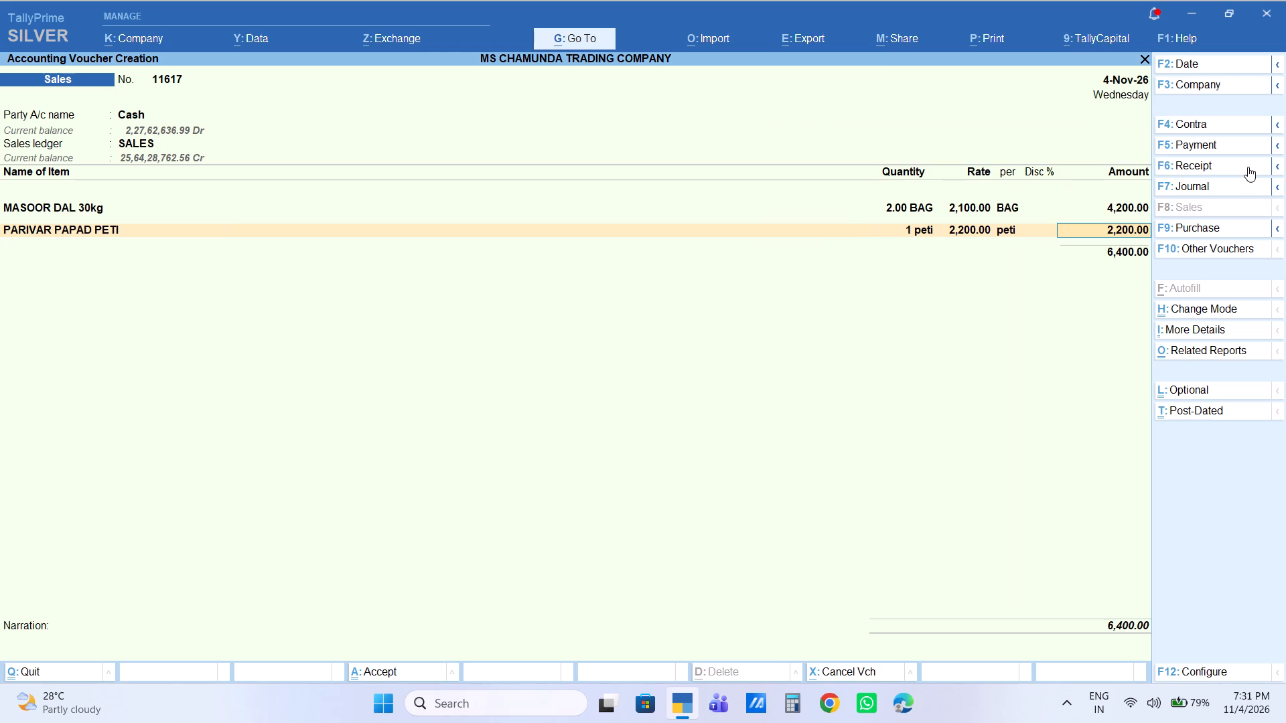
key("Return")
End the item list and add a Labour Charge of 6 to the voucher.
key("Return")
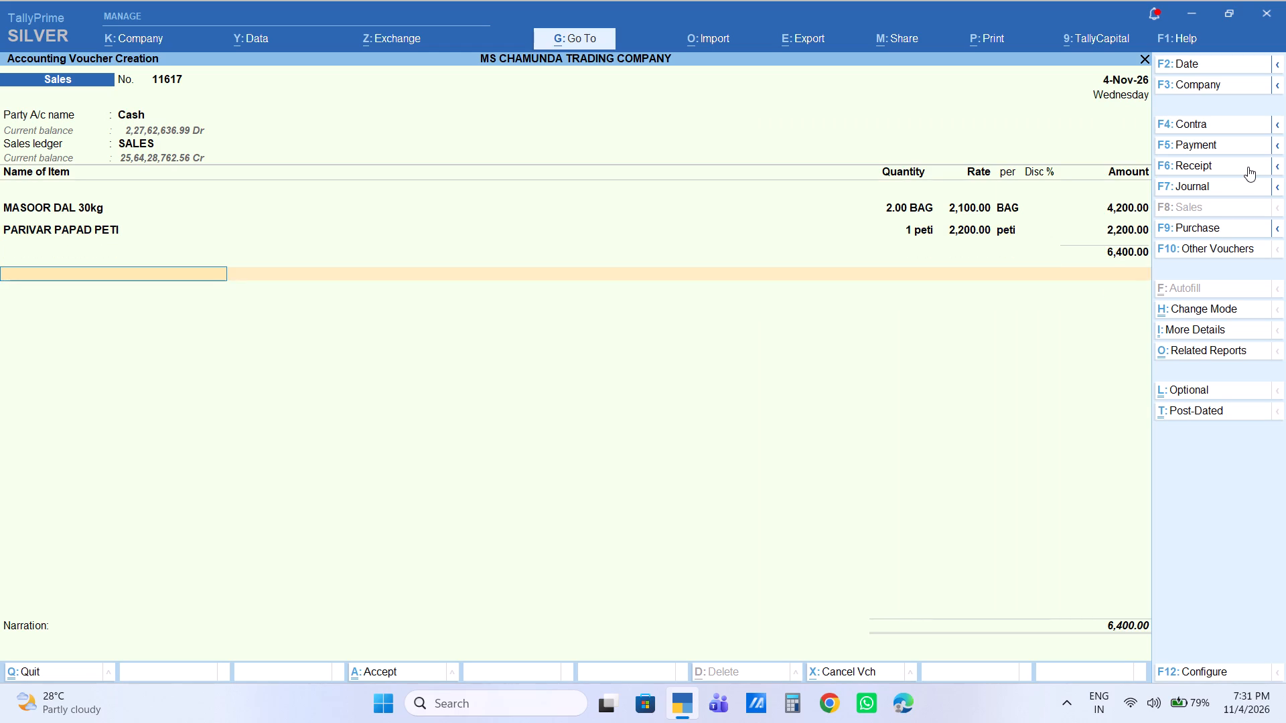
key("l")
key("Down")
key("Return")
key("Return")
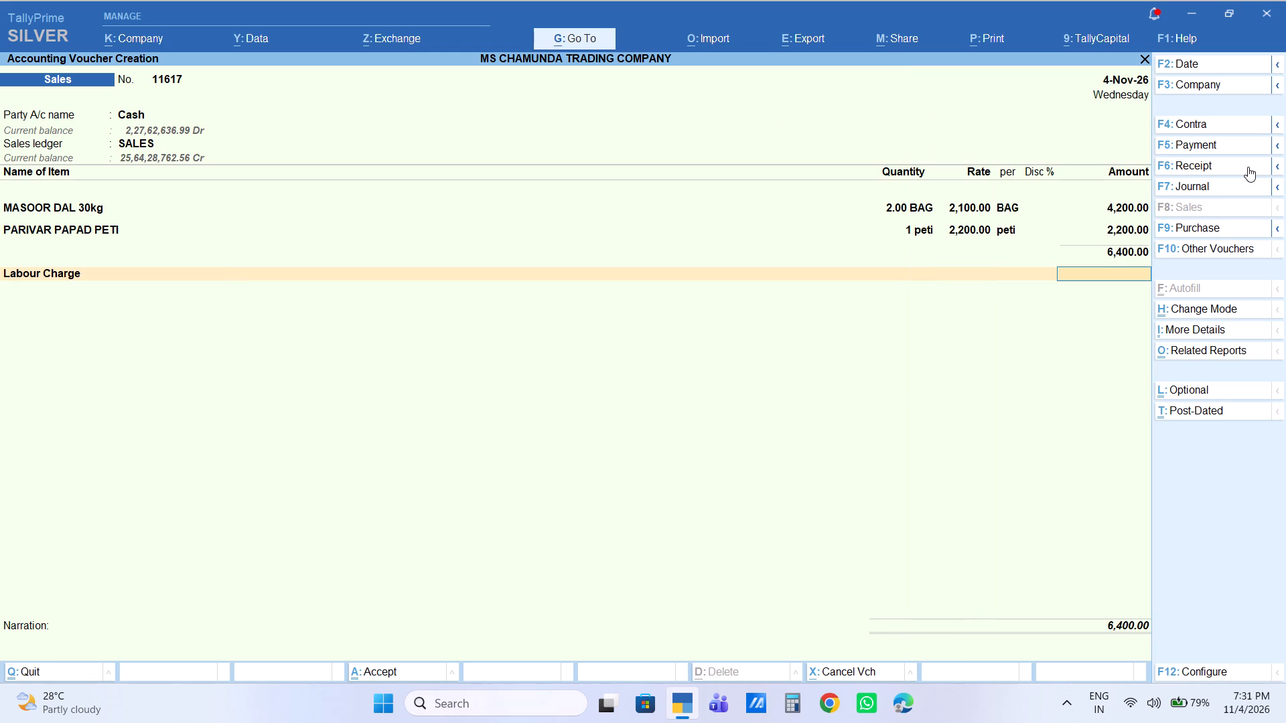
key("6")
key("Return")
Complete voucher 11617 without a narration and save it.
key("Return")
key("Return")
key("Return")
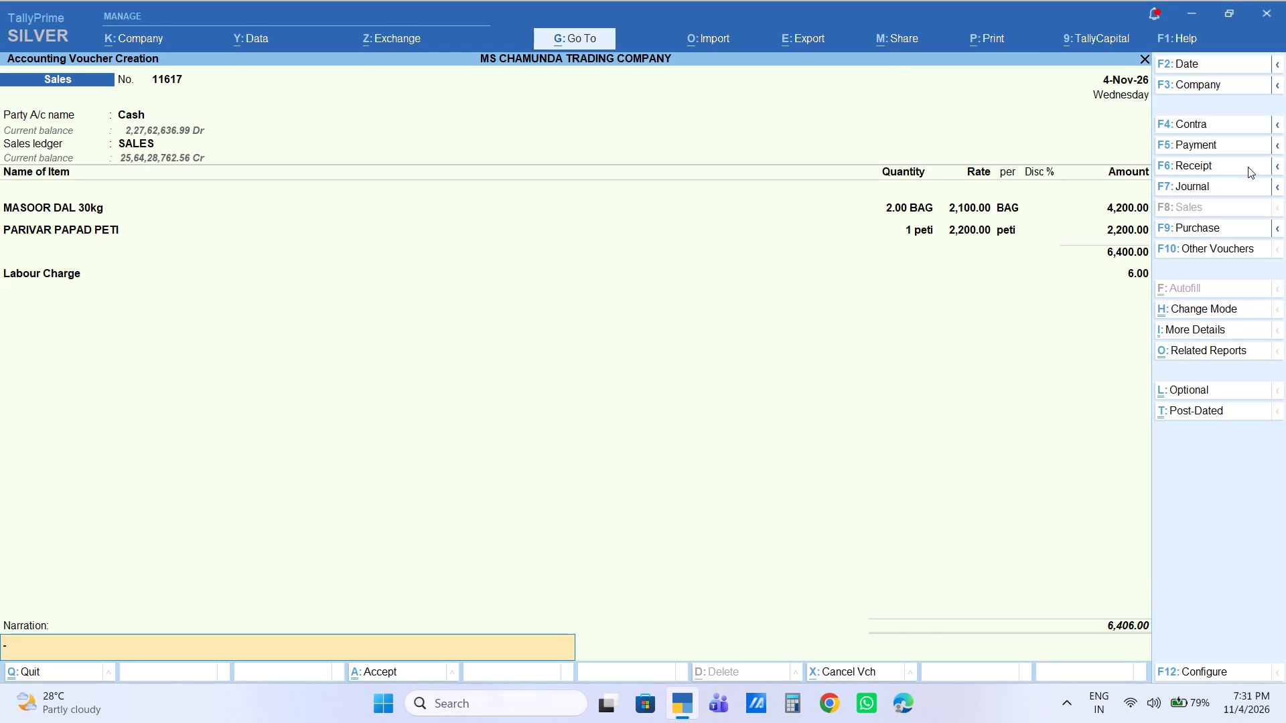
key("Return")
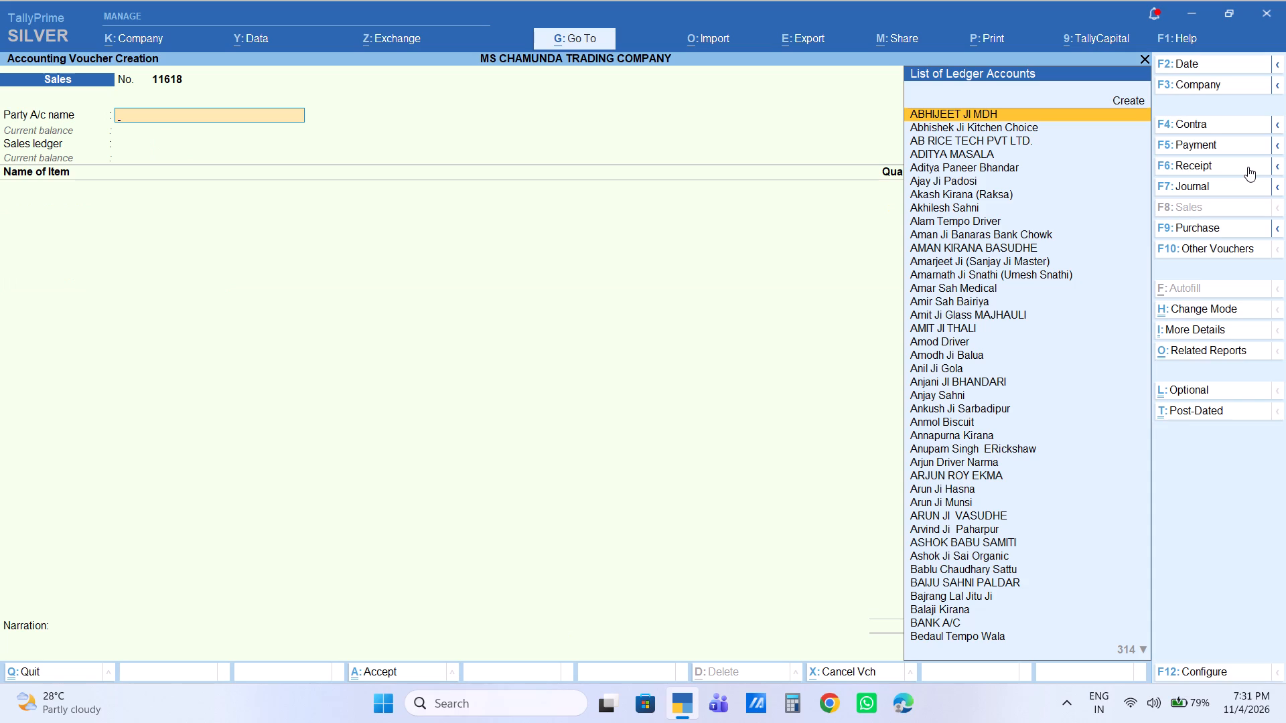
Set voucher 11618's party account to Cash, with Amarjeet Ji as the buyer and SALES as the sales ledger.
type("CAS")
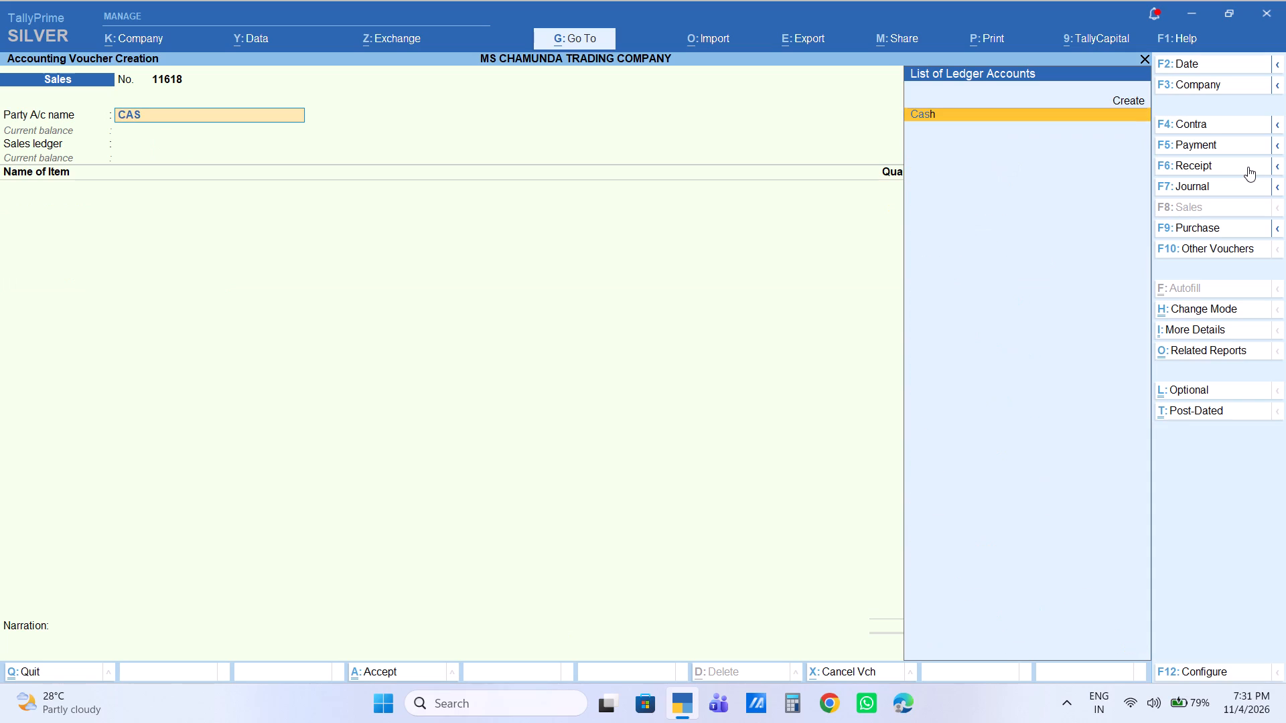
key("Return")
type("AMARJEE")
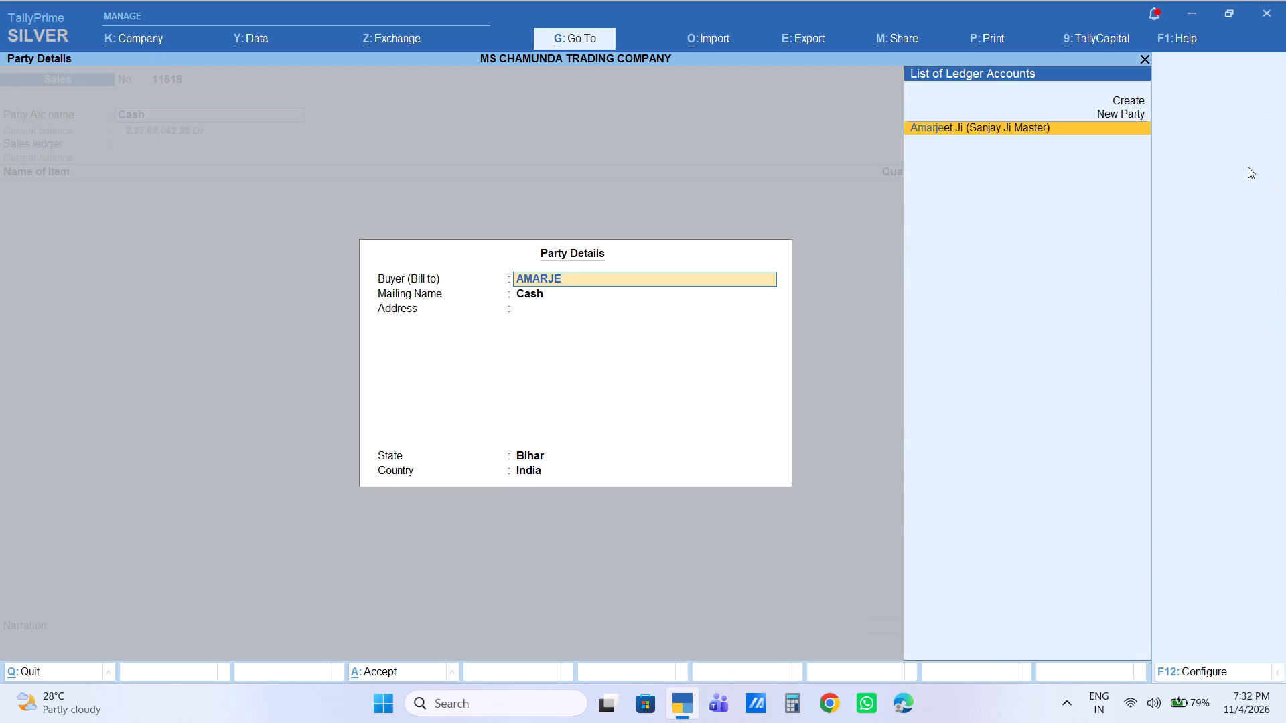
key("Return")
key("Return")
key("Return")
key("Return")
key("Return")
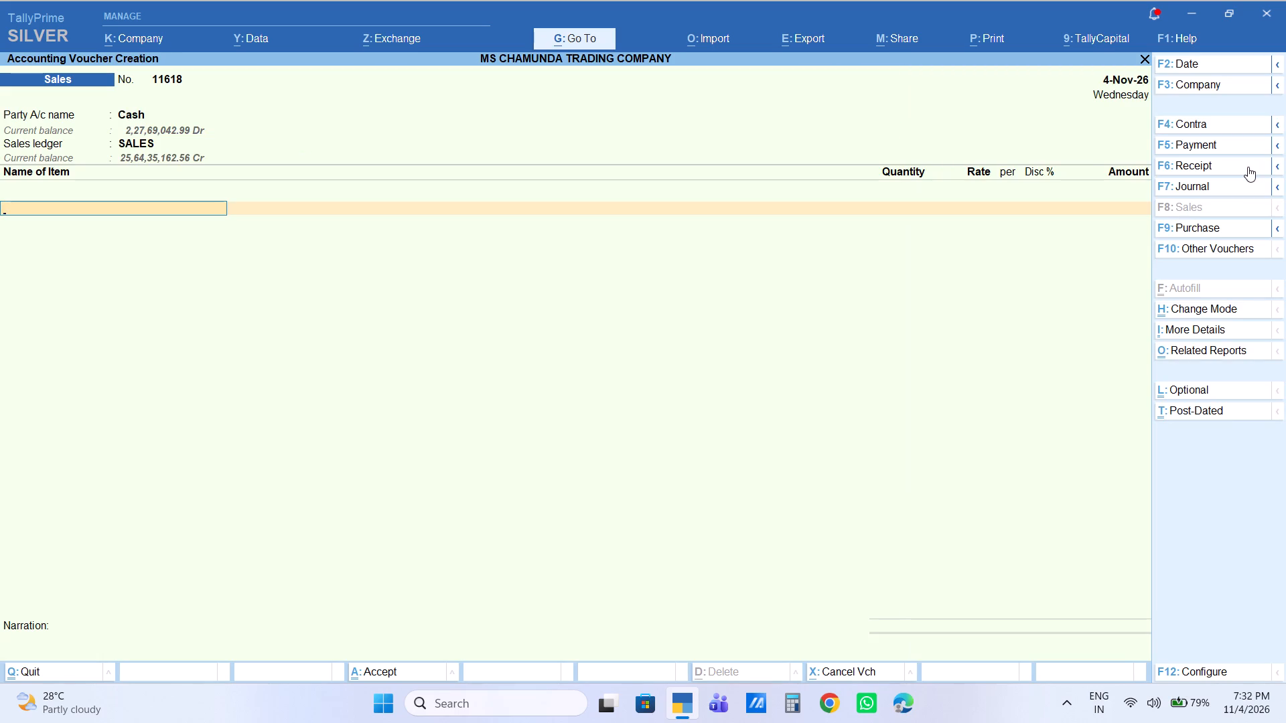
Enter Sahnai Tina as the first item with a quantity of 1 TINA at the rate of 2,160 per TINA.
type("SA")
type("HNAI")
key("Down")
key("Down")
key("Down")
key("Return")
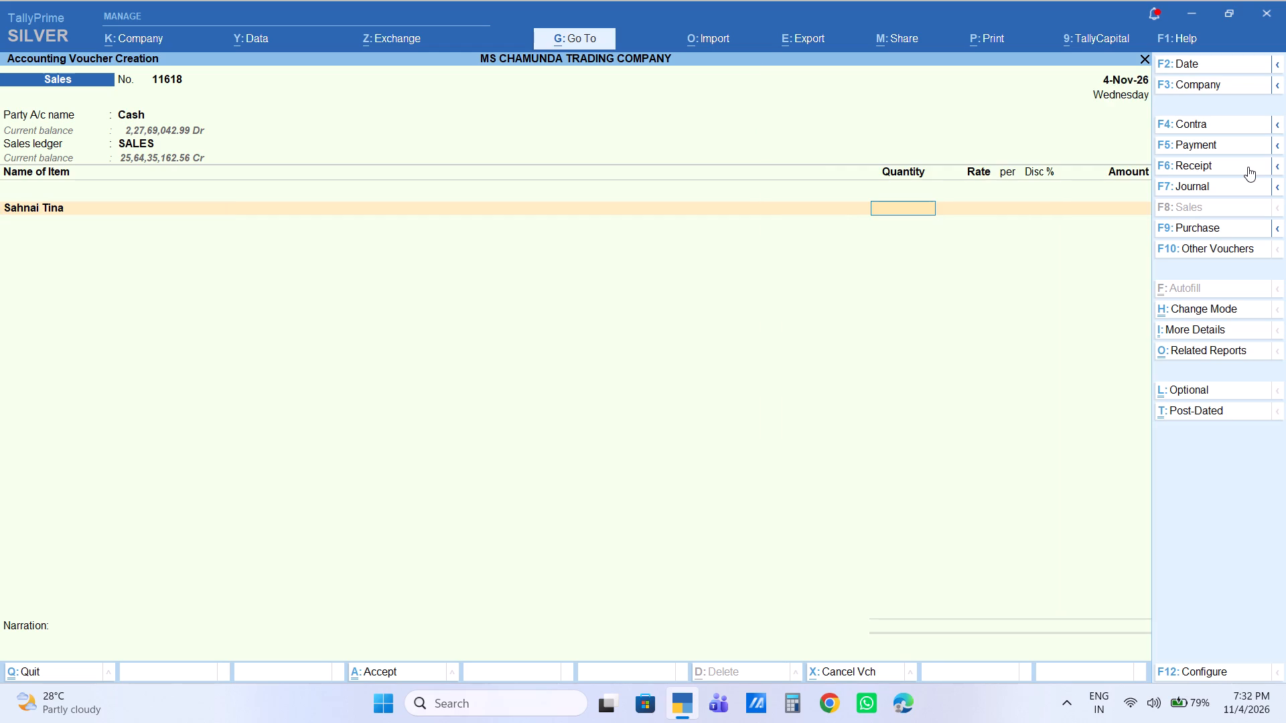
key("1")
key("Return")
key("Return")
key("Return")
key("Return")
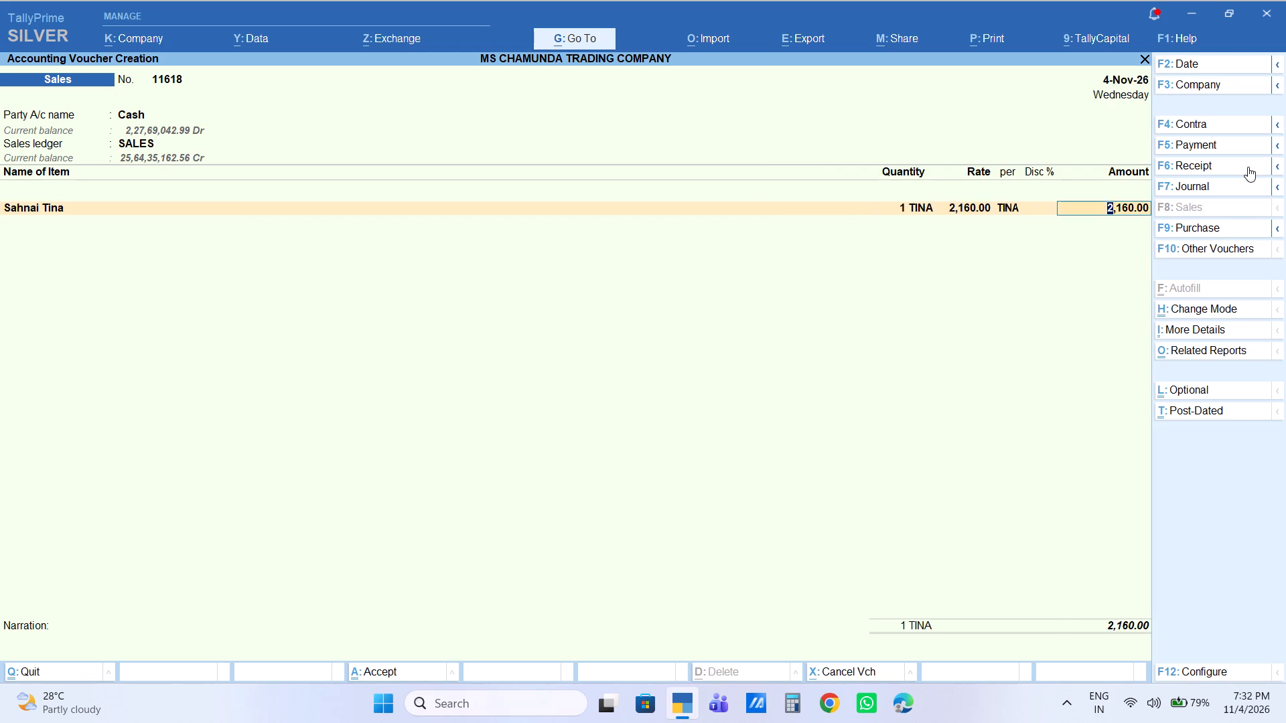
Change the Sahnai Tina quantity to 2 TINA and complete the item line.
key("BackSpace")
key("BackSpace")
key("BackSpace")
key("BackSpace")
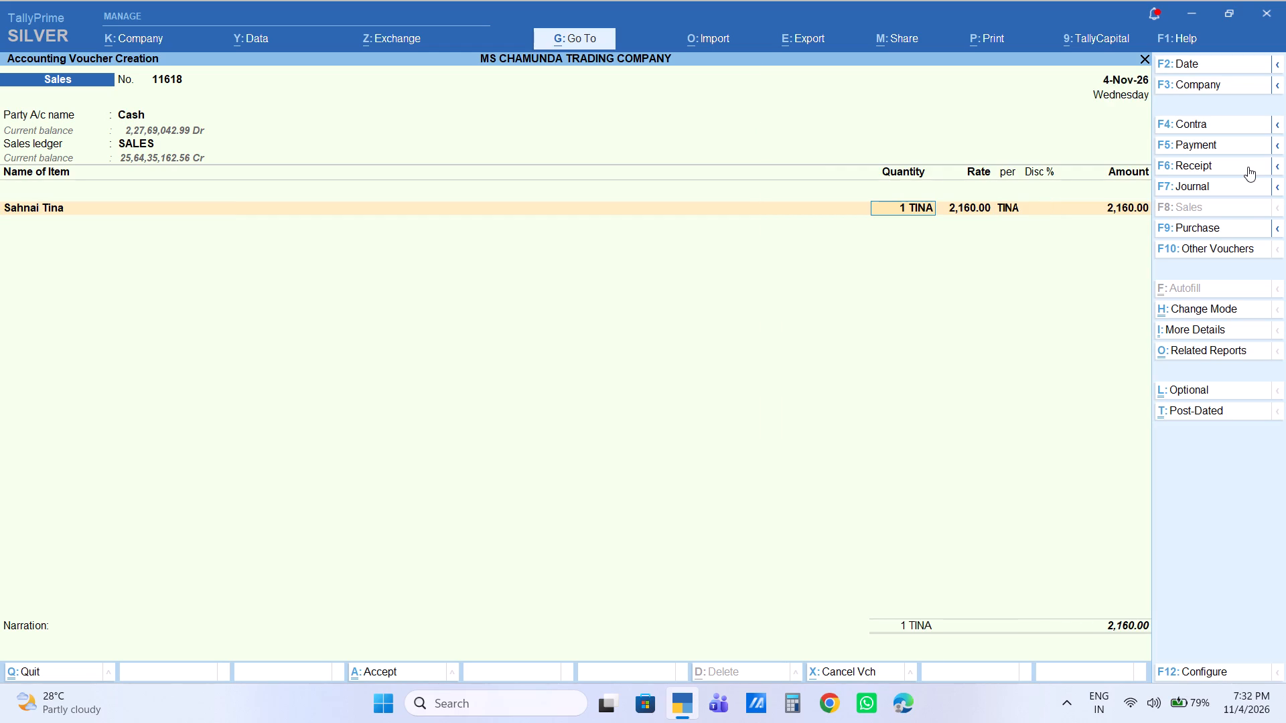
key("2")
key("Return")
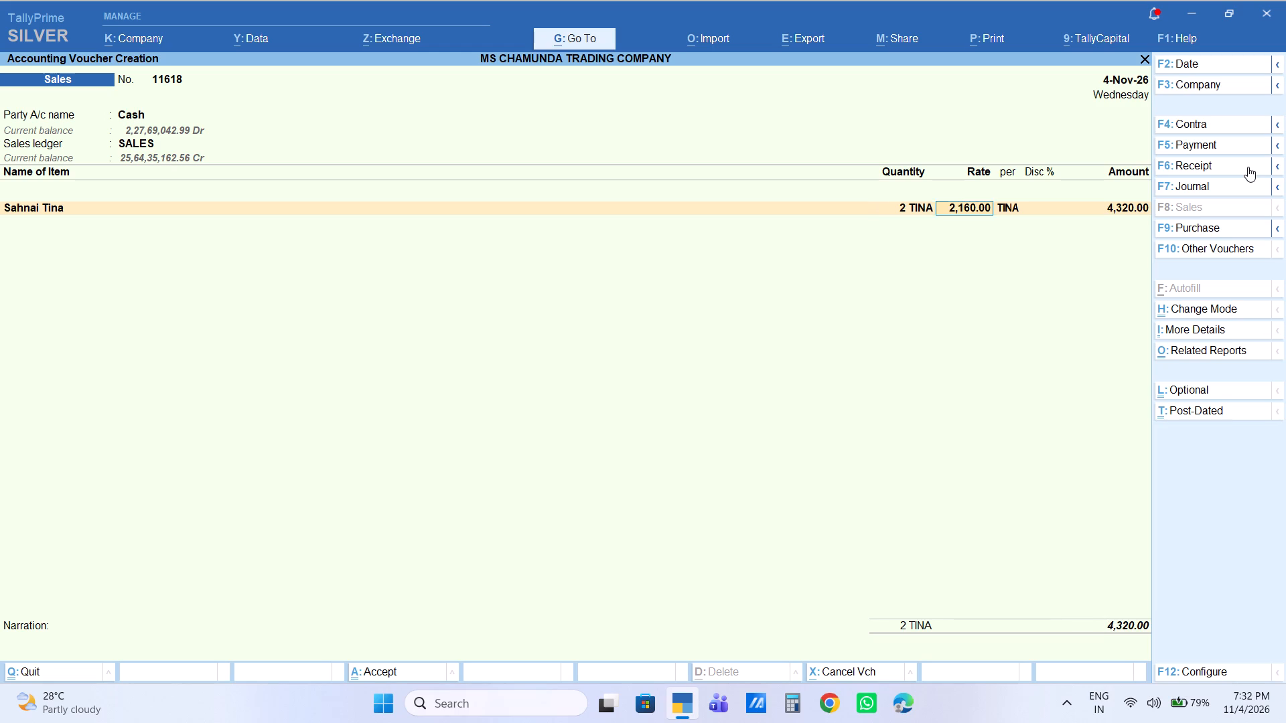
key("Return")
key("Return")
key("Return")
key("Return")
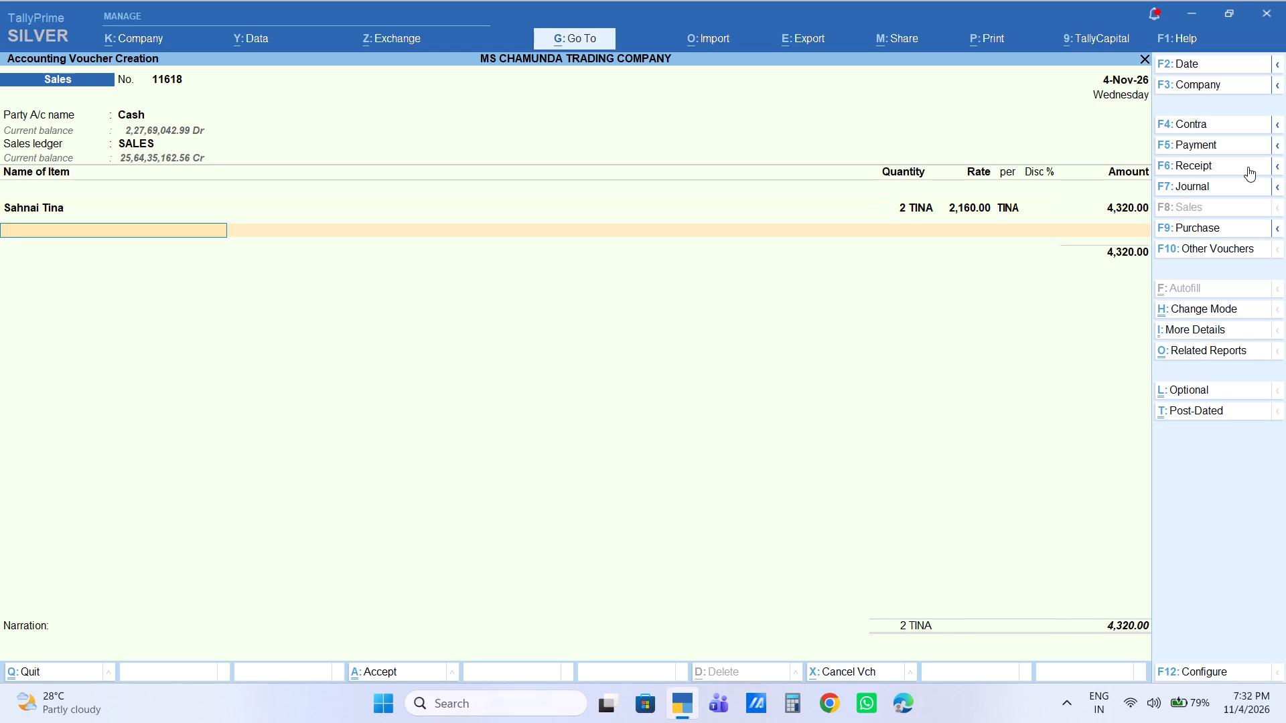
Add 1 peti of SALONI 500ML PETI as the second item with an amount of 3,580.
type("SALONI")
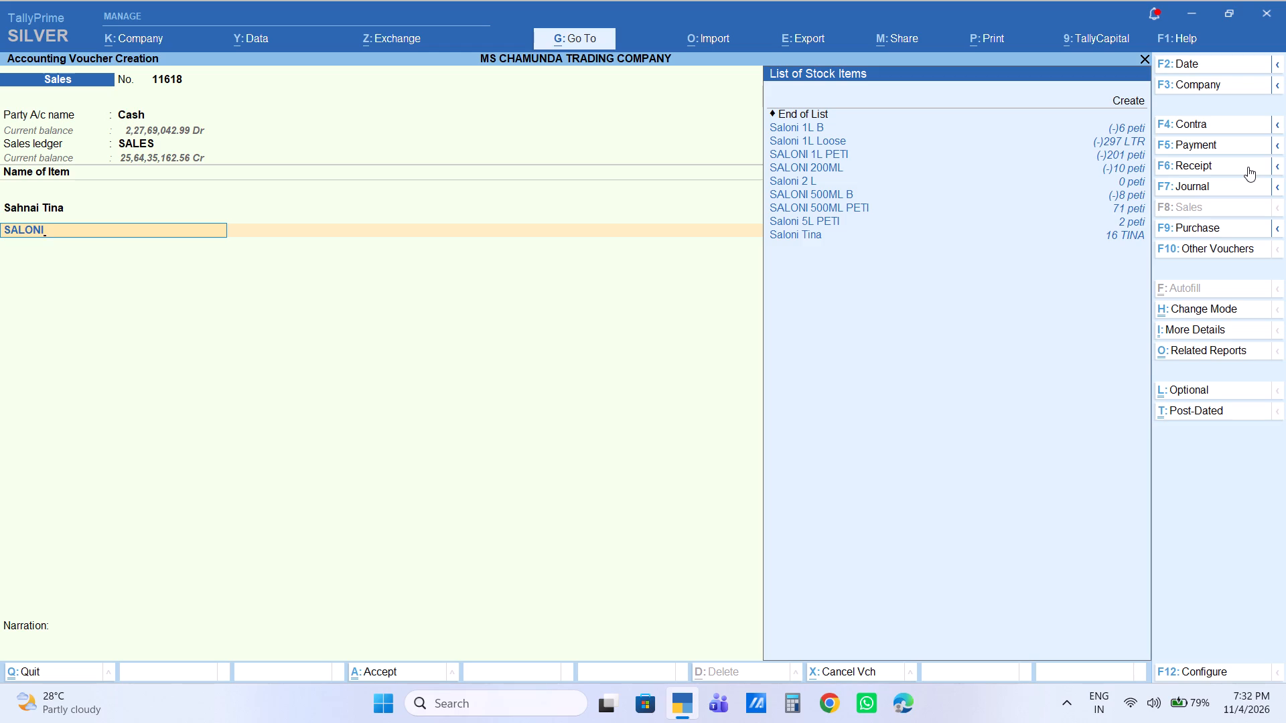
key("Down")
key("Down")
key("Down")
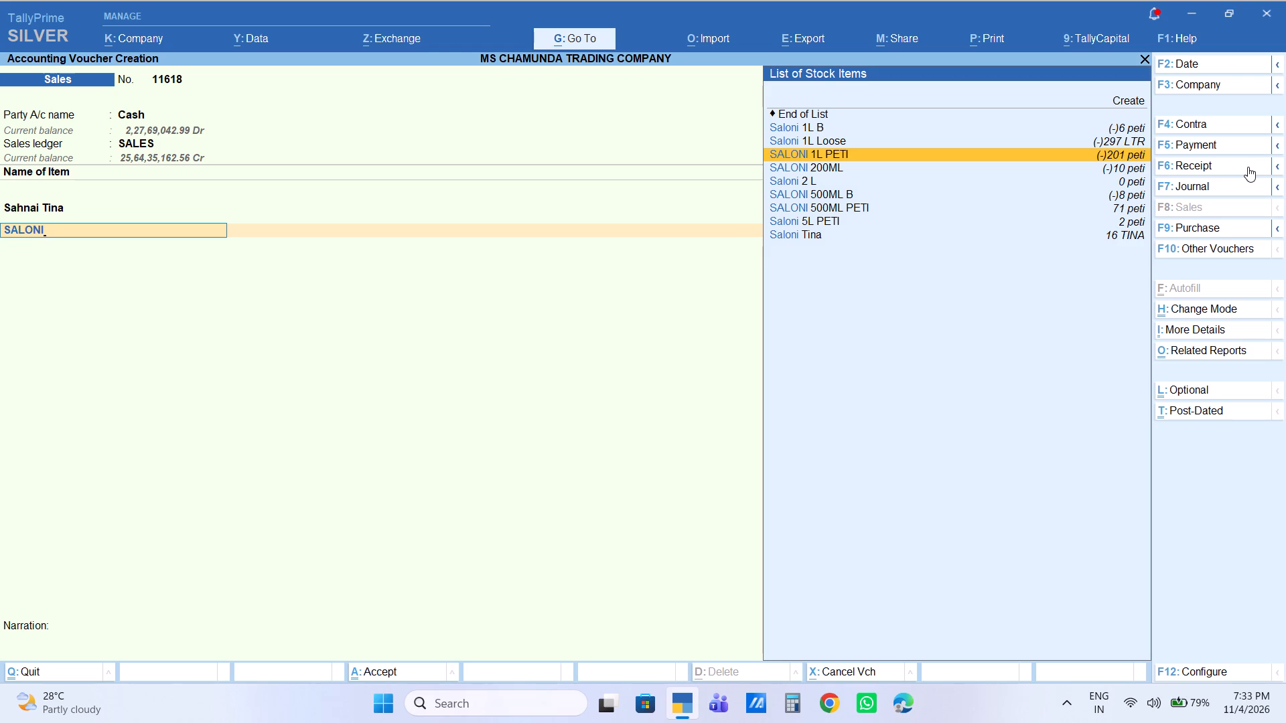
key("Down")
key("Down")
key("Down")
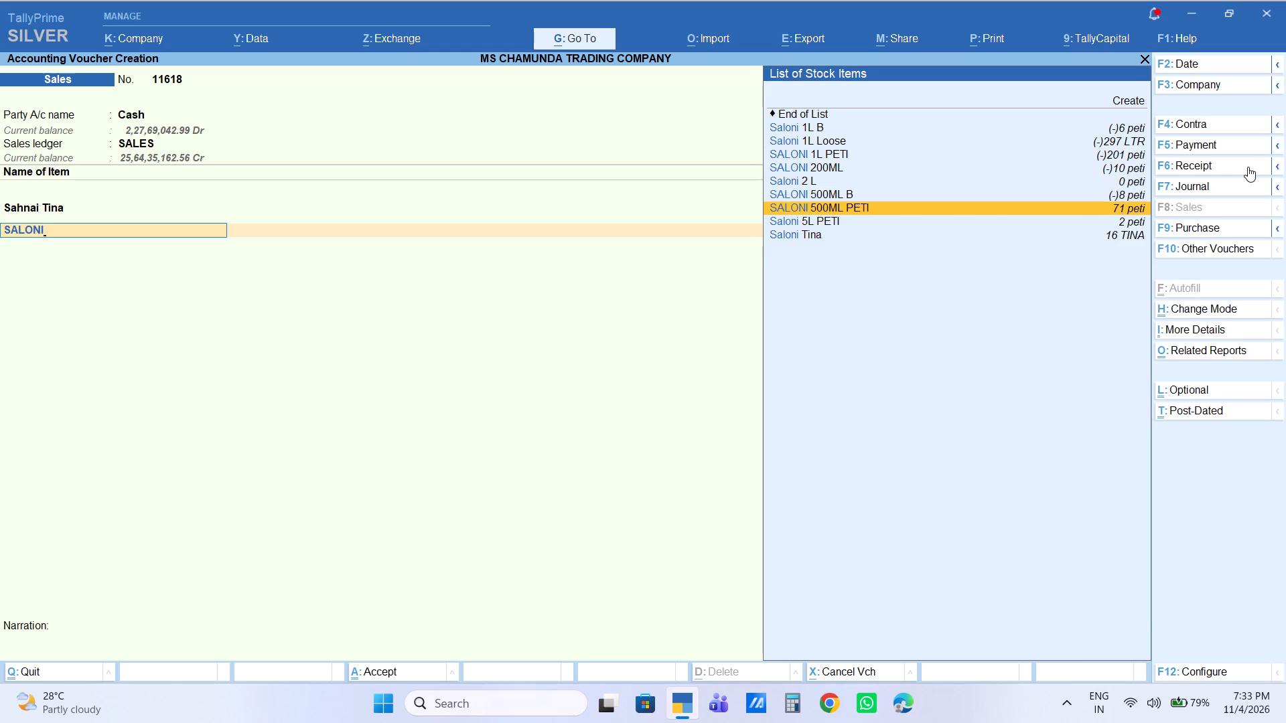
key("Return")
key("1")
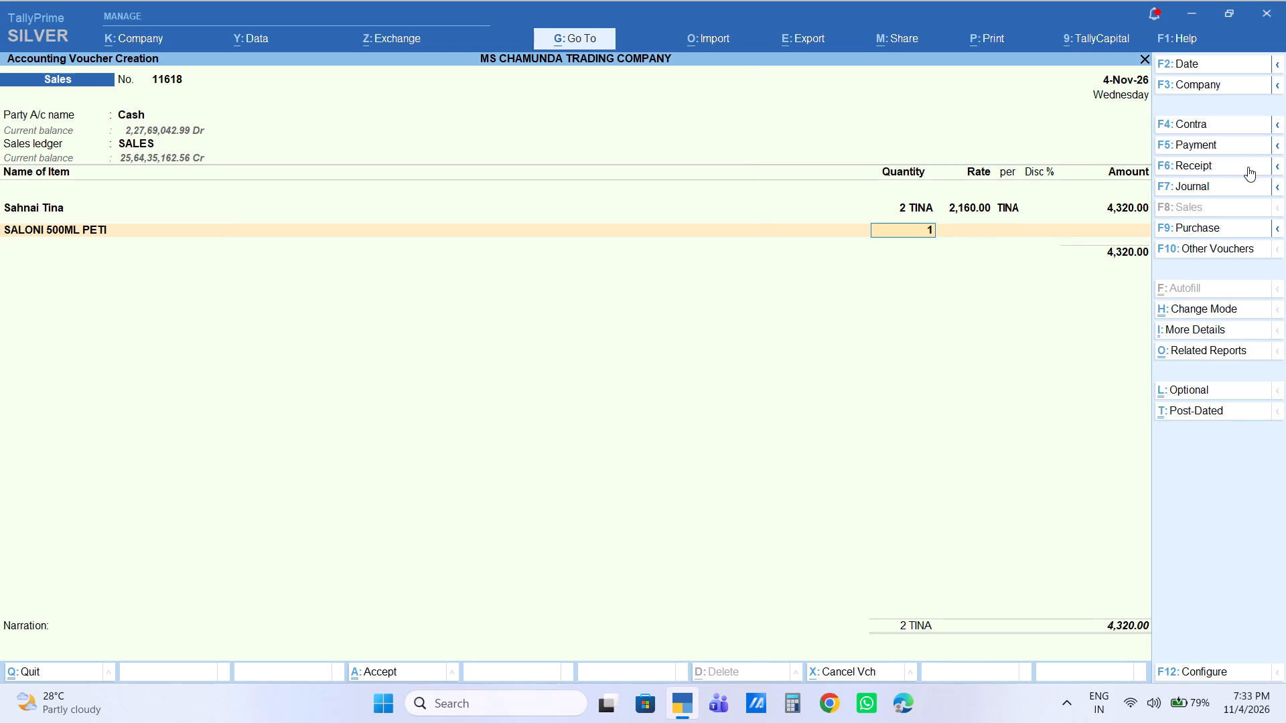
key("Return")
key("Return")
key("Return")
key("Return")
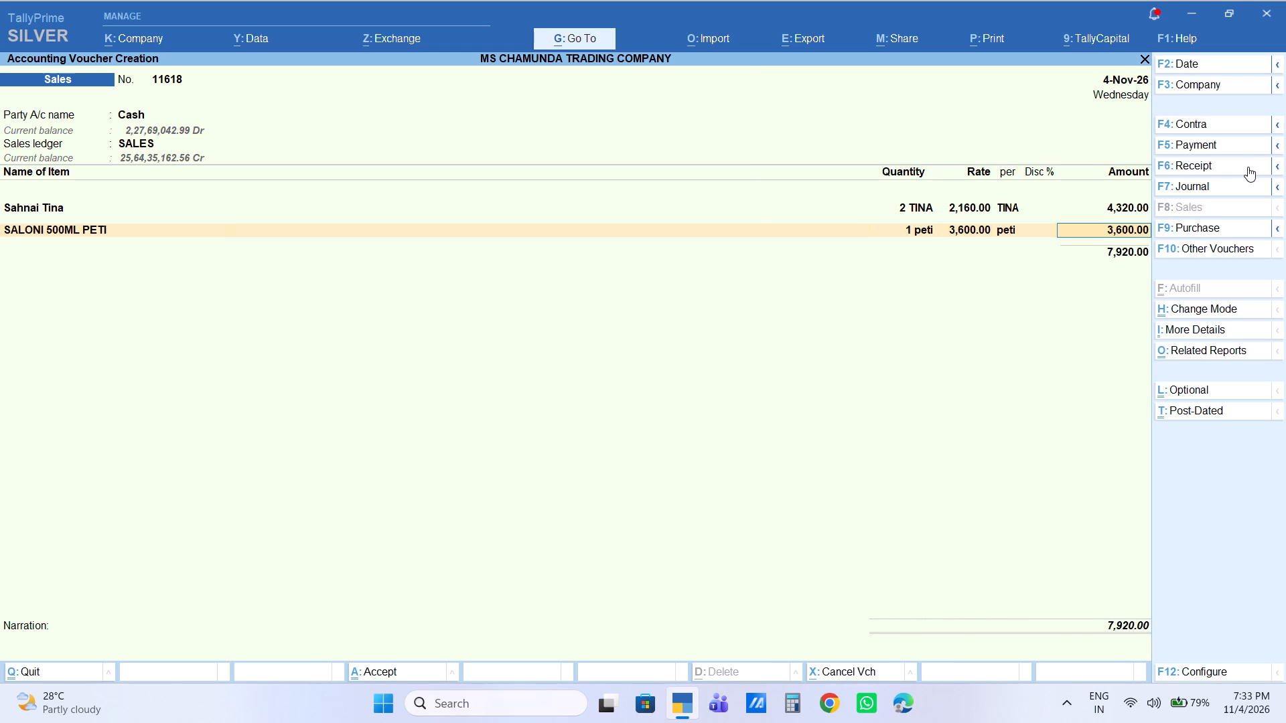
type("3580")
key("Return")
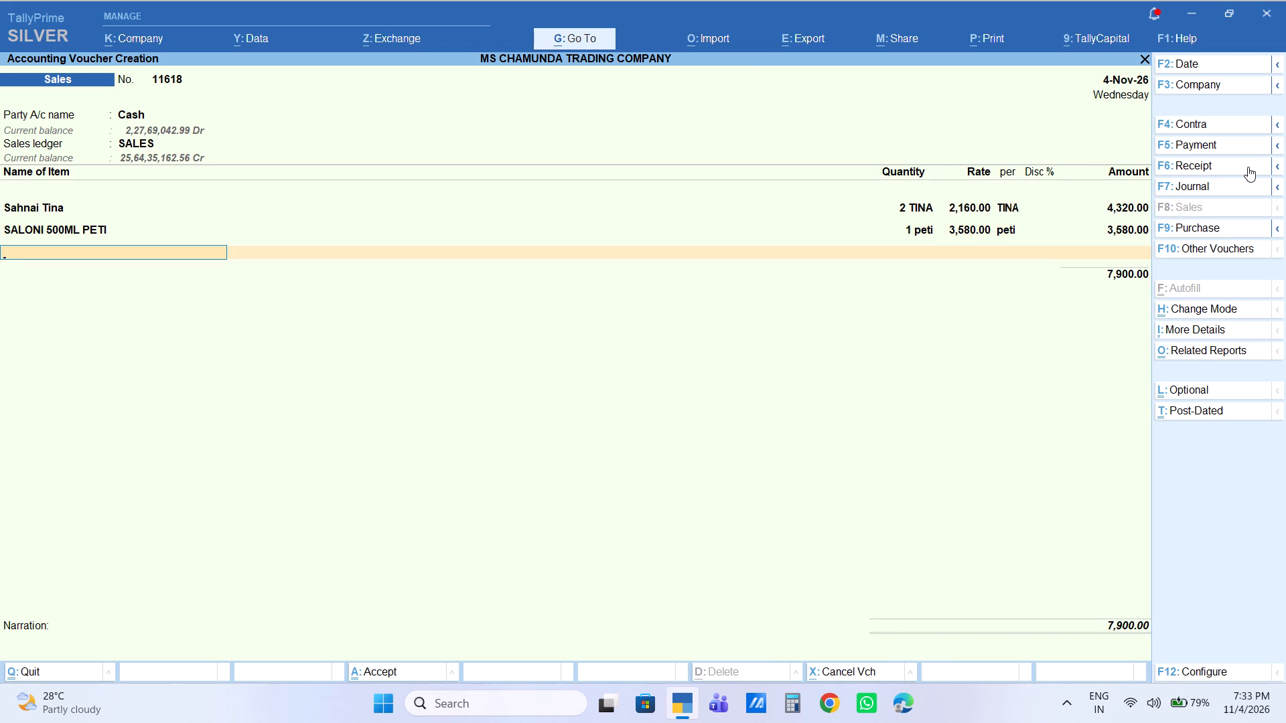
Add 1 BDL of Khara Garam Rs5 as the third item at the rate of 120 per BDL.
type("KHARA")
key("space")
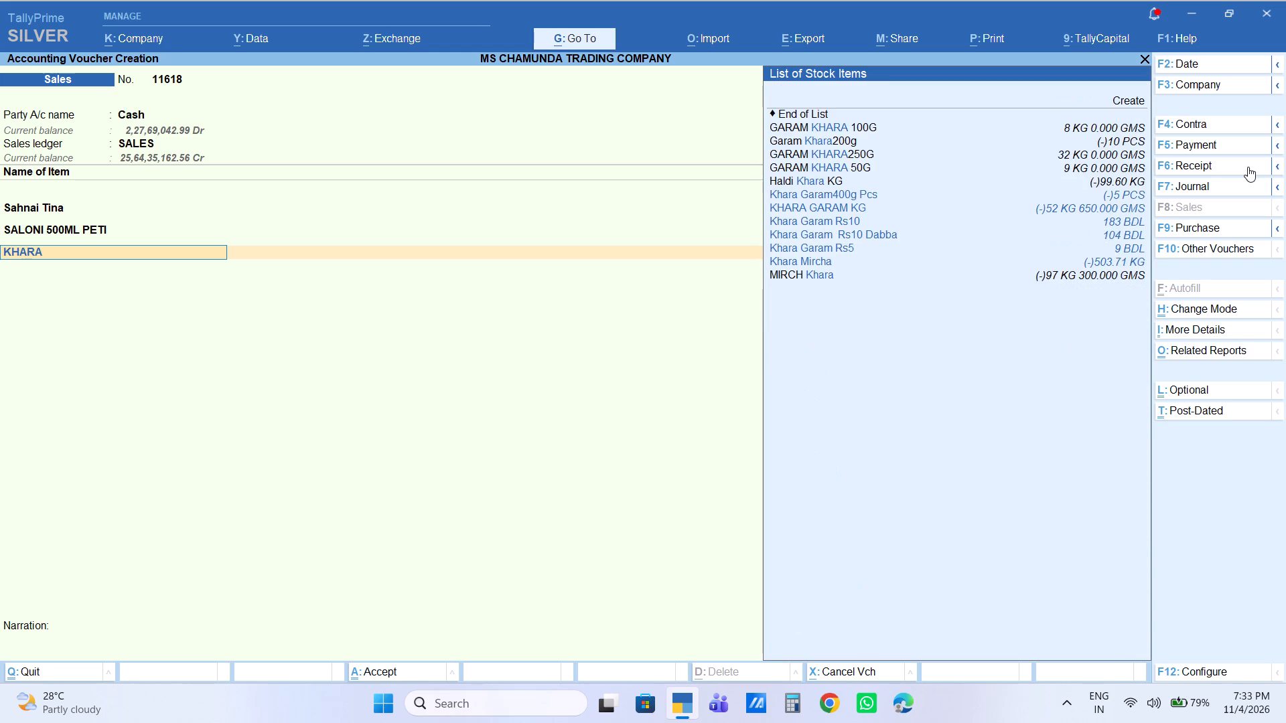
type("GARA")
key("Down")
key("Down")
key("Down")
key("Down")
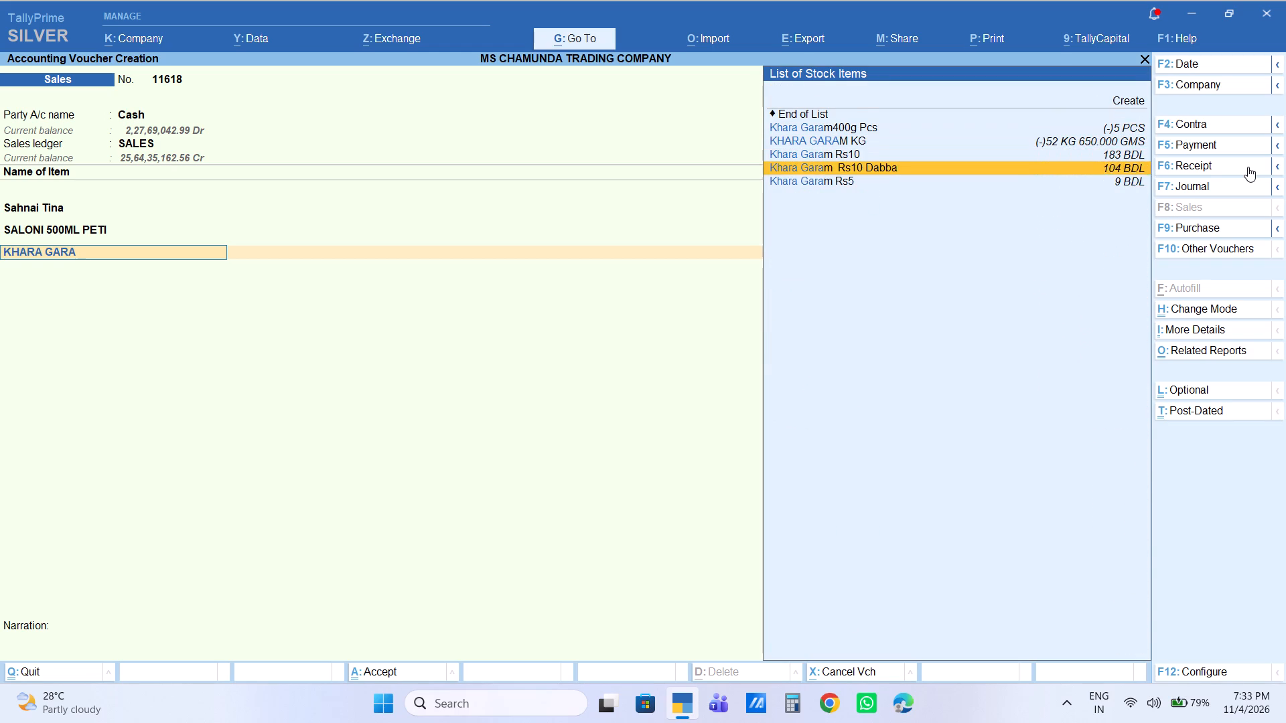
key("Down")
key("Down")
key("Return")
key("1")
key("Return")
key("Return")
key("Return")
key("Return")
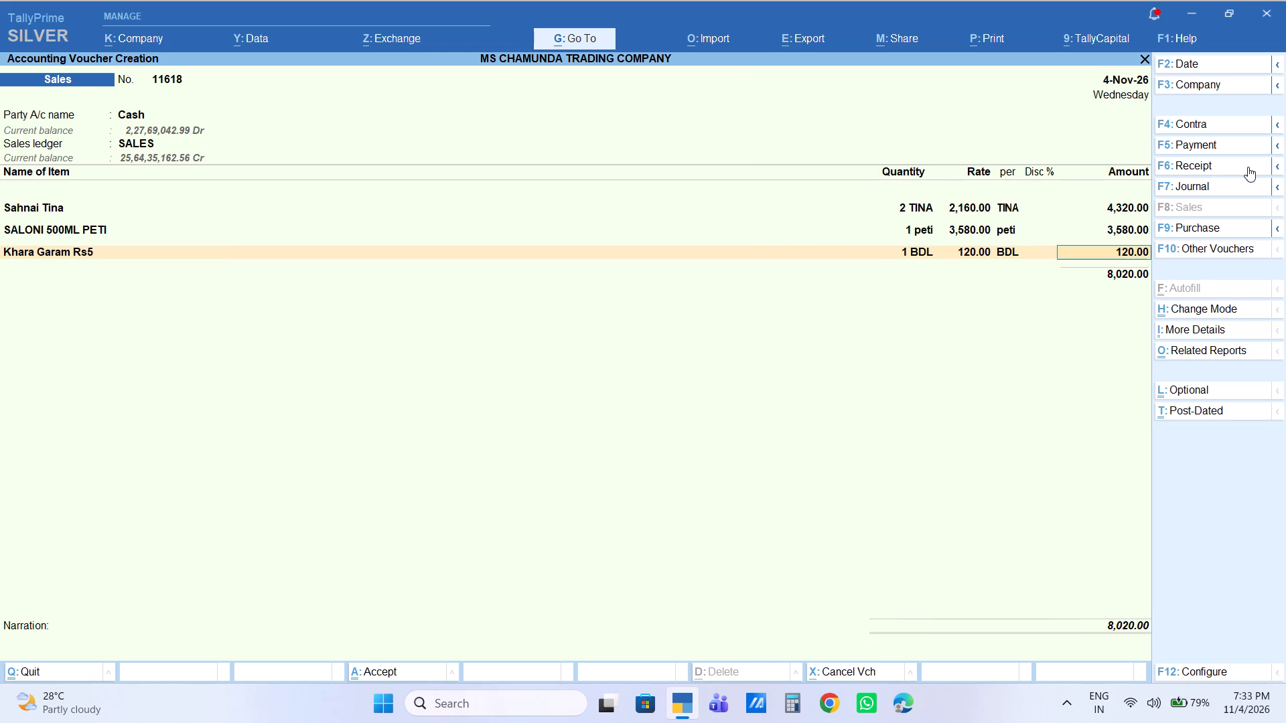
key("Return")
Add 1 BAG of Wheel 500Gm as the fourth item at the rate of 1,620 per BAG.
type("WHE")
key("Down")
key("Down")
key("Down")
key("Return")
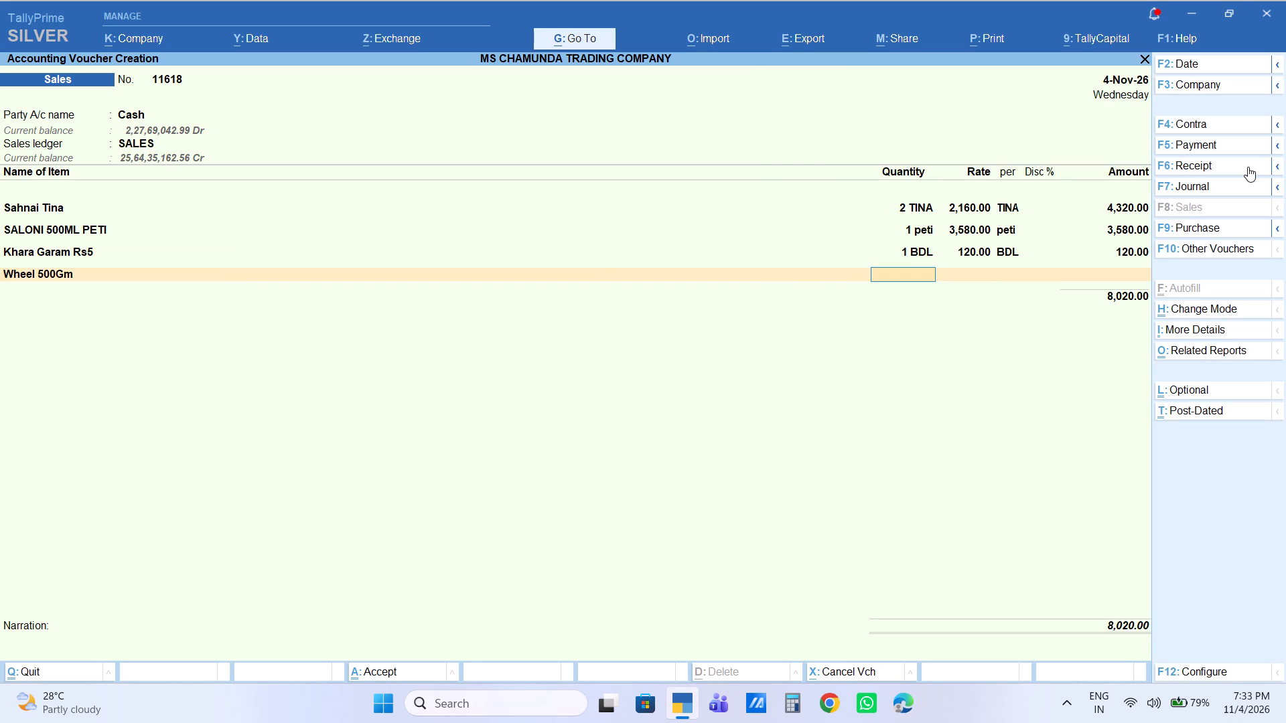
key("1")
key("Return")
key("Return")
key("Return")
key("Return")
key("Return")
End the item list and add a Labour Charge of 10 to the voucher.
key("Return")
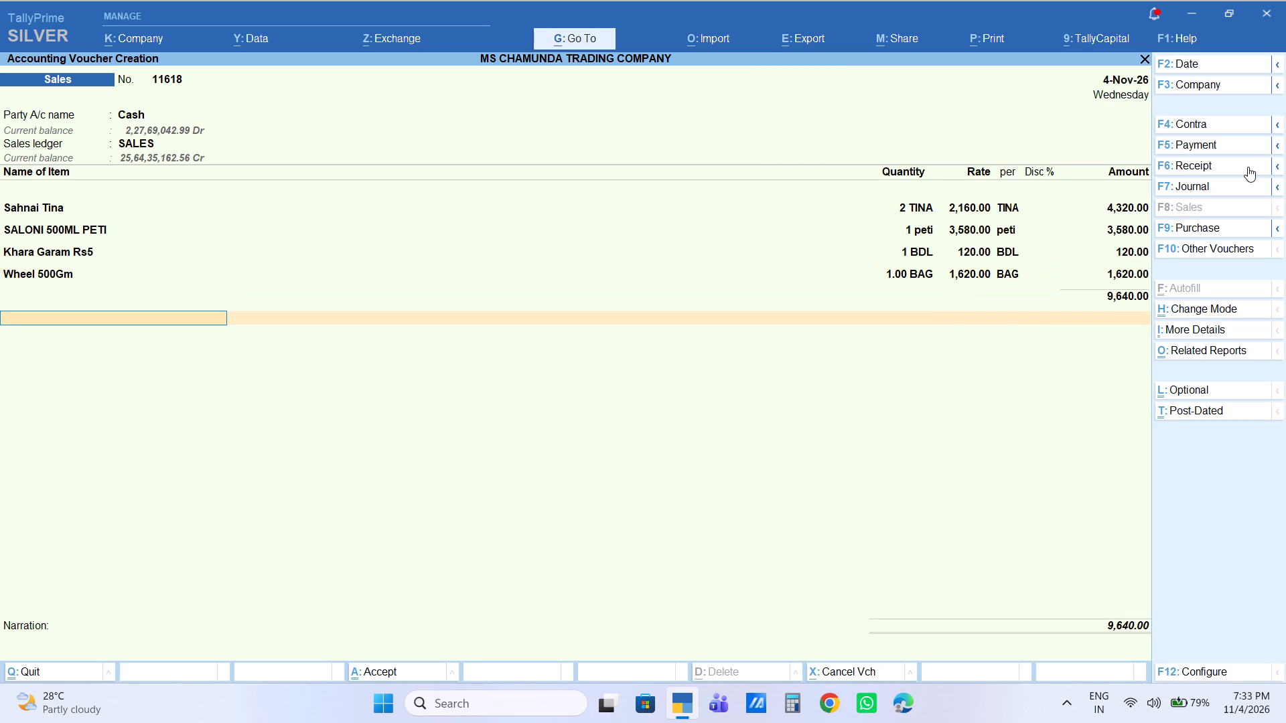
type(";LA")
key("Return")
key("Return")
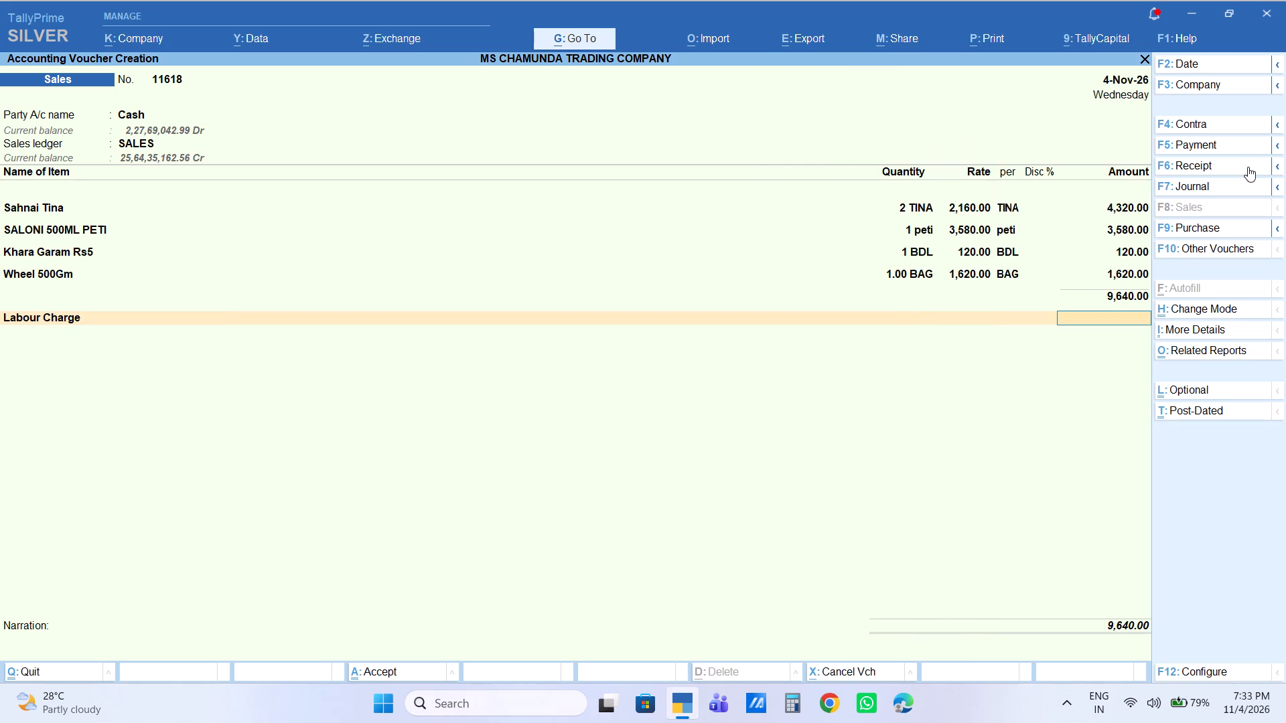
type("10")
key("Return")
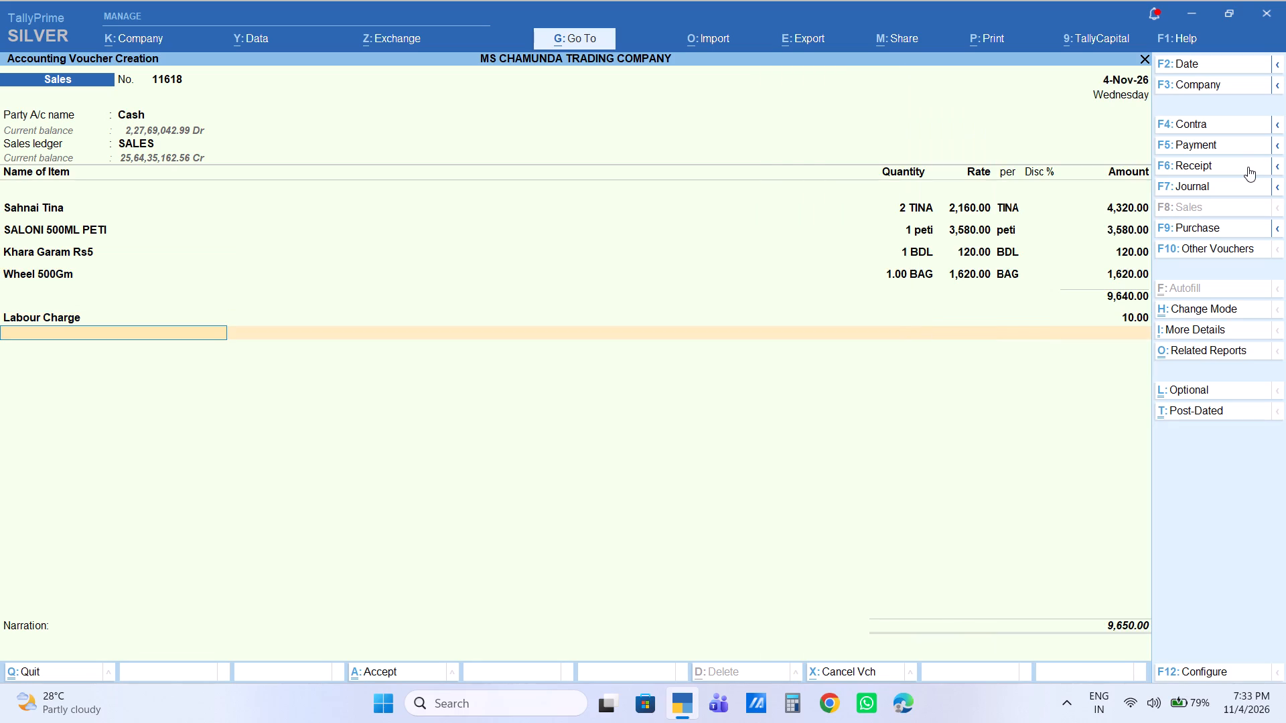
Go back from the Labour Charge line and reopen the item list at the line after Wheel 500Gm.
key("BackSpace")
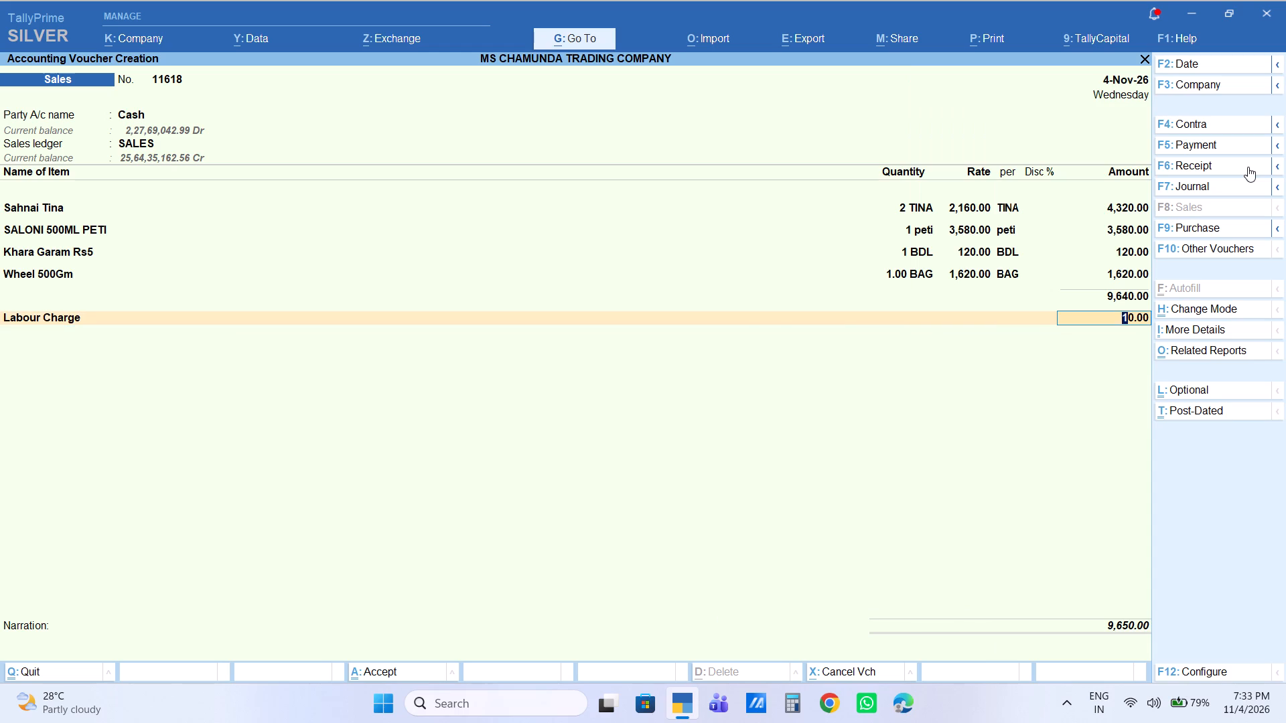
key("BackSpace")
key("BackSpace")
key("BackSpace")
key("Up")
key("Up")
key("Up")
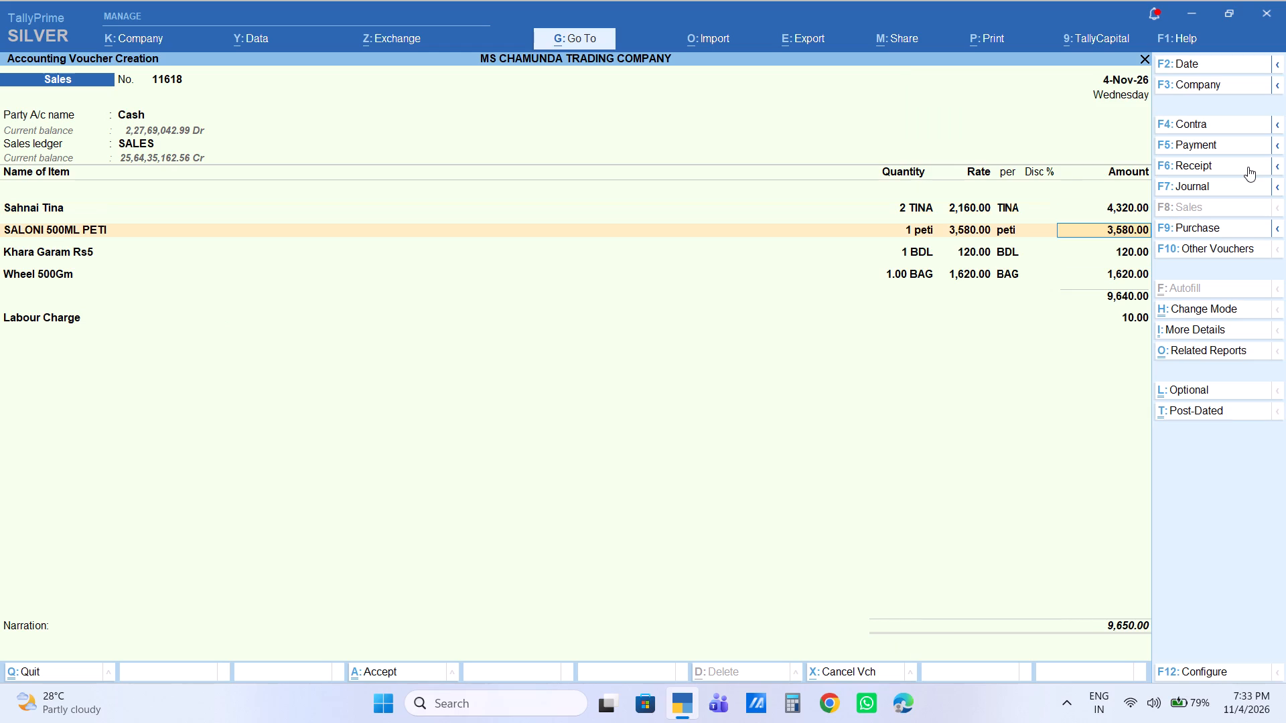
key("Down")
key("Down")
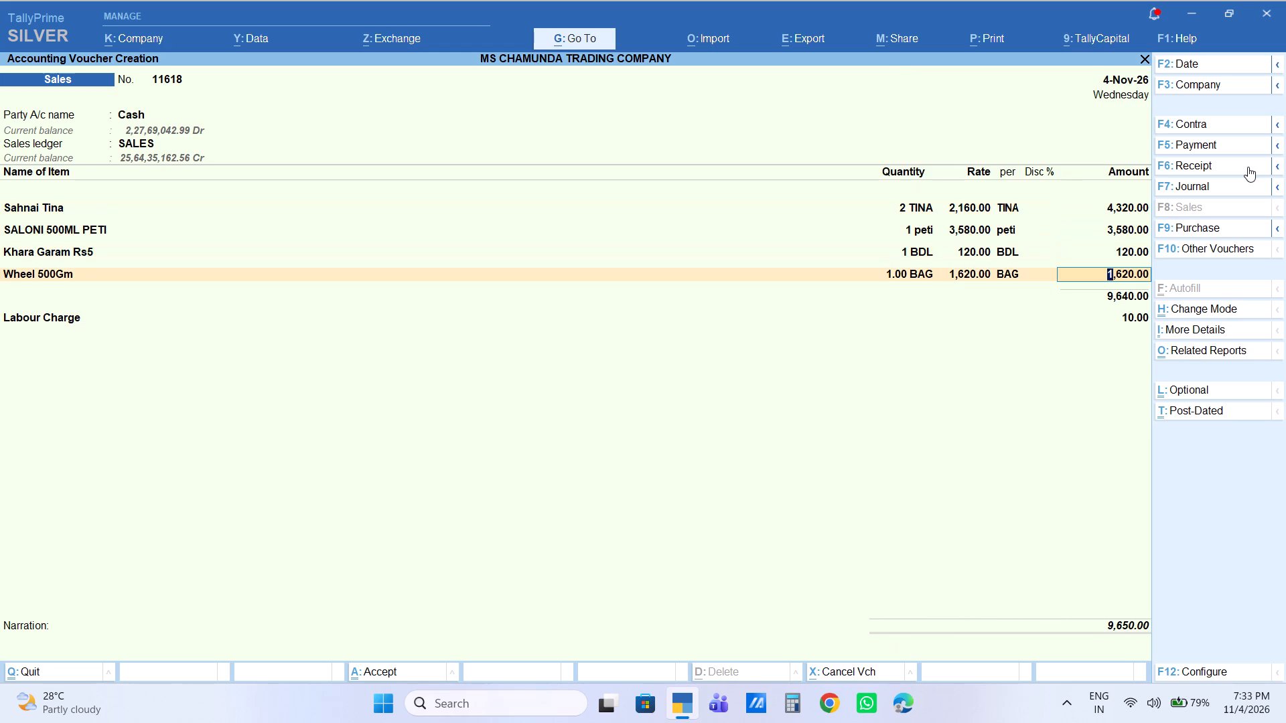
key("Down")
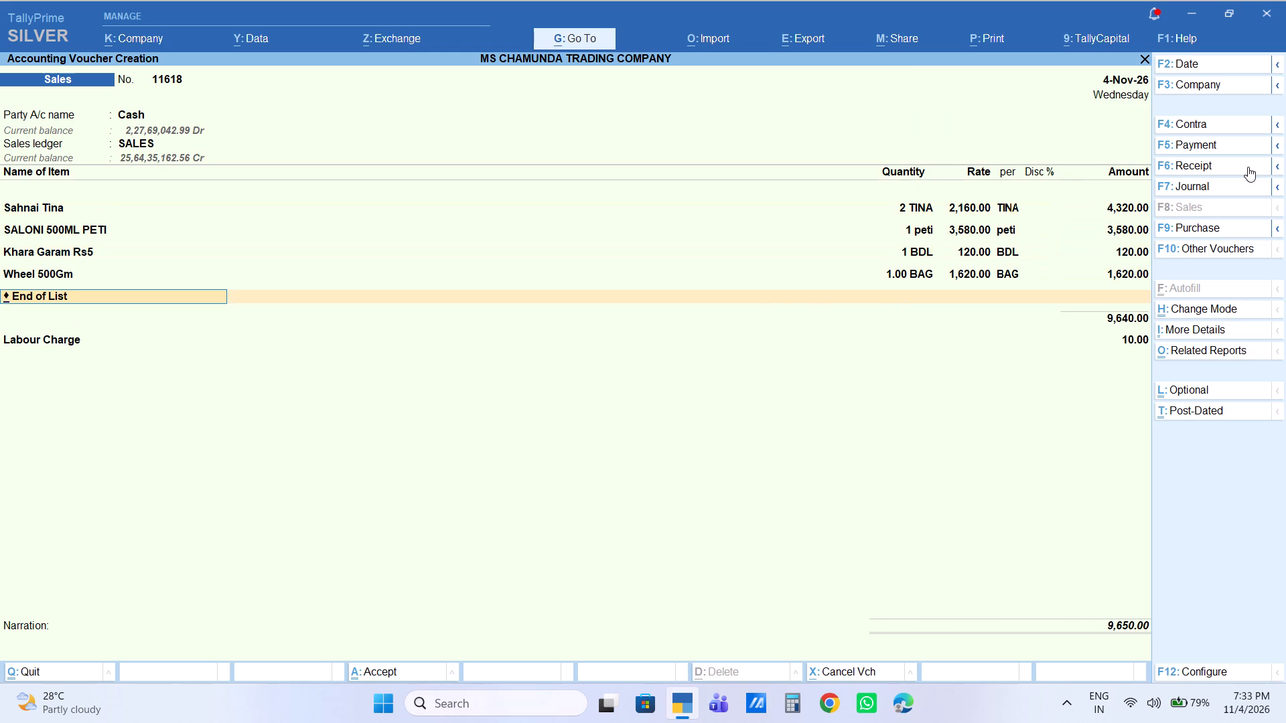
key("3")
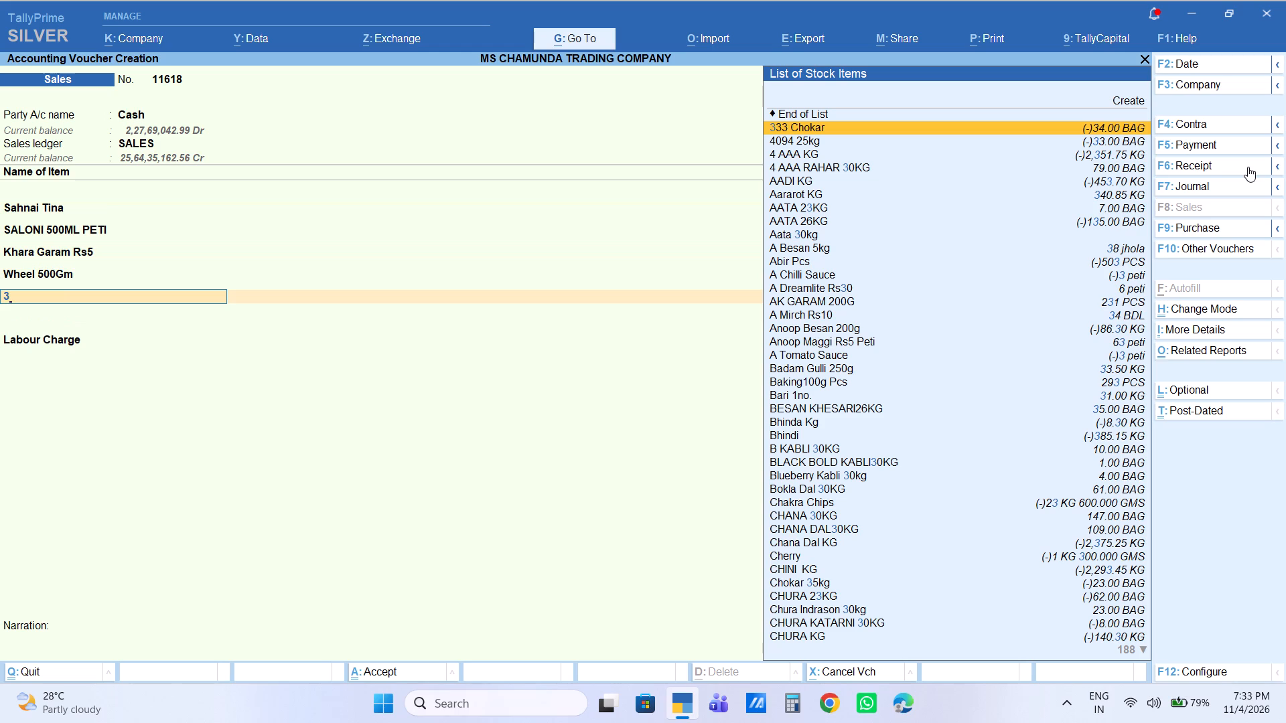
key("BackSpace")
Add 1 BDL of Marich Rs5 as the fifth item with an amount of 120.
type("MAR")
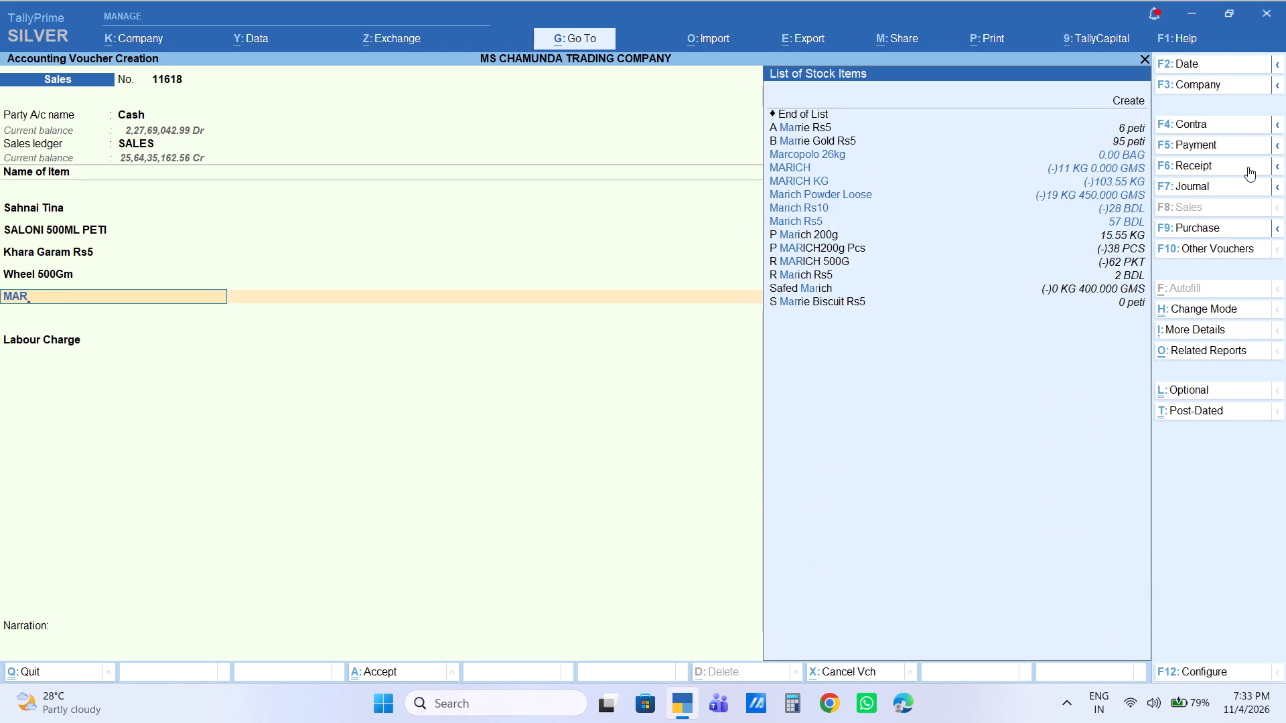
type("ICH")
key("Down")
key("Down")
key("Down")
key("Down")
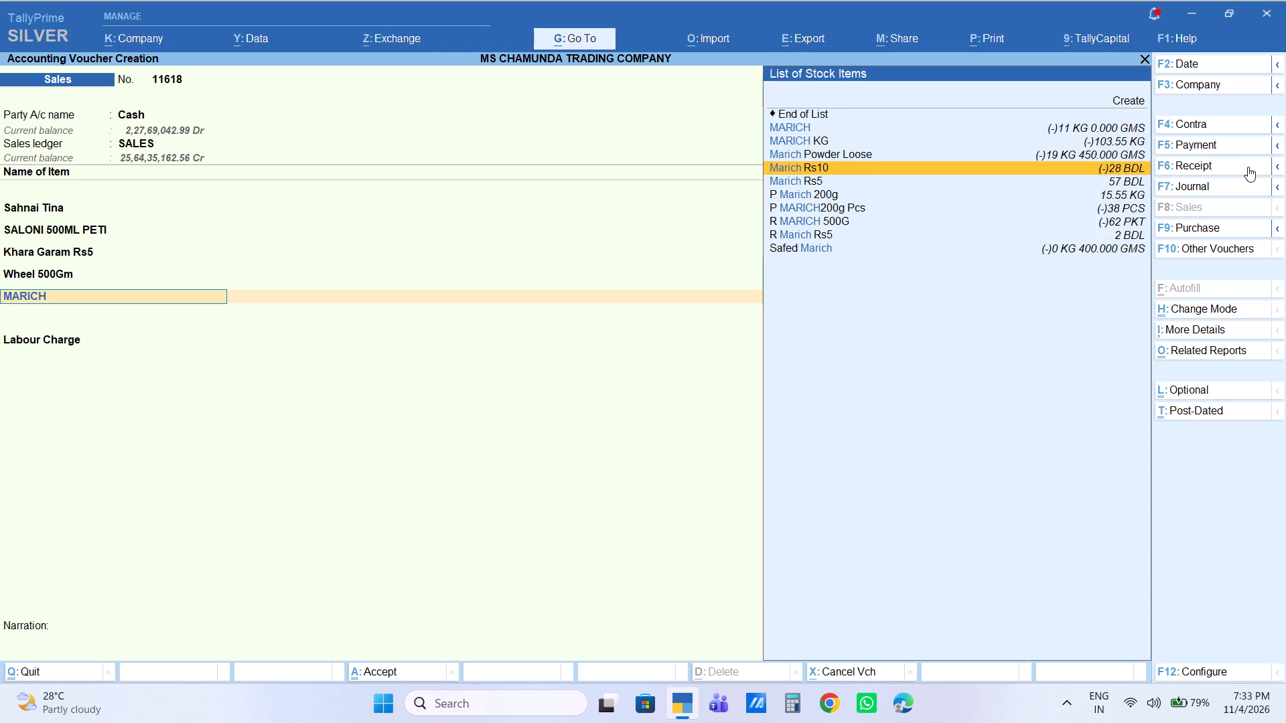
key("Down")
key("Down")
key("Down")
key("Down")
key("Down")
key("Up")
key("Up")
key("Up")
key("Up")
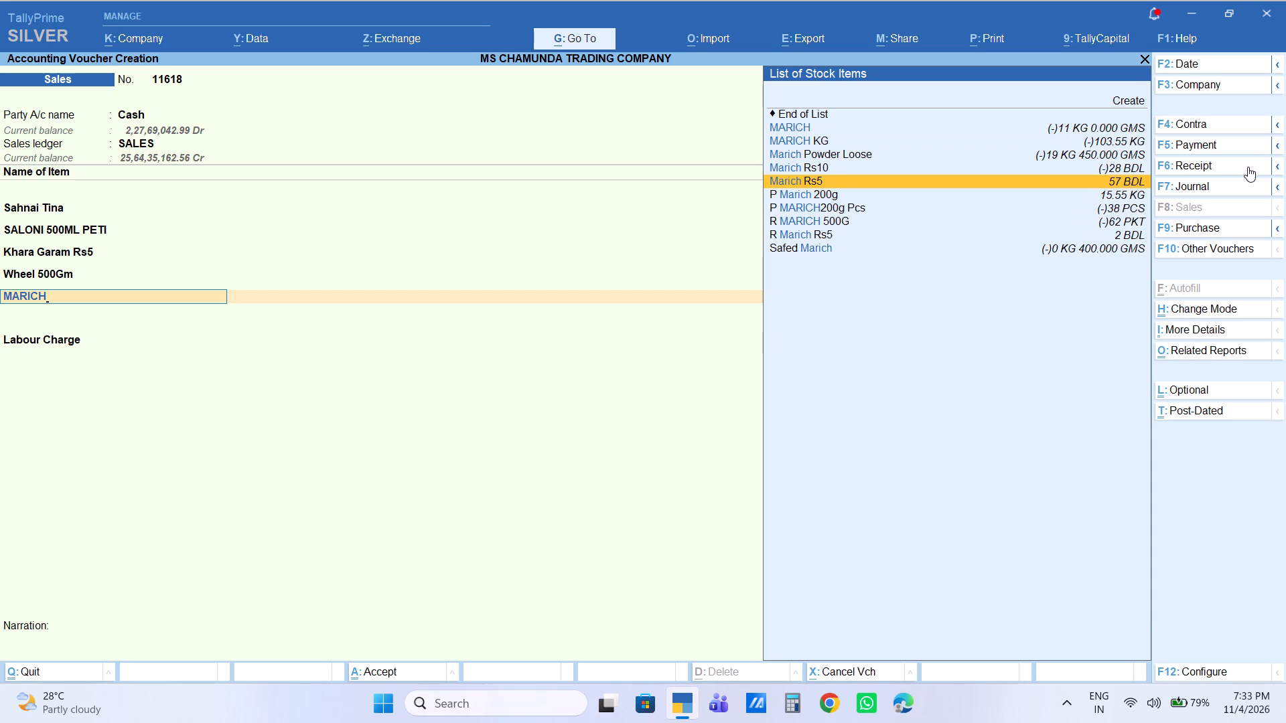
key("Return")
key("1")
key("Return")
key("Return")
key("Return")
key("Return")
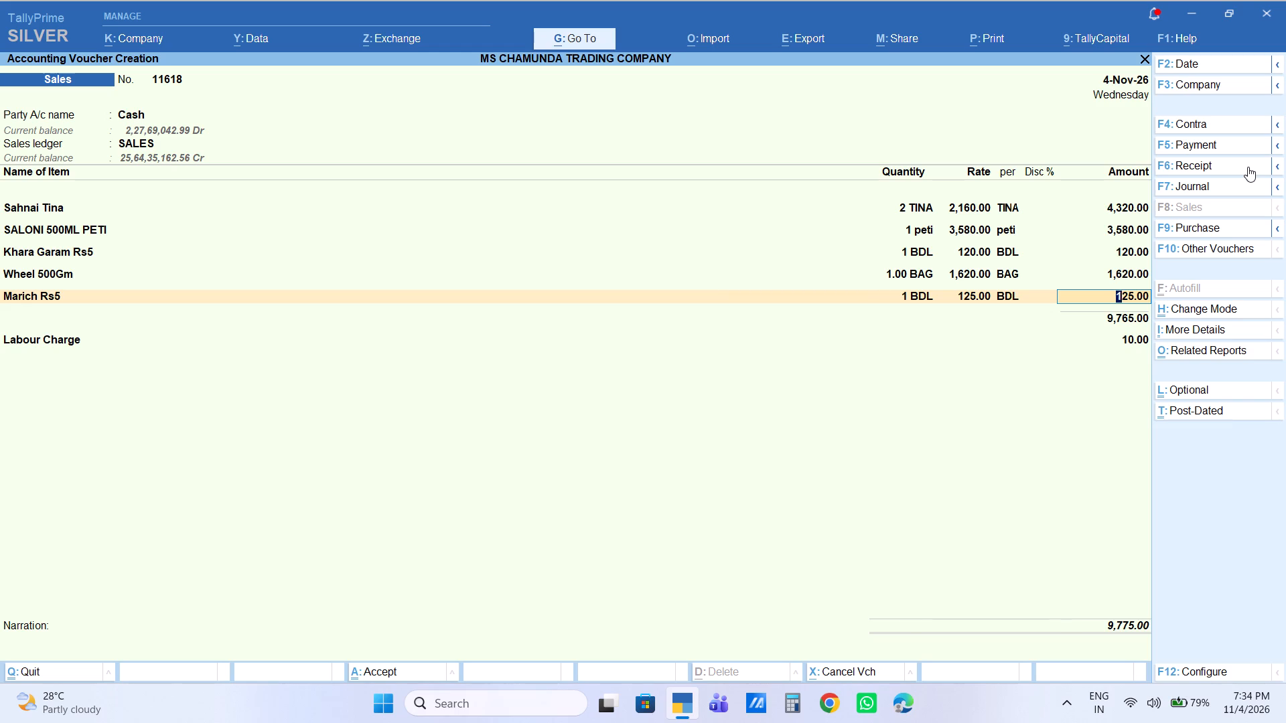
type("120")
key("Return")
End the item list, keep the existing Labour Charge, and save voucher 11618 without a narration.
key("Return")
key("Return")
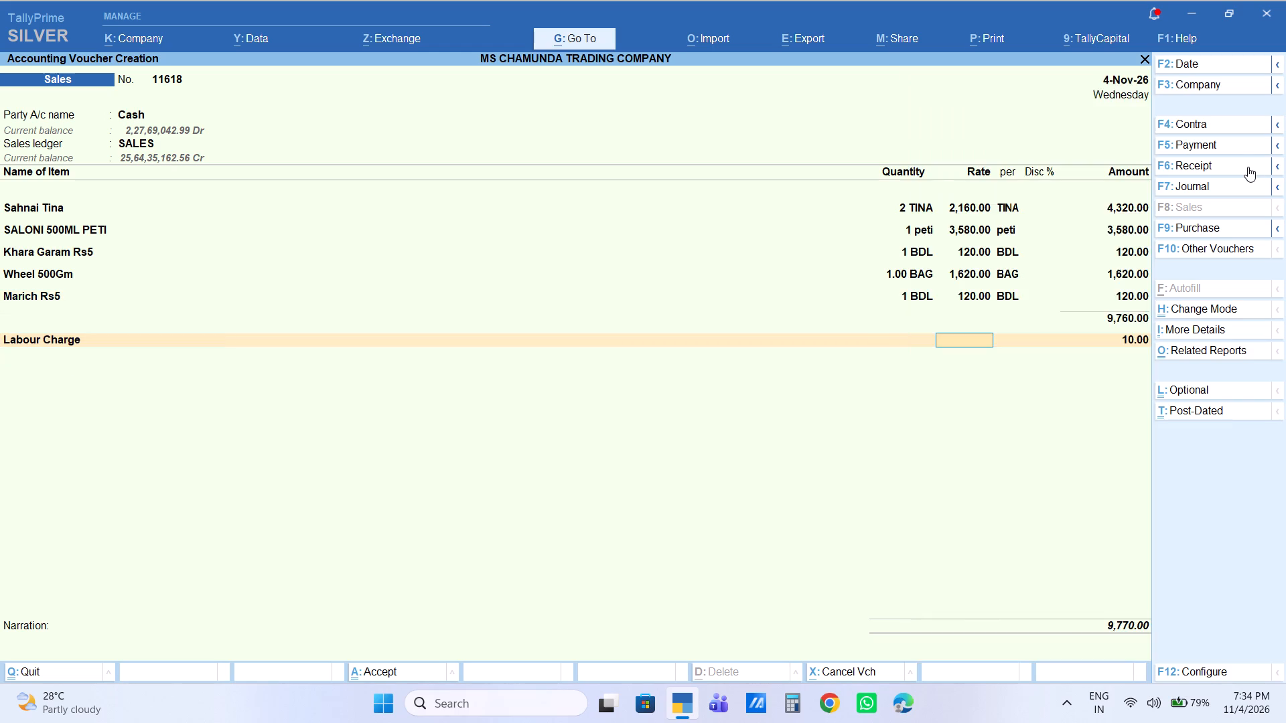
key("Return")
key("Return")
key("Return")
key("Return")
key("Return")
key("Return")
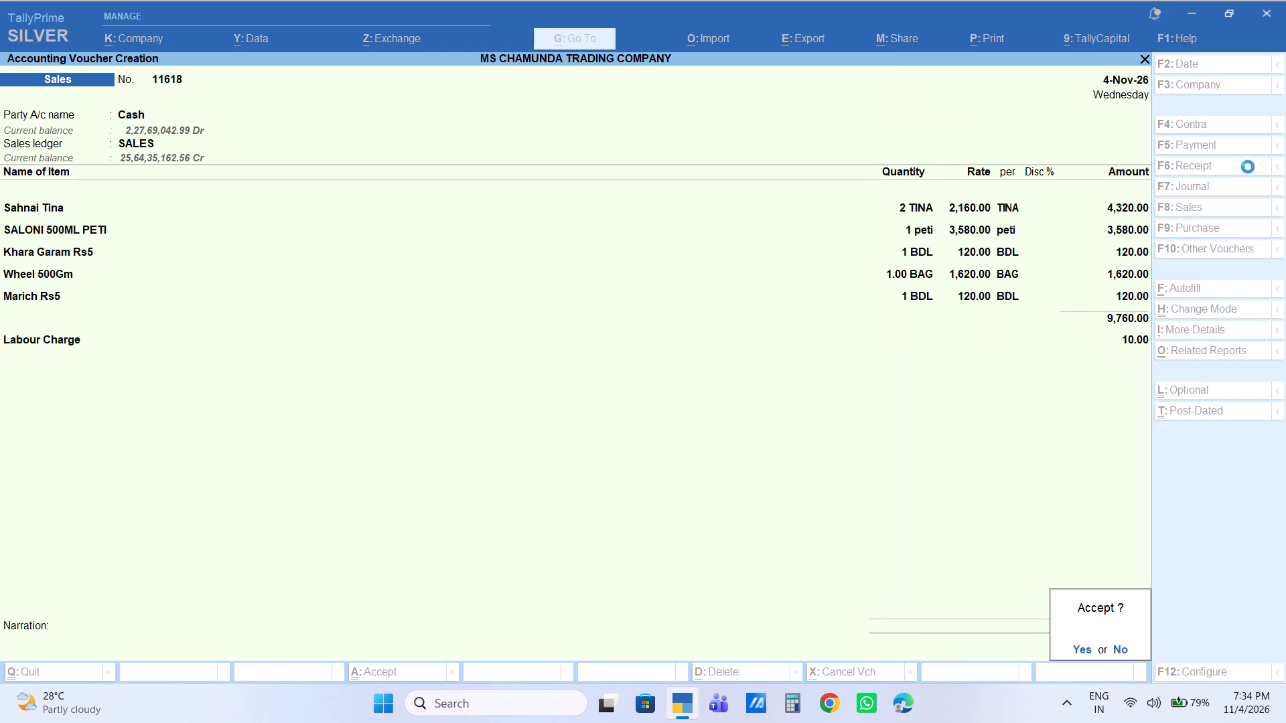
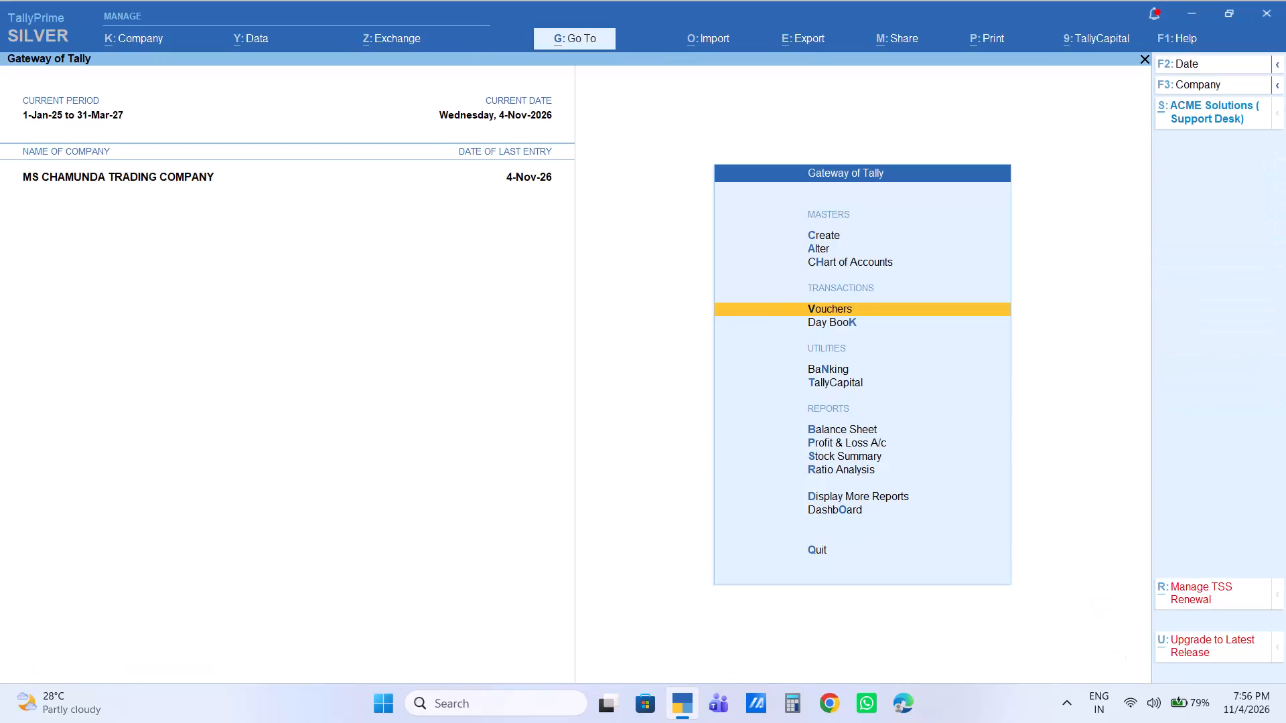
Quit TallyPrime from the Gateway of Tally and confirm the exit to return to the Windows desktop.
key("Escape")
key("Return")
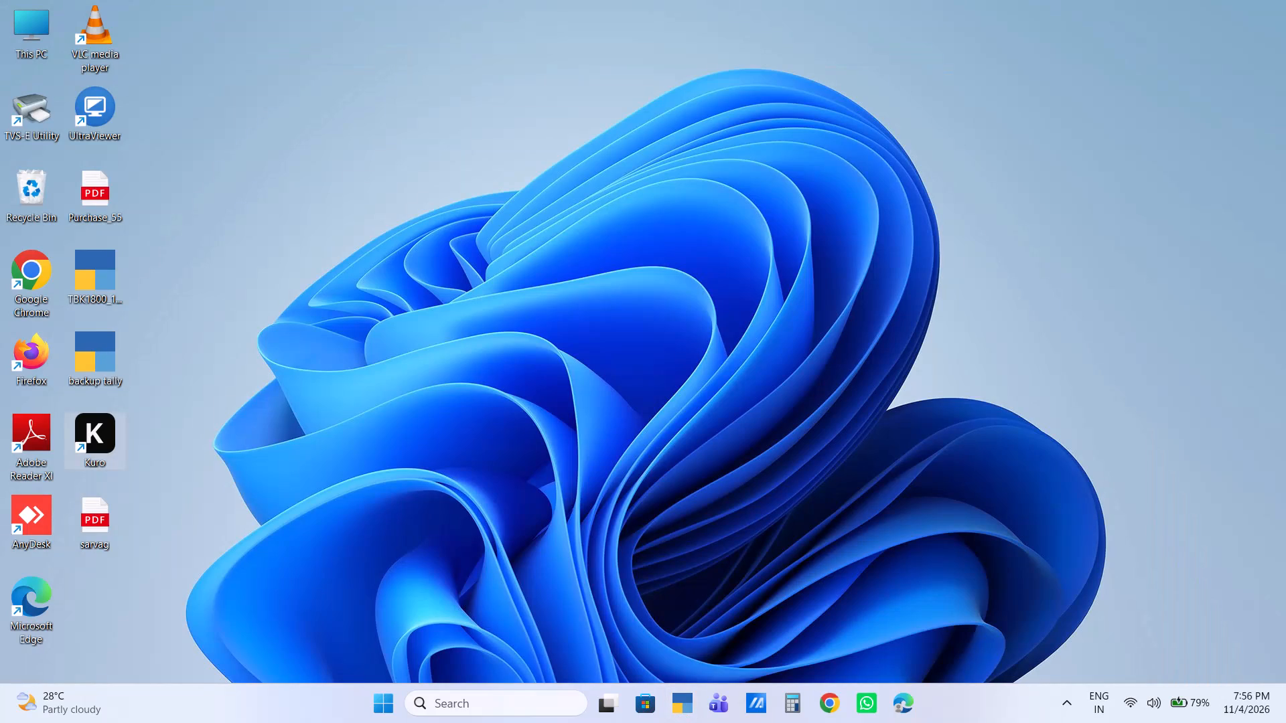
Bring up the Windows shut-down dialog from the desktop.
key("alt+F4")
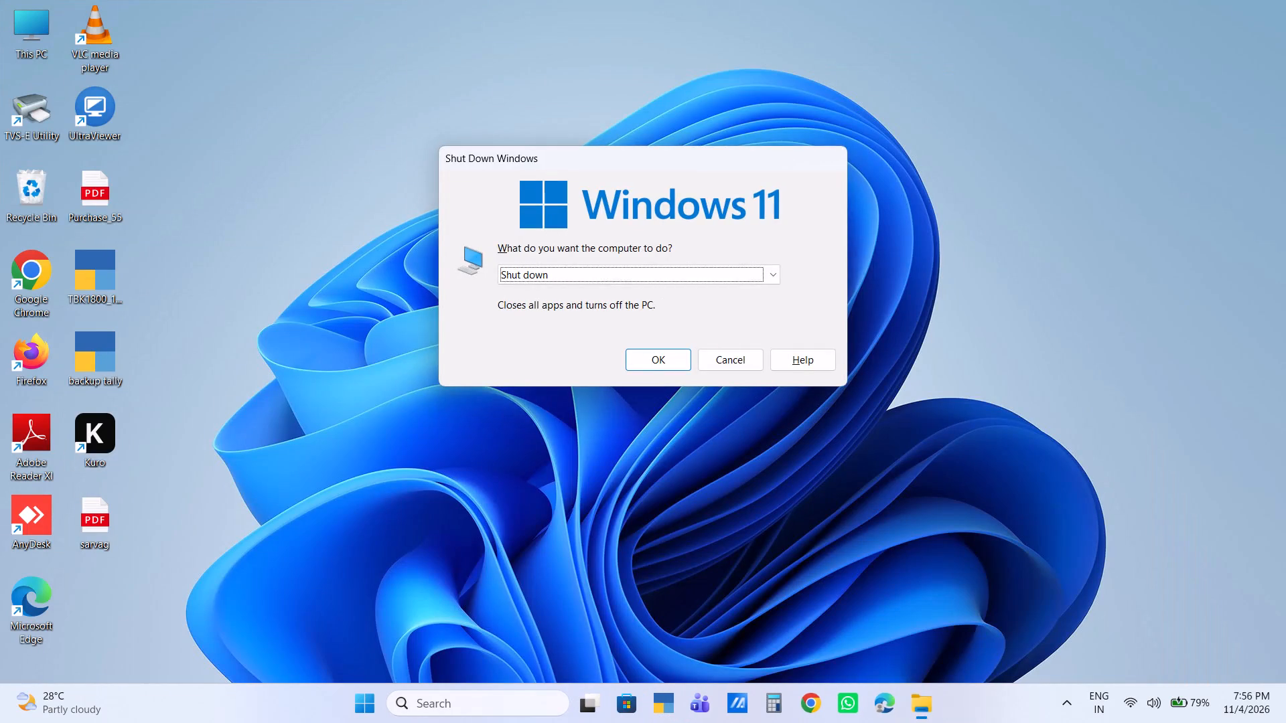